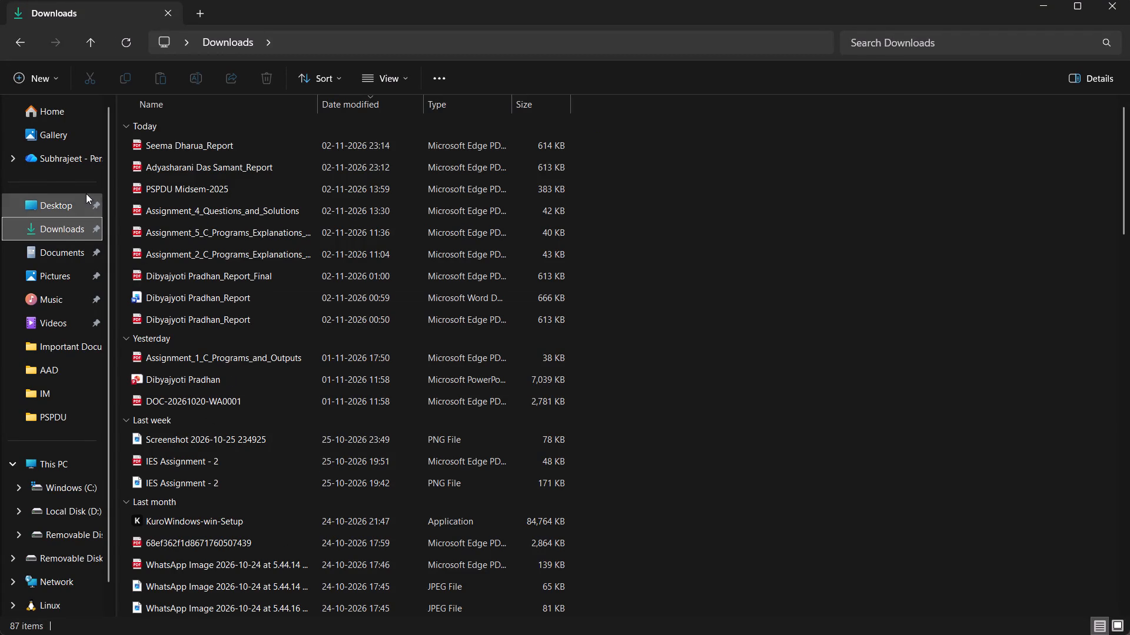
Open the PowerPoint presentation dated 01-11-2026 from the Downloads folder for editing.
{"action": "double_click", "coordinate": [219, 378]}
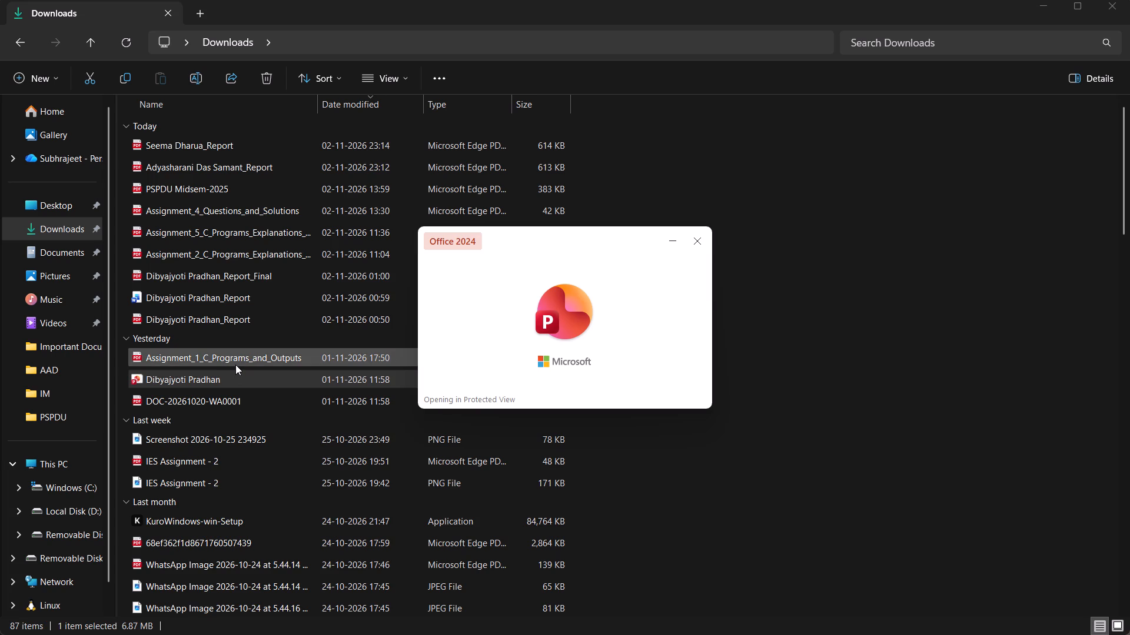
{"action": "left_click", "coordinate": [589, 71]}
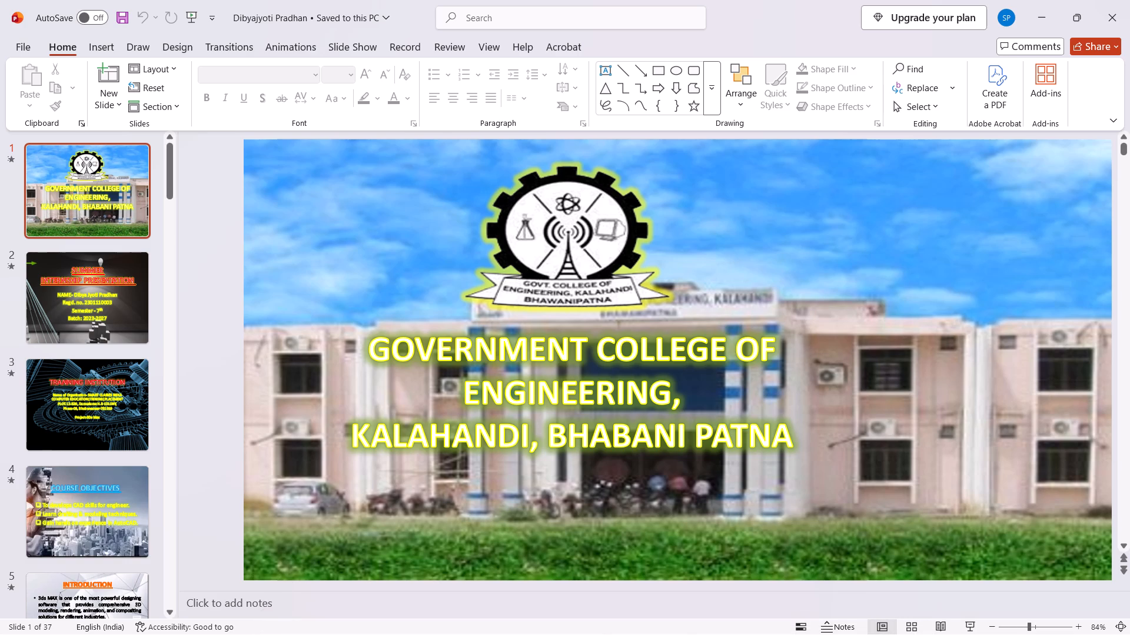
On slide 2, correct the presenter's first name to a single word with a lowercase j.
{"action": "left_click", "coordinate": [66, 314]}
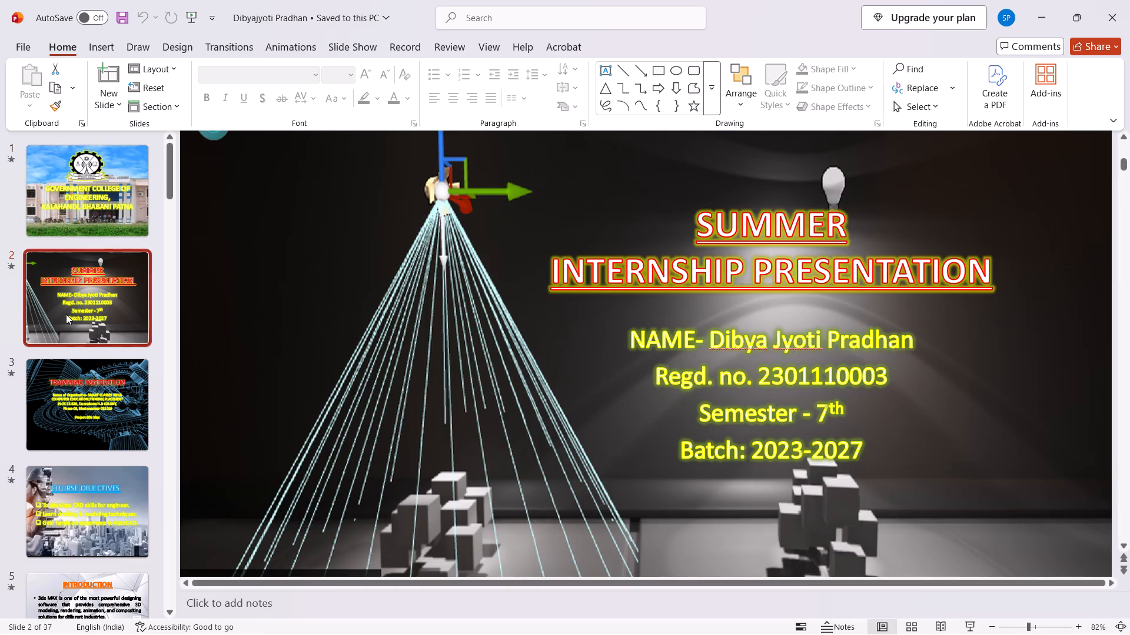
{"action": "left_click", "coordinate": [118, 223]}
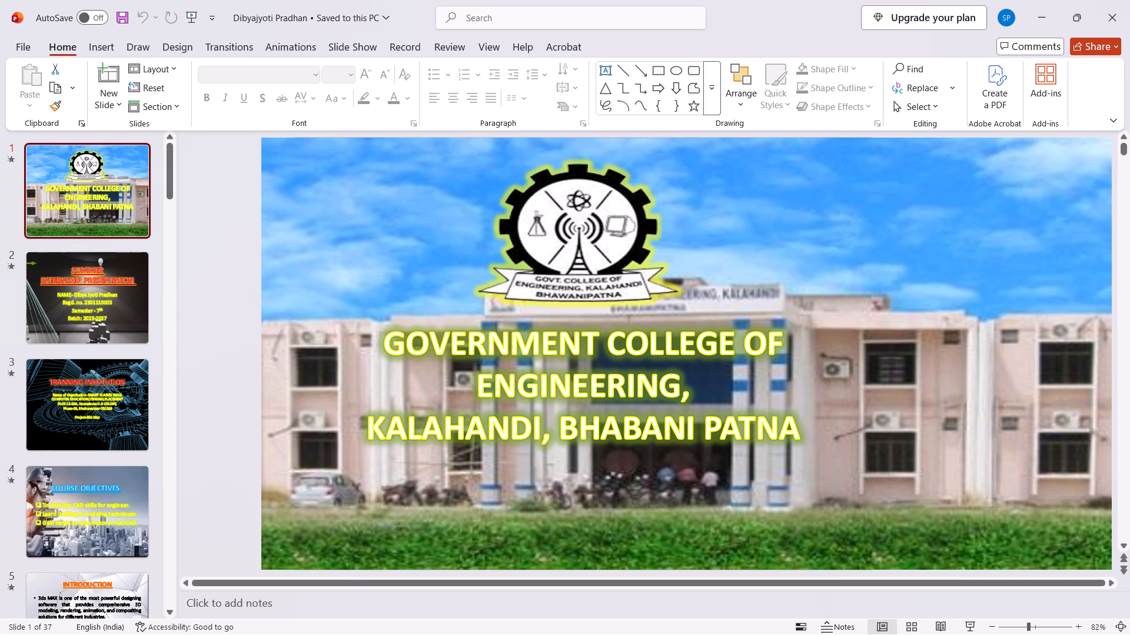
{"action": "left_click", "coordinate": [83, 275]}
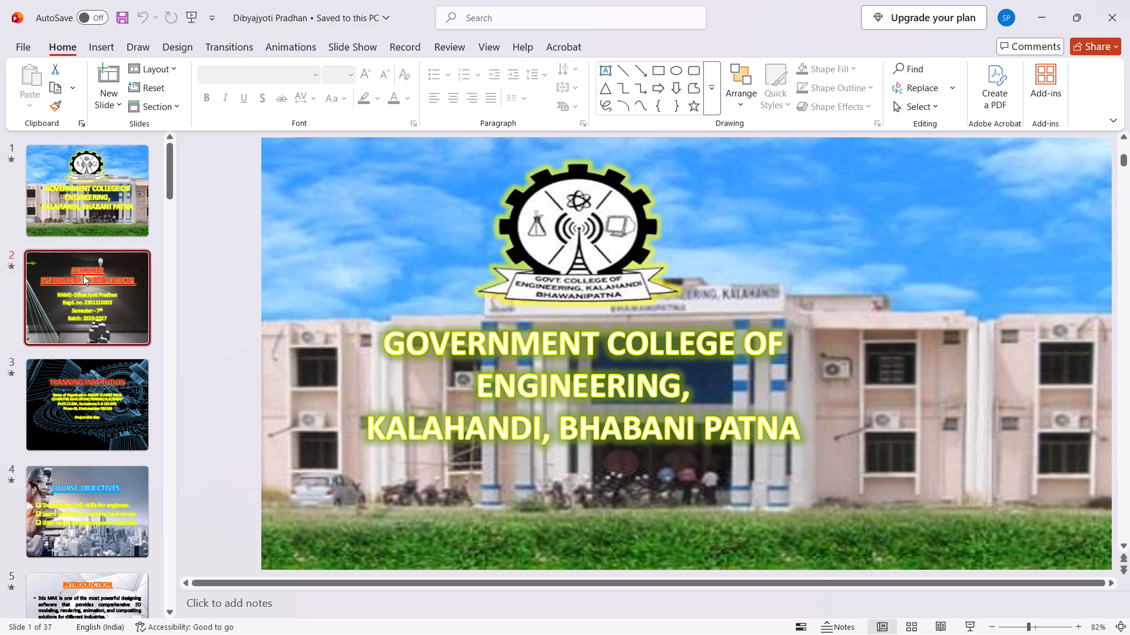
{"action": "left_click", "coordinate": [778, 329]}
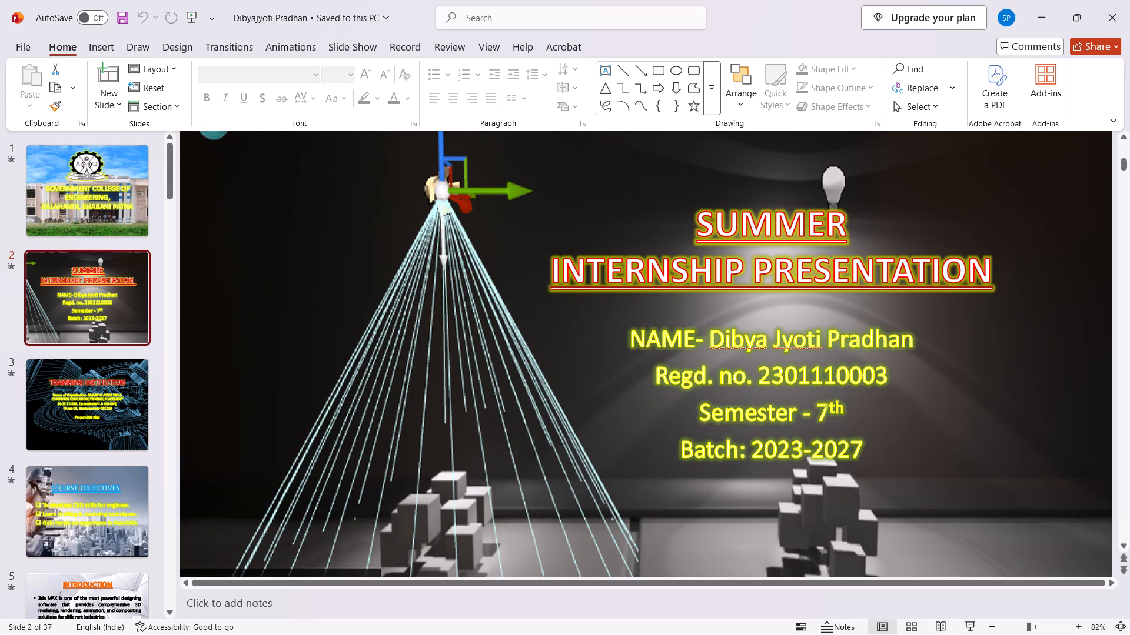
{"action": "left_click", "coordinate": [777, 335]}
{"action": "key", "text": "BackSpace"}
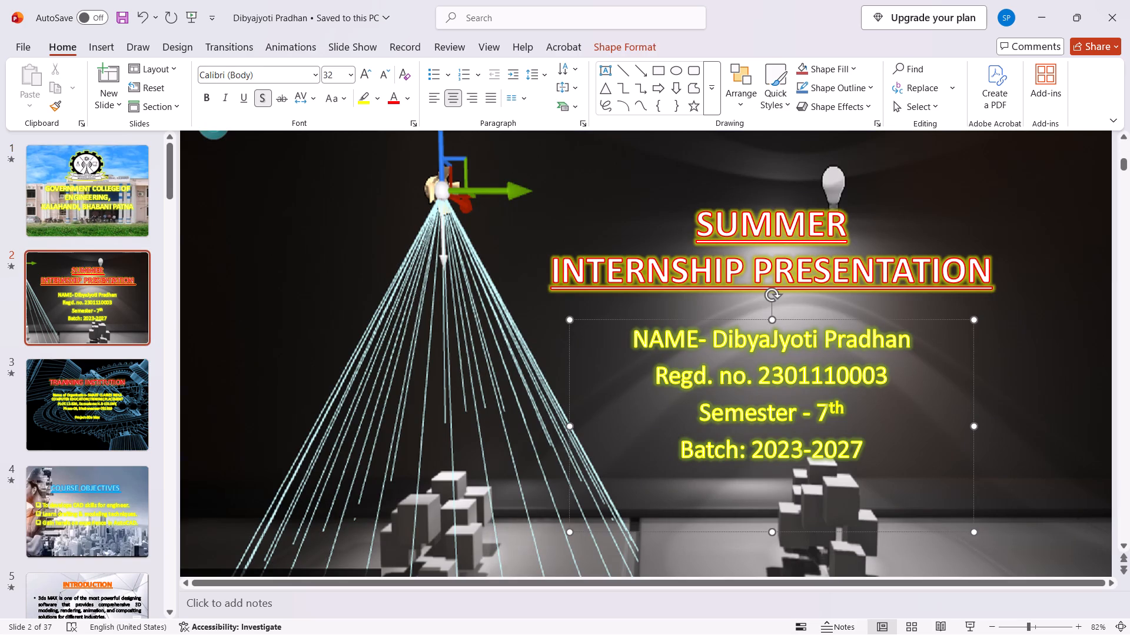
{"action": "key", "text": "Right"}
{"action": "key", "text": "BackSpace"}
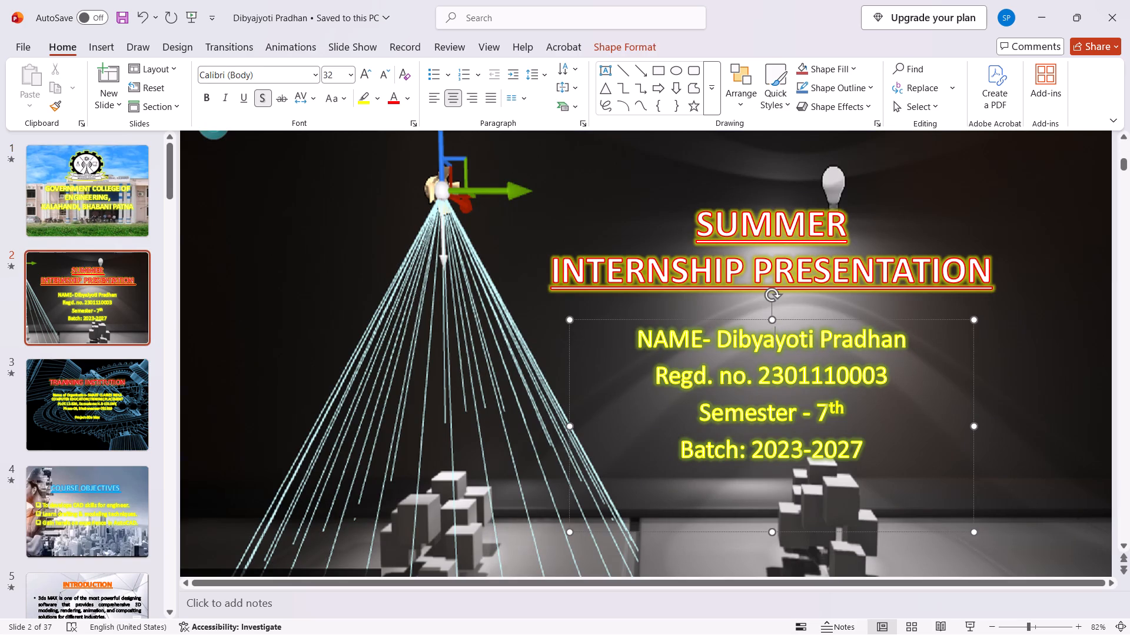
{"action": "key", "text": "j"}
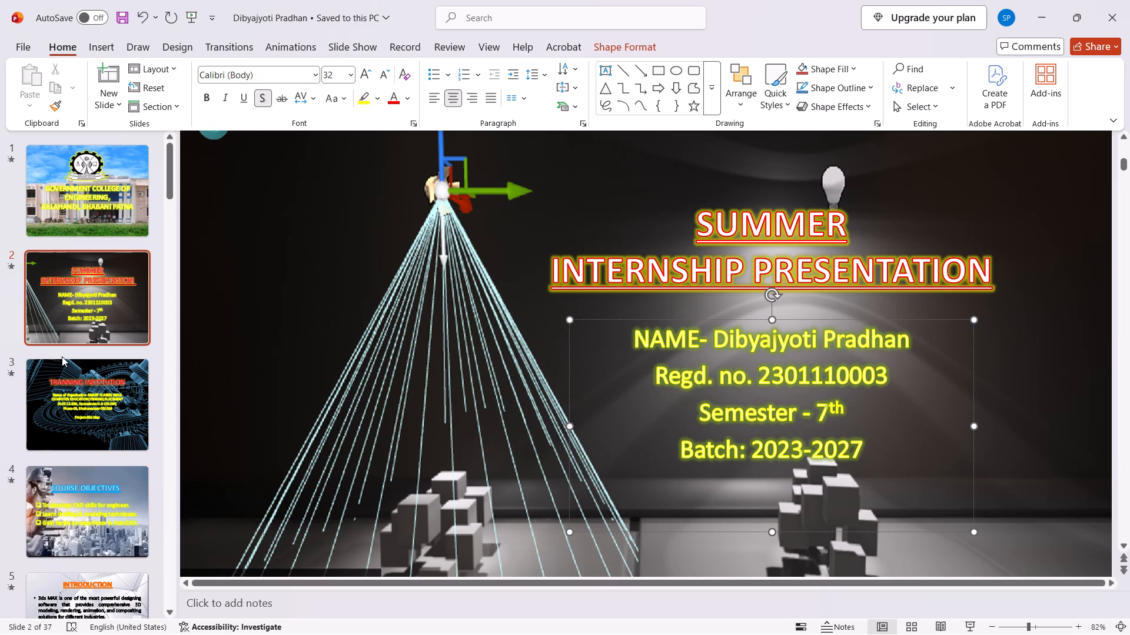
On slide 3, change the project name in the last text line to "3DS MAX".
{"action": "left_click", "coordinate": [82, 387]}
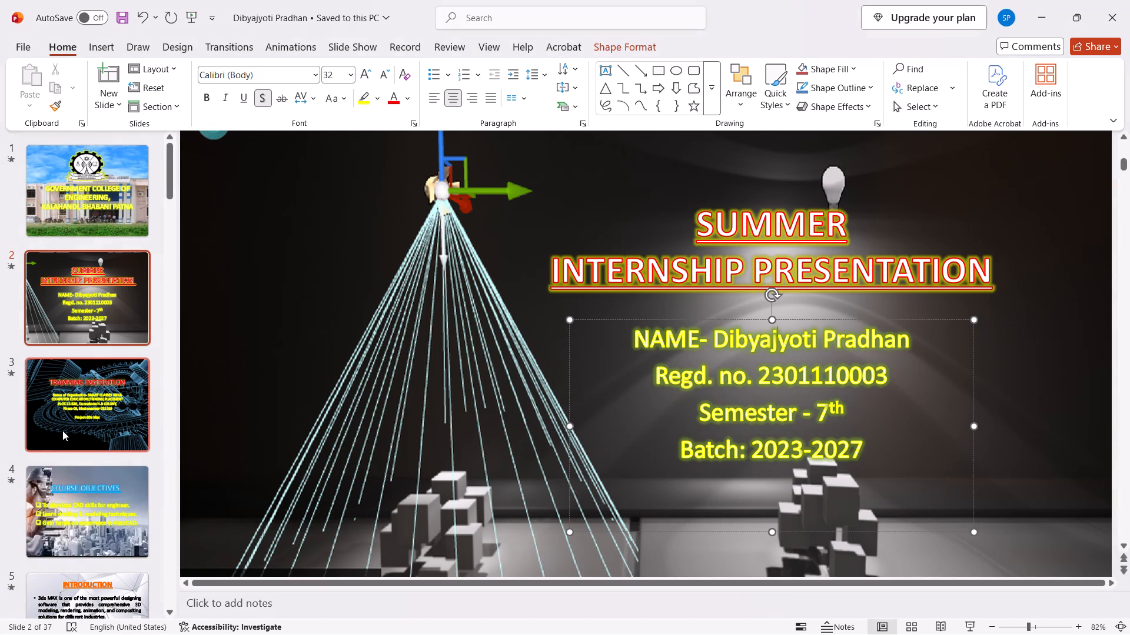
{"action": "left_click", "coordinate": [69, 427]}
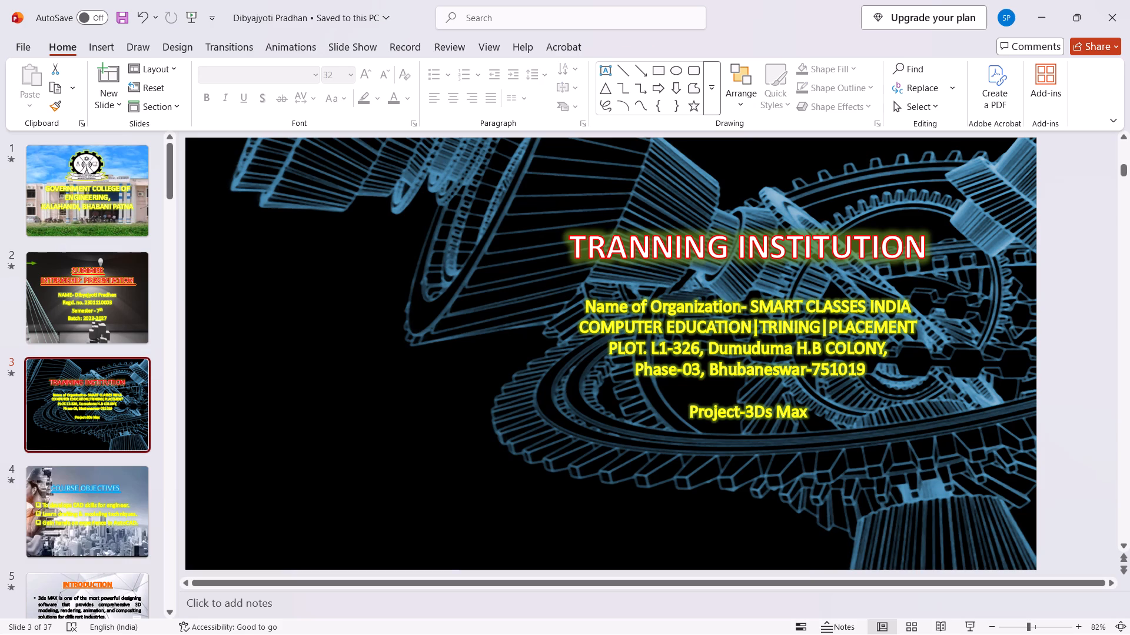
{"action": "left_click_drag", "start_coordinate": [807, 412], "coordinate": [757, 410]}
{"action": "left_click", "coordinate": [769, 409]}
{"action": "left_click", "coordinate": [813, 409]}
{"action": "key", "text": "BackSpace"}
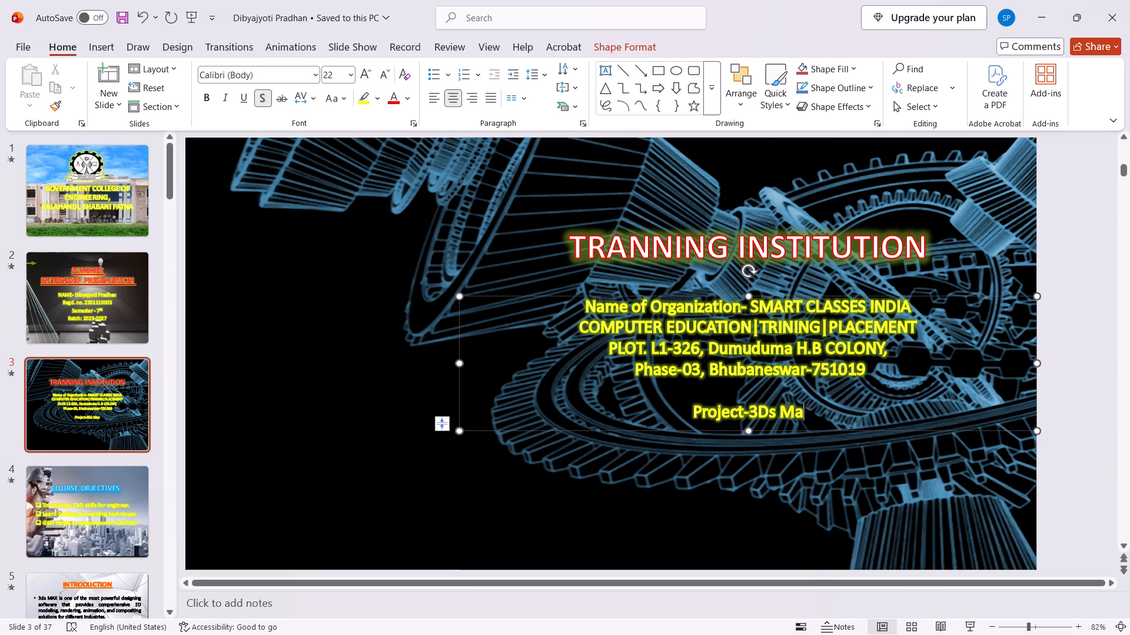
{"action": "key", "text": "BackSpace"}
{"action": "key", "text": "BackSpace"}
{"action": "key", "text": "BackSpace"}
{"action": "key", "text": "BackSpace"}
{"action": "type", "text": "S MAX"}
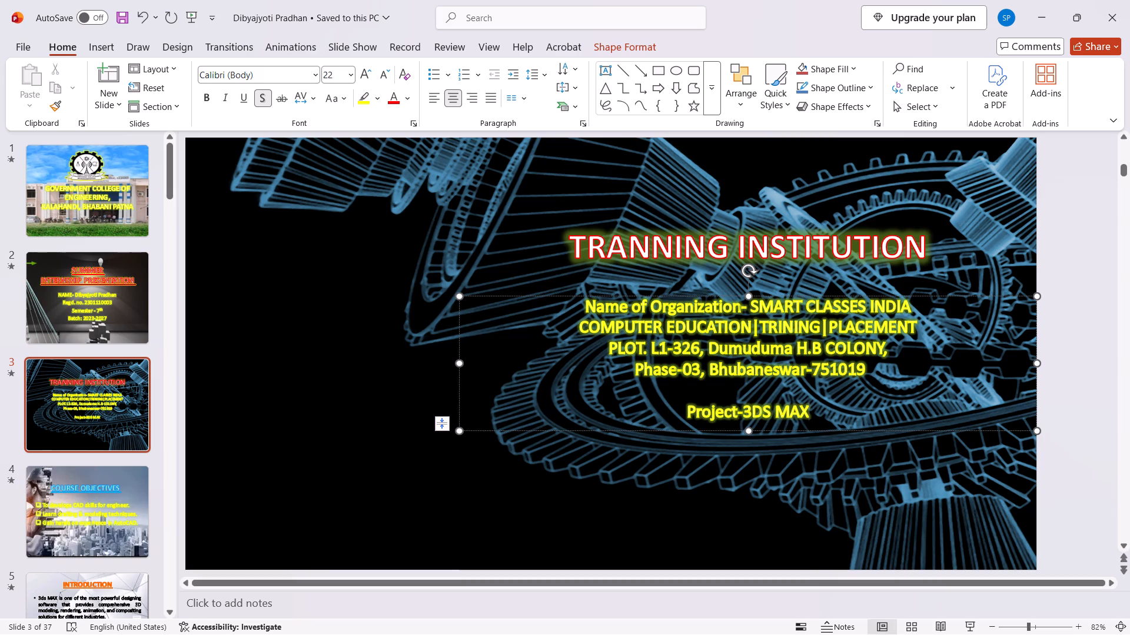
On the Introduction slide, change "3ds" at the start of the first bullet to "3DS".
{"action": "left_click", "coordinate": [81, 487]}
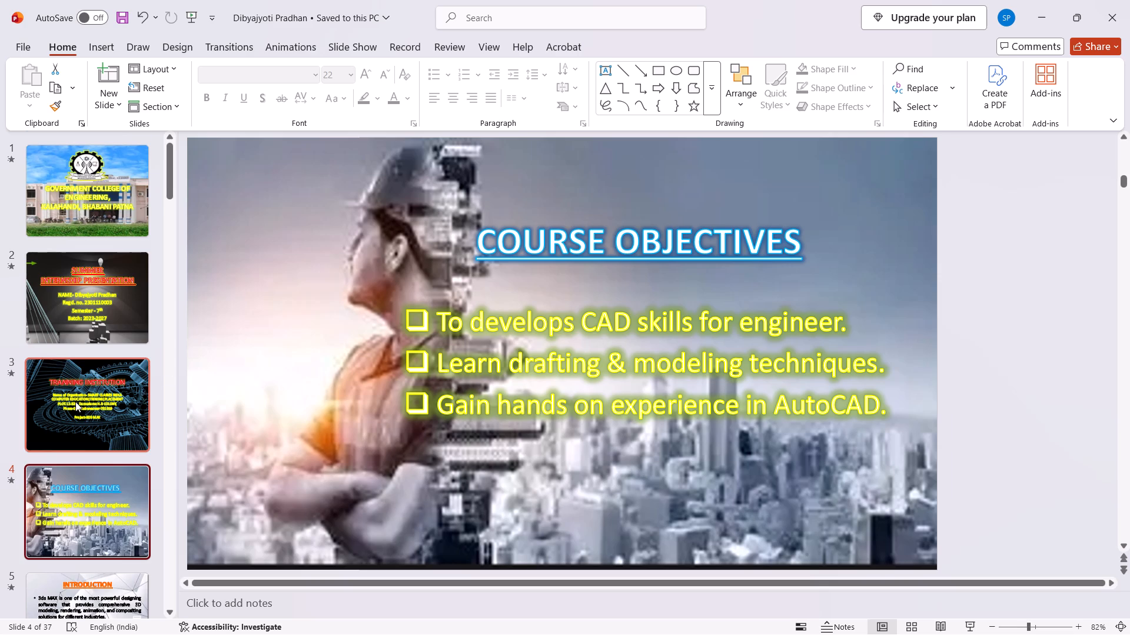
{"action": "scroll", "coordinate": [75, 402], "scroll_direction": "down", "scroll_amount": 4}
{"action": "left_click", "coordinate": [82, 326]}
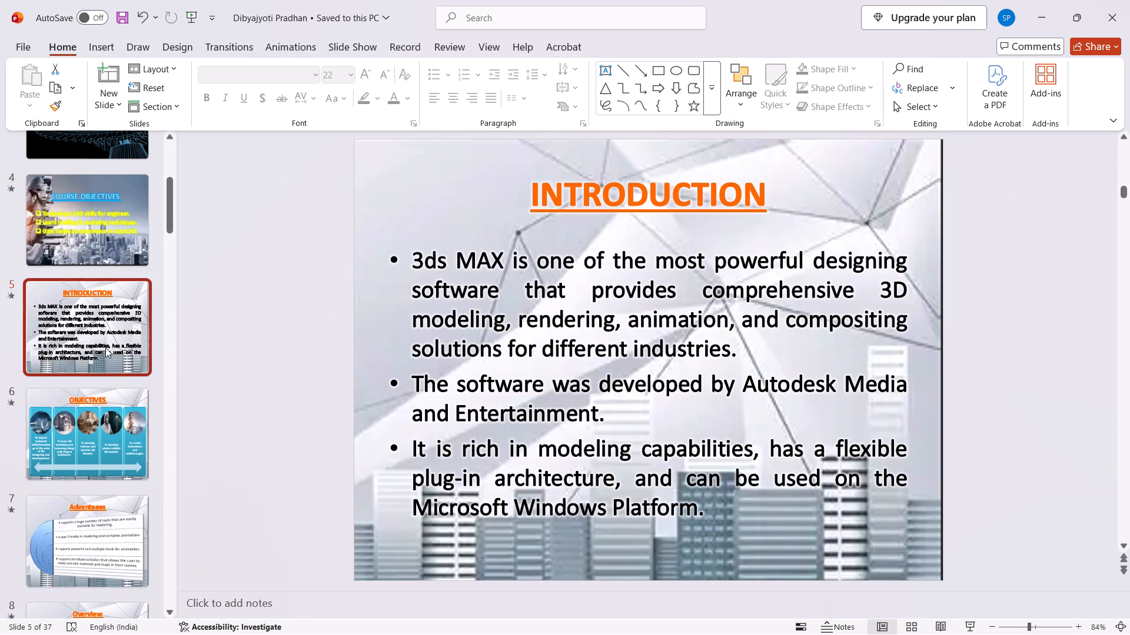
{"action": "left_click", "coordinate": [431, 270]}
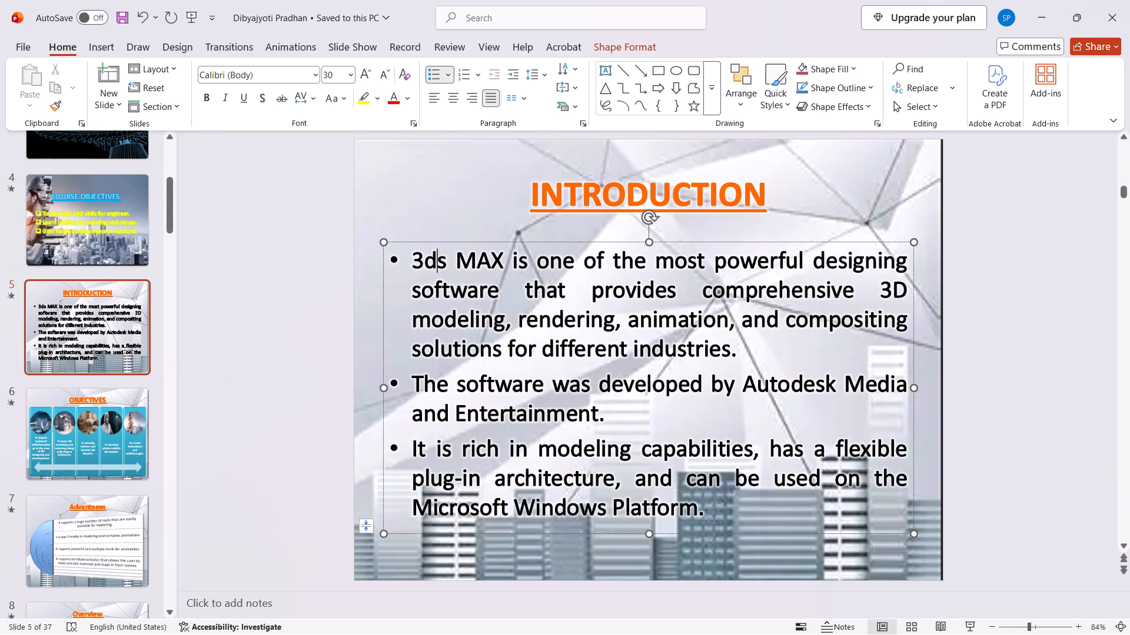
{"action": "left_click", "coordinate": [443, 261]}
{"action": "key", "text": "BackSpace"}
{"action": "key", "text": "BackSpace"}
{"action": "type", "text": "DS"}
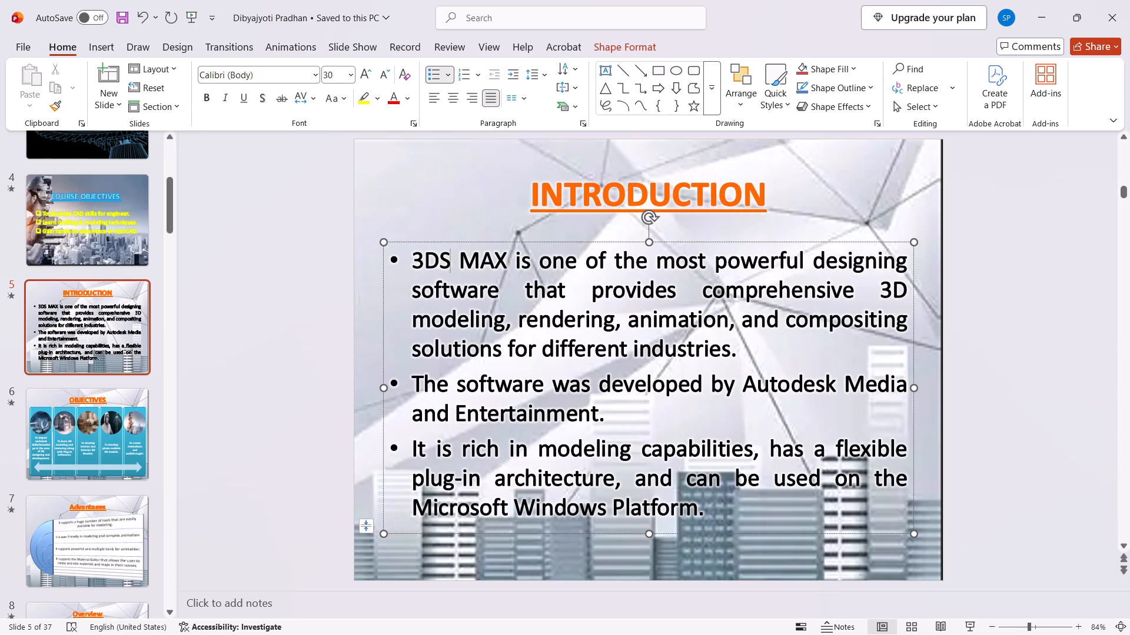
Hide slide 6, Objectives, from the slide show.
{"action": "left_click", "coordinate": [69, 439]}
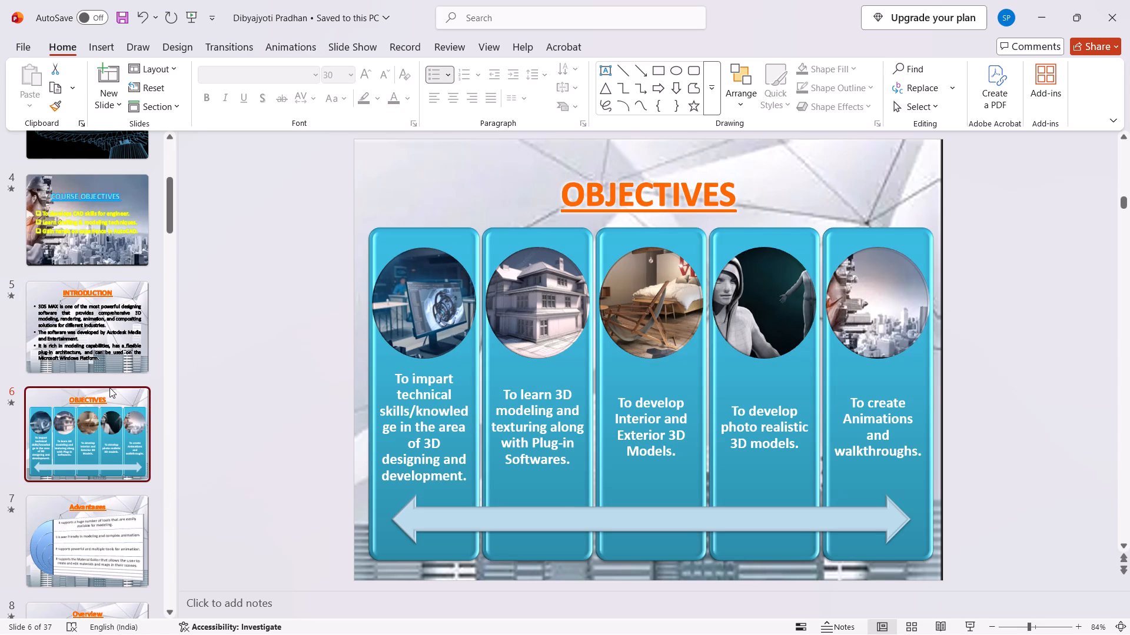
{"action": "scroll", "coordinate": [108, 391], "scroll_direction": "down", "scroll_amount": 6}
{"action": "scroll", "coordinate": [121, 392], "scroll_direction": "up", "scroll_amount": 5}
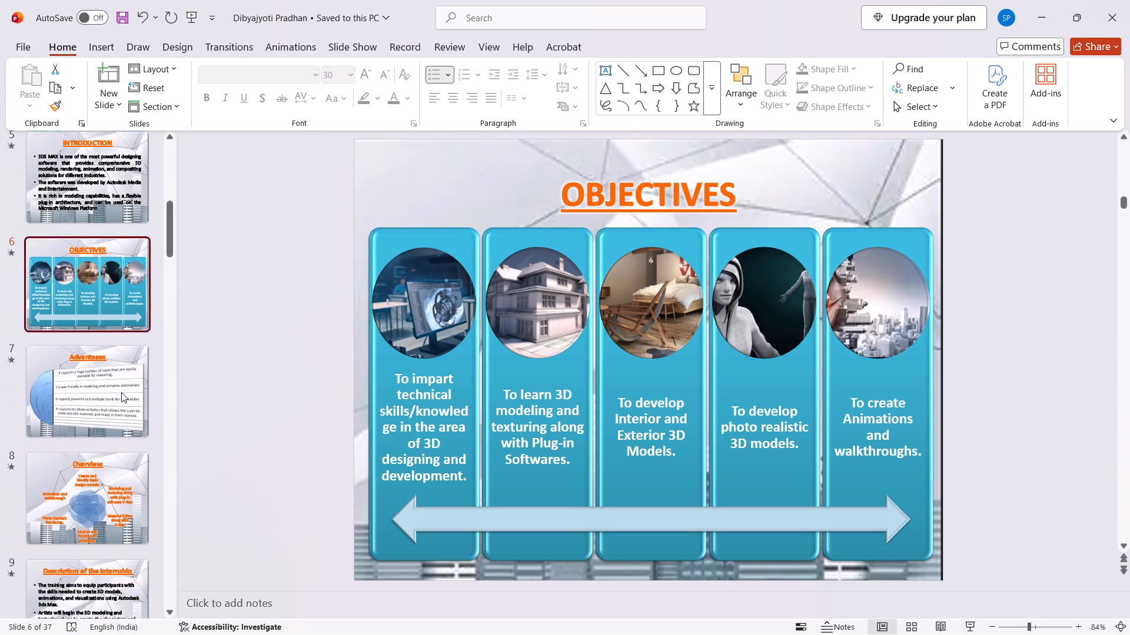
{"action": "scroll", "coordinate": [121, 392], "scroll_direction": "up", "scroll_amount": 7}
{"action": "scroll", "coordinate": [117, 394], "scroll_direction": "down", "scroll_amount": 4}
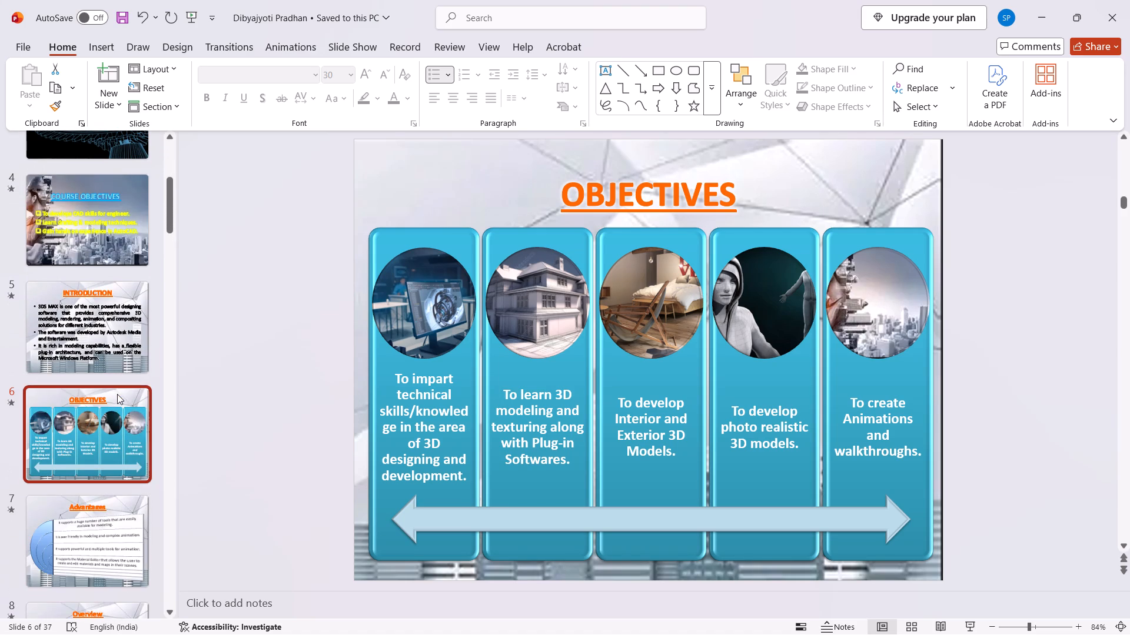
{"action": "right_click", "coordinate": [98, 405]}
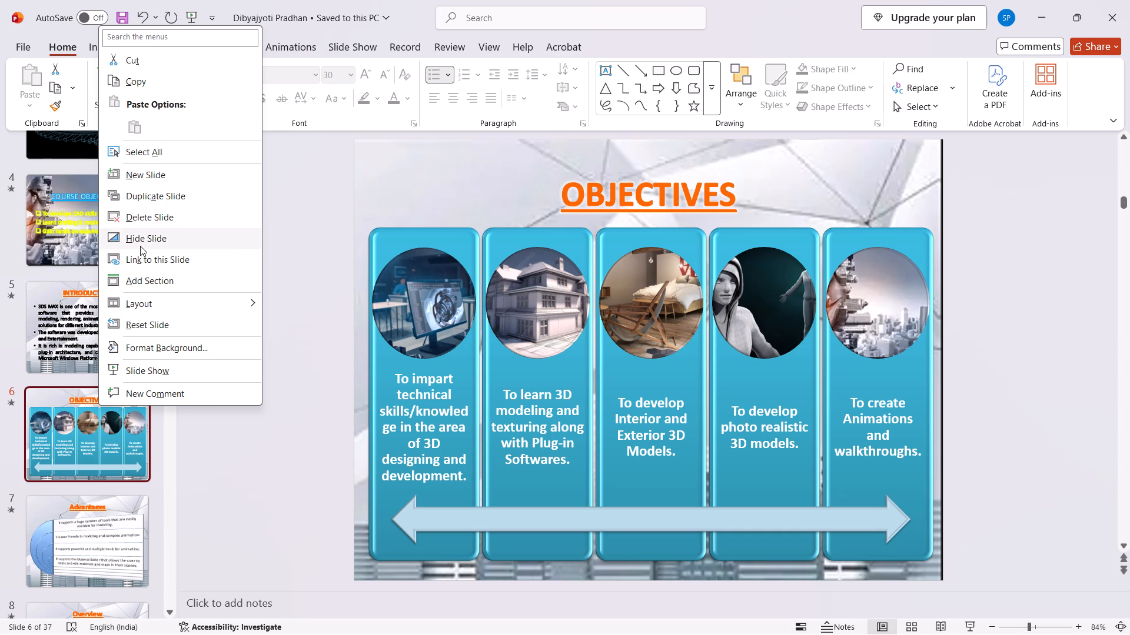
{"action": "left_click", "coordinate": [91, 446]}
{"action": "right_click", "coordinate": [91, 446]}
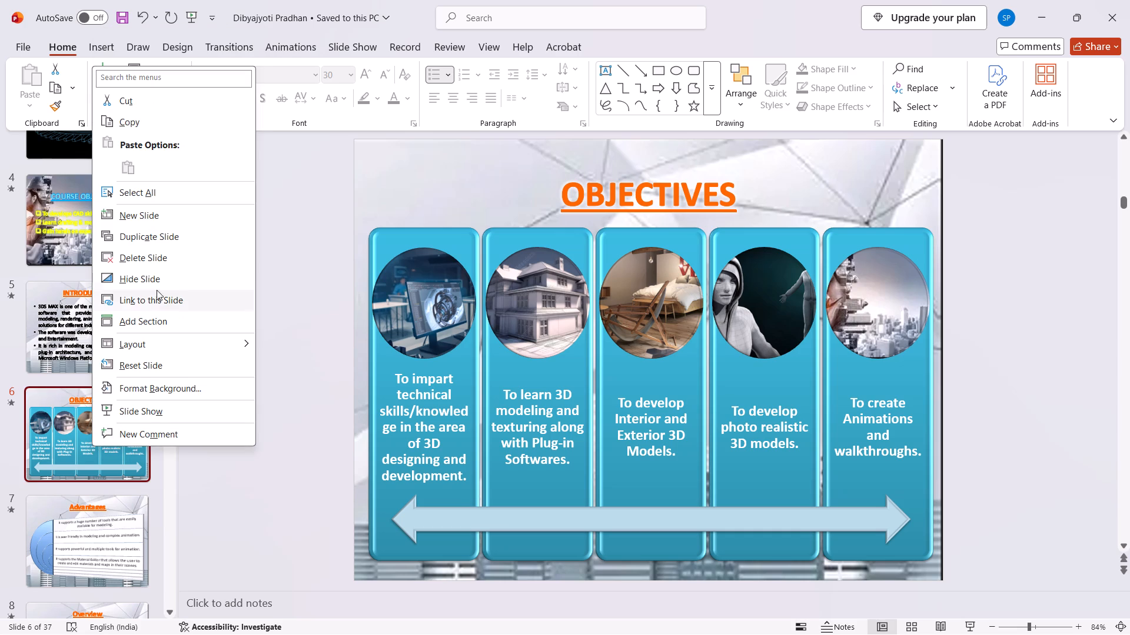
{"action": "left_click", "coordinate": [158, 286]}
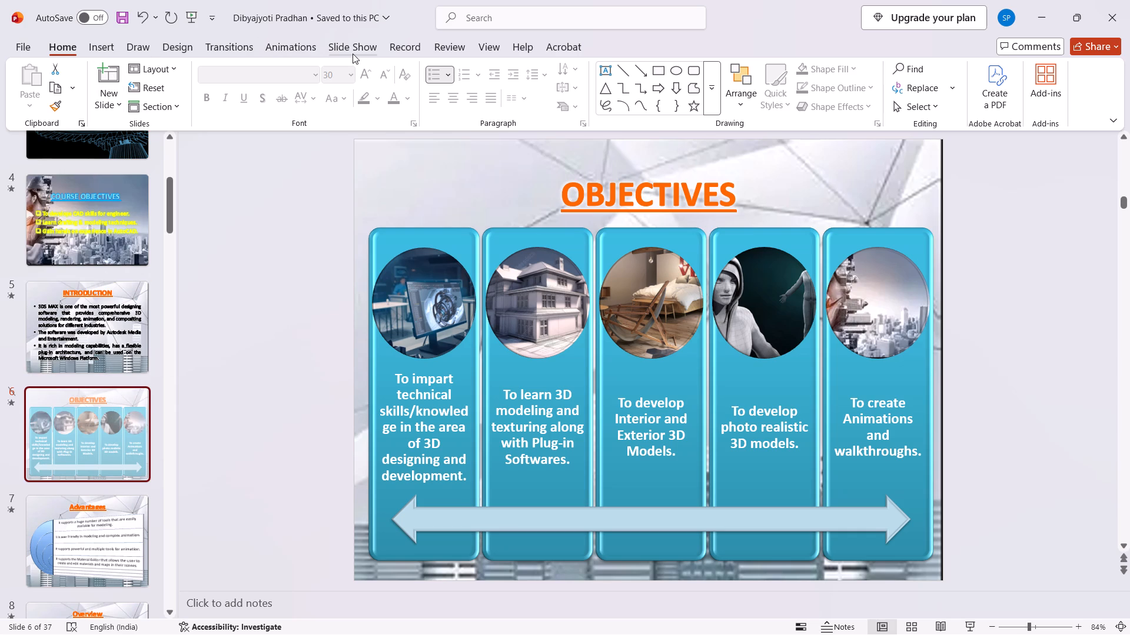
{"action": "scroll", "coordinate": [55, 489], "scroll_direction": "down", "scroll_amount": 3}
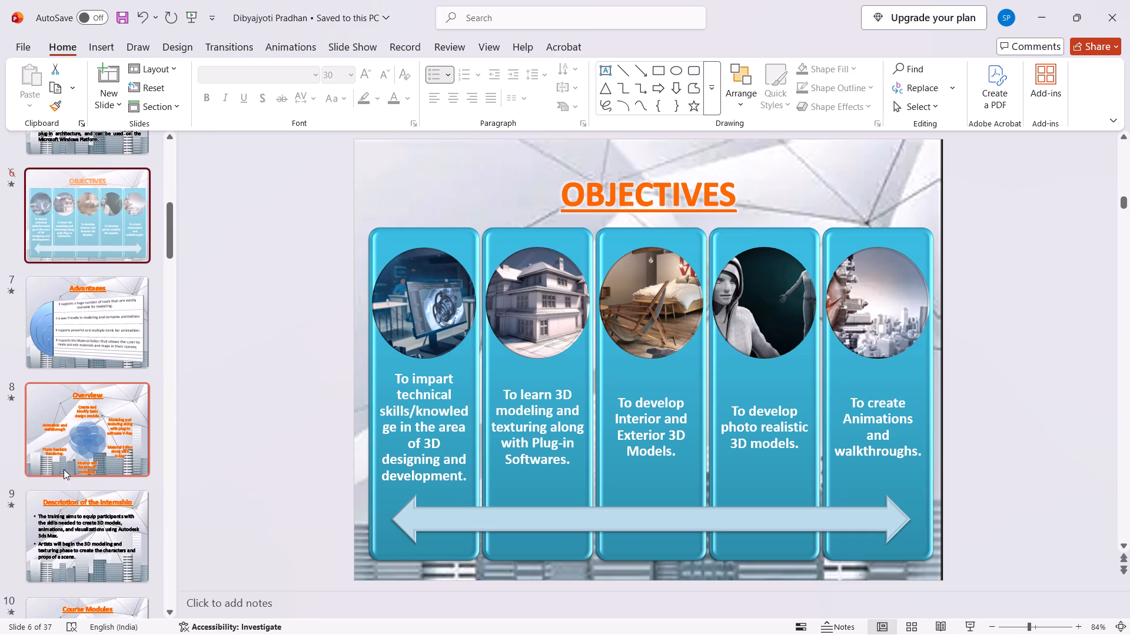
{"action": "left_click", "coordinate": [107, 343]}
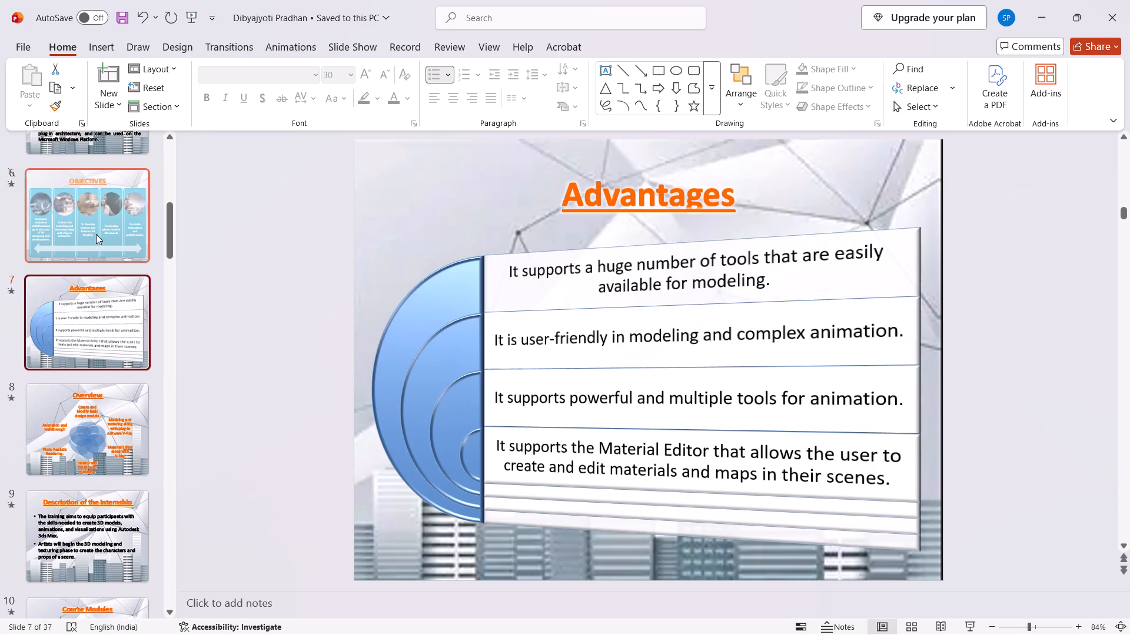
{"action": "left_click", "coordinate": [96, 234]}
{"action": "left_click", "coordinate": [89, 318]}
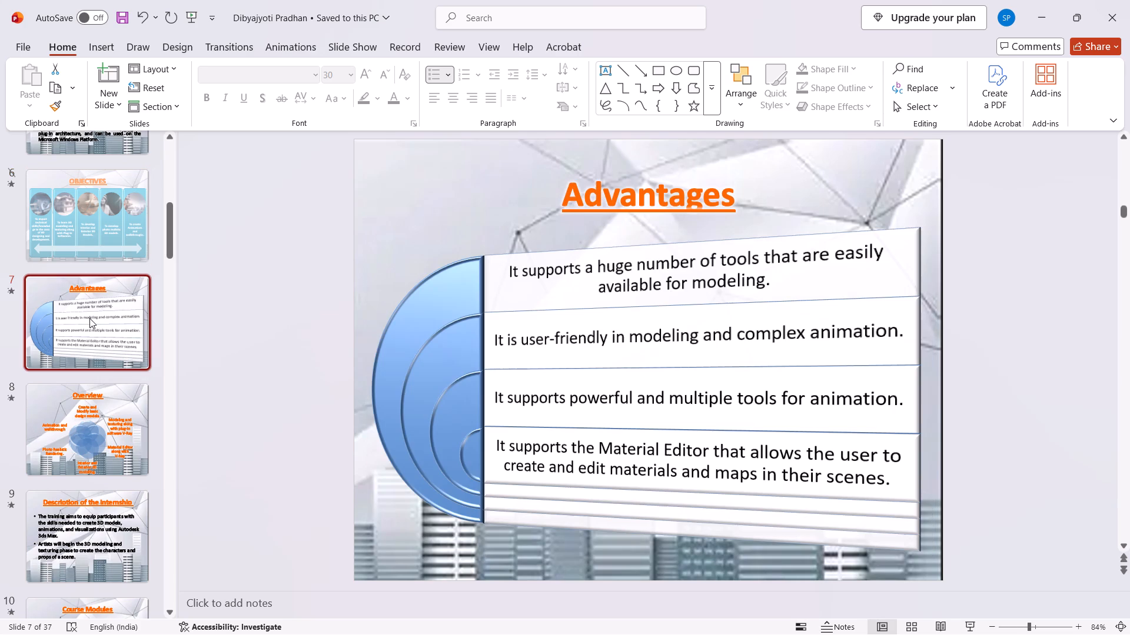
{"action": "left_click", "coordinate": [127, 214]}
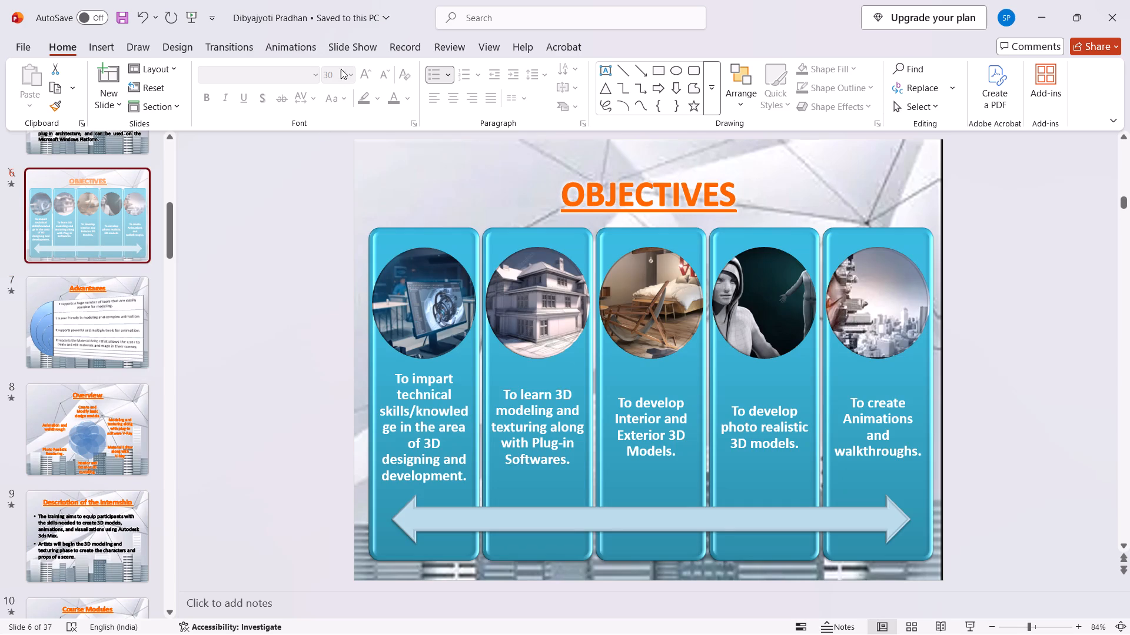
Play the slide show from the first slide and review the opening slides up to Introduction.
{"action": "left_click", "coordinate": [350, 38]}
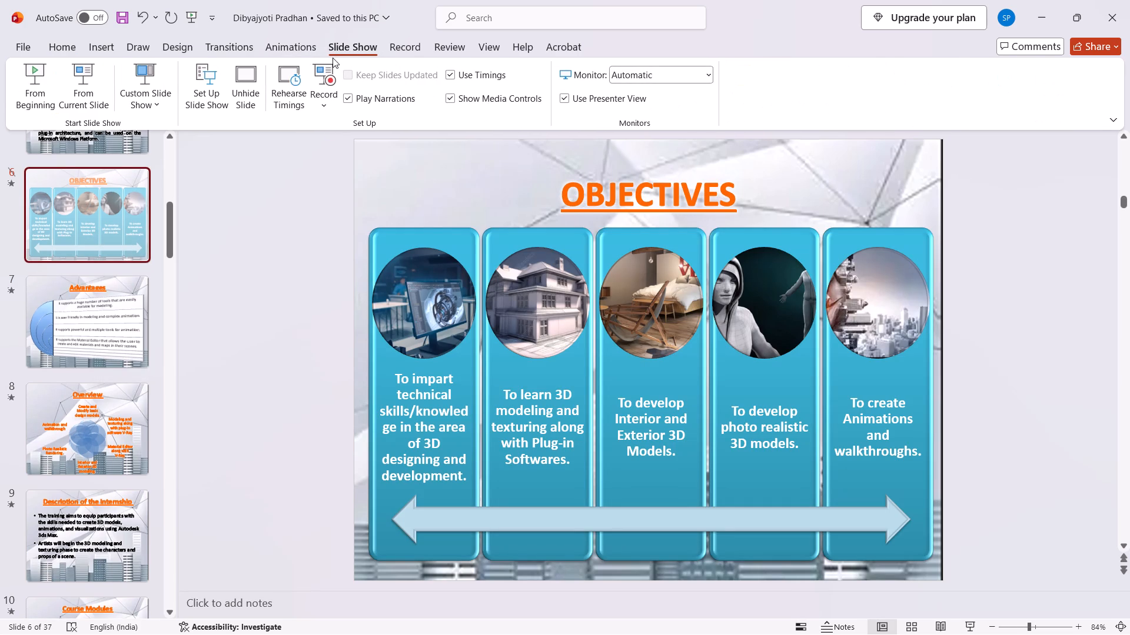
{"action": "left_click", "coordinate": [45, 100]}
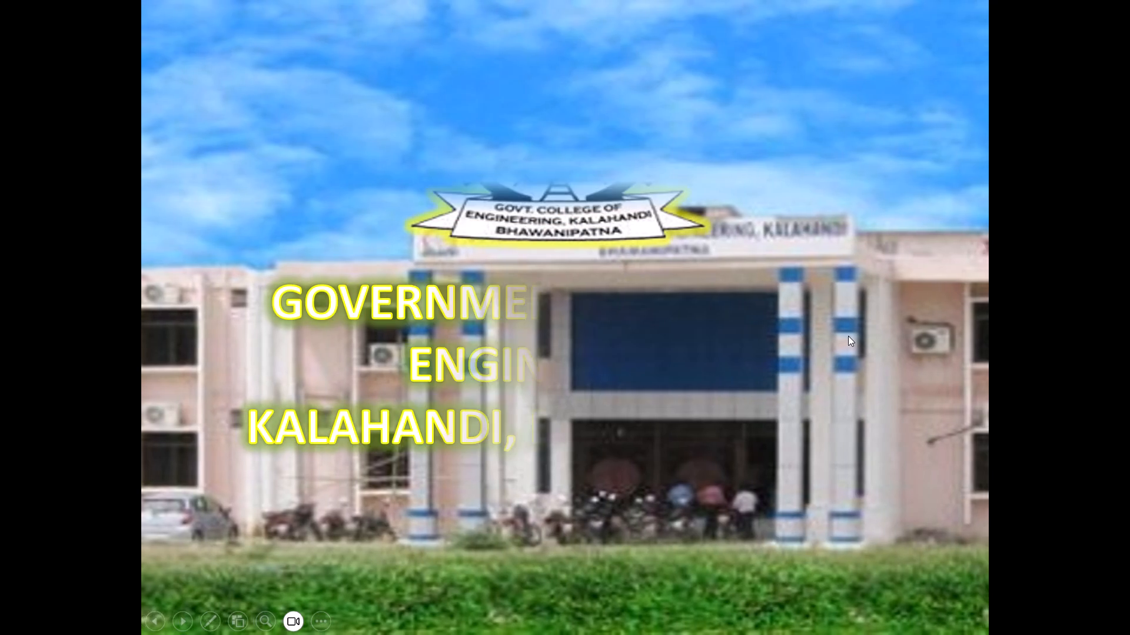
{"action": "key", "text": "Return"}
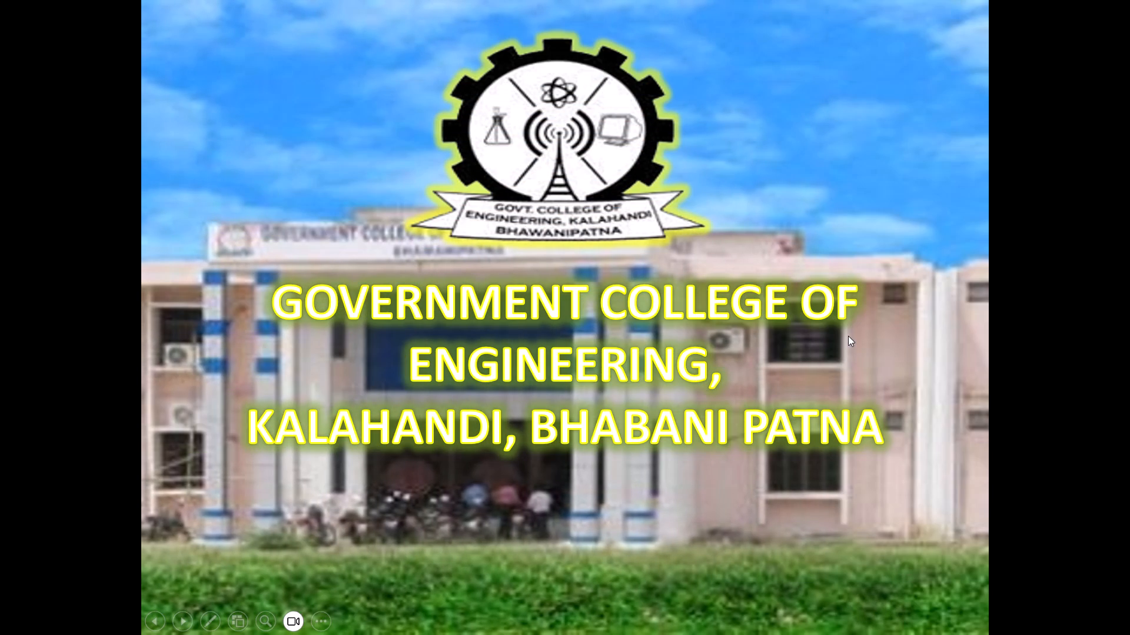
{"action": "key", "text": "Return"}
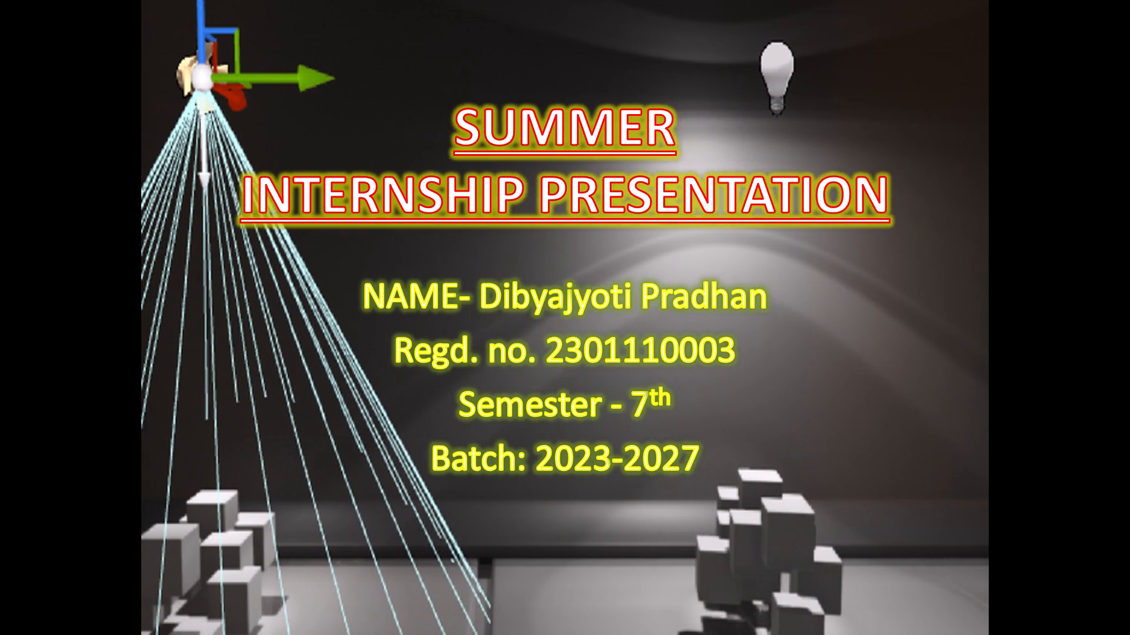
{"action": "key", "text": "Right"}
{"action": "key", "text": "Right"}
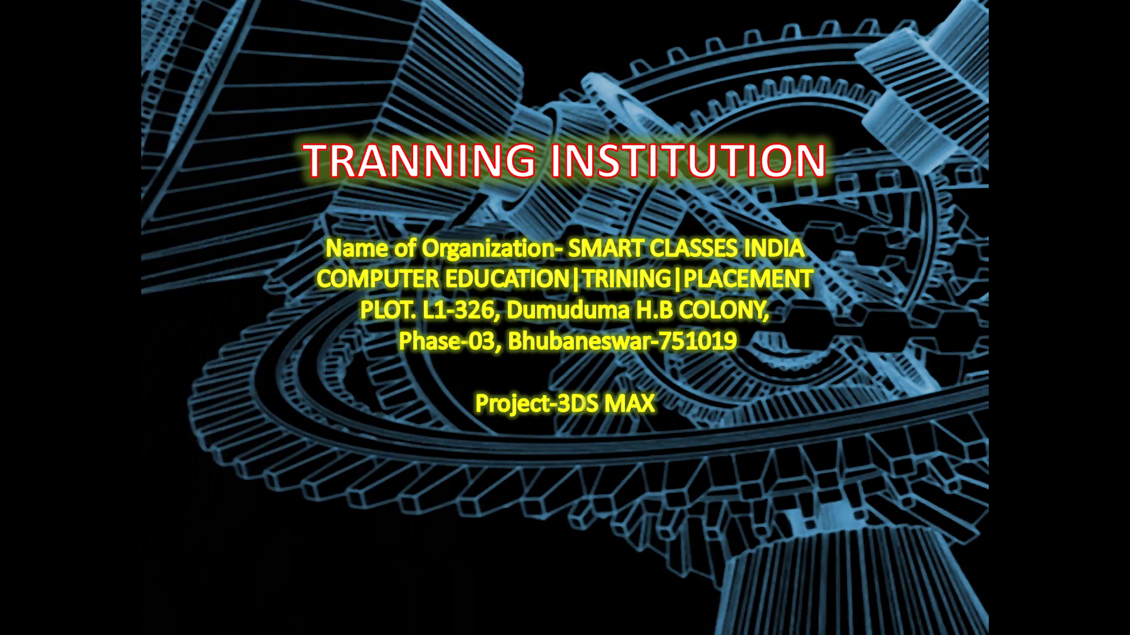
{"action": "key", "text": "Right"}
{"action": "key", "text": "Right"}
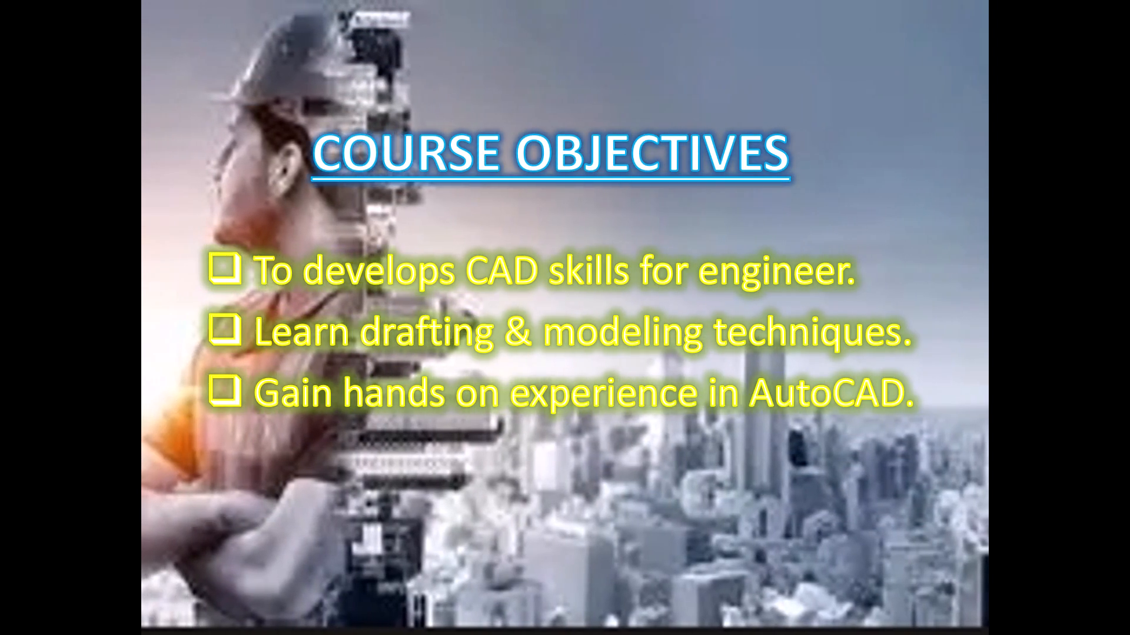
{"action": "key", "text": "Right"}
{"action": "key", "text": "Right"}
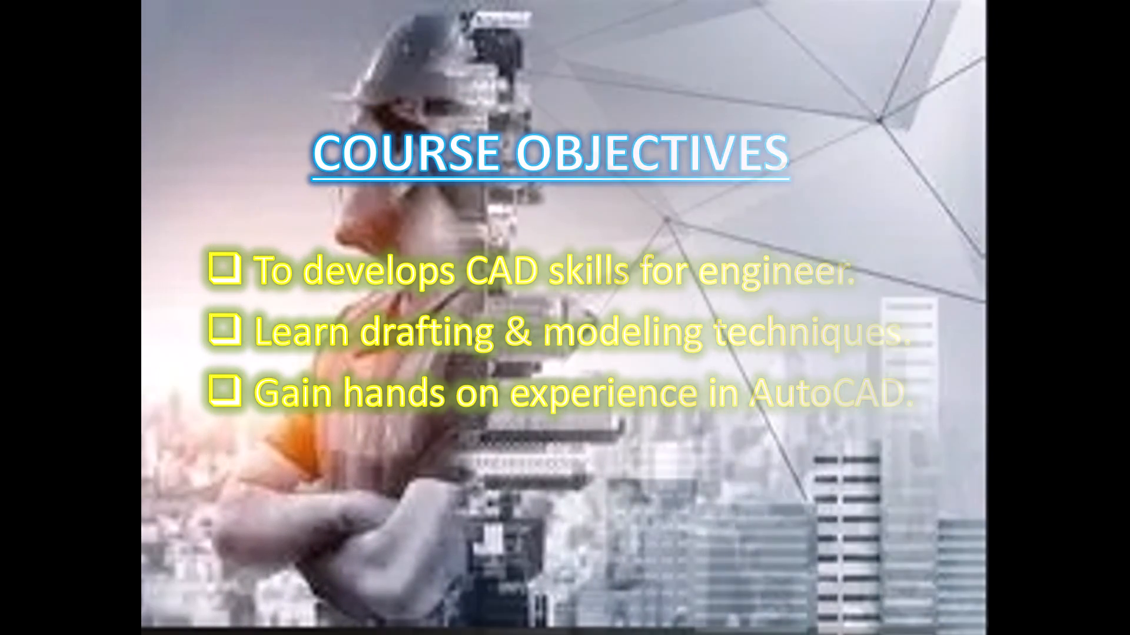
{"action": "key", "text": "Right"}
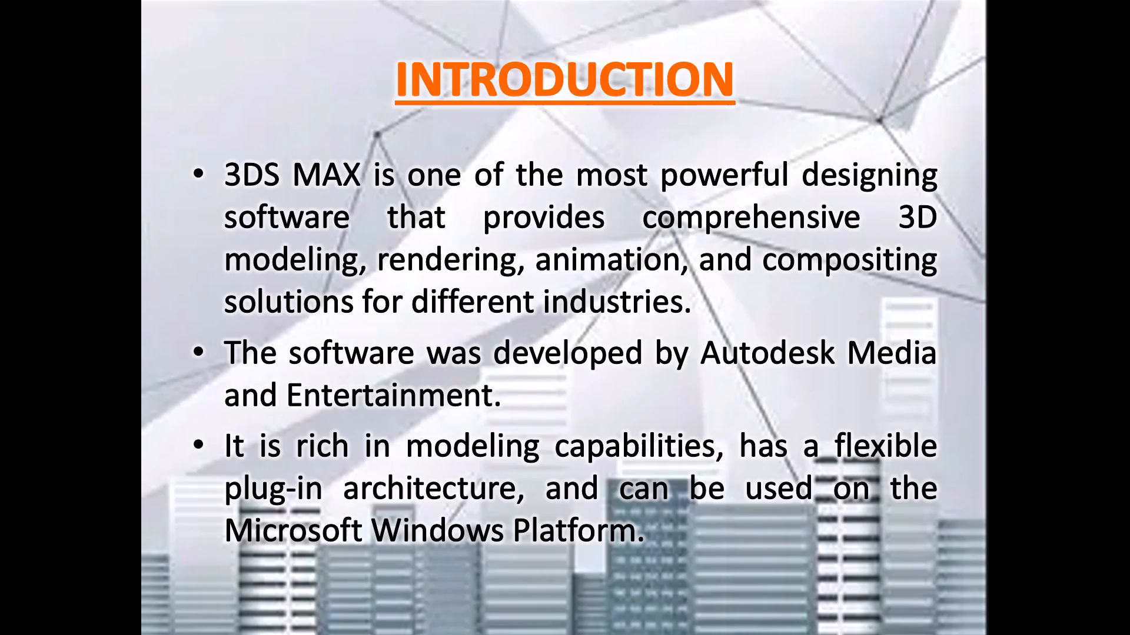
Continue the slide show from Introduction through all the animated rows of the Advantages slide.
{"action": "key", "text": "Right"}
{"action": "key", "text": "Right"}
{"action": "key", "text": "Right"}
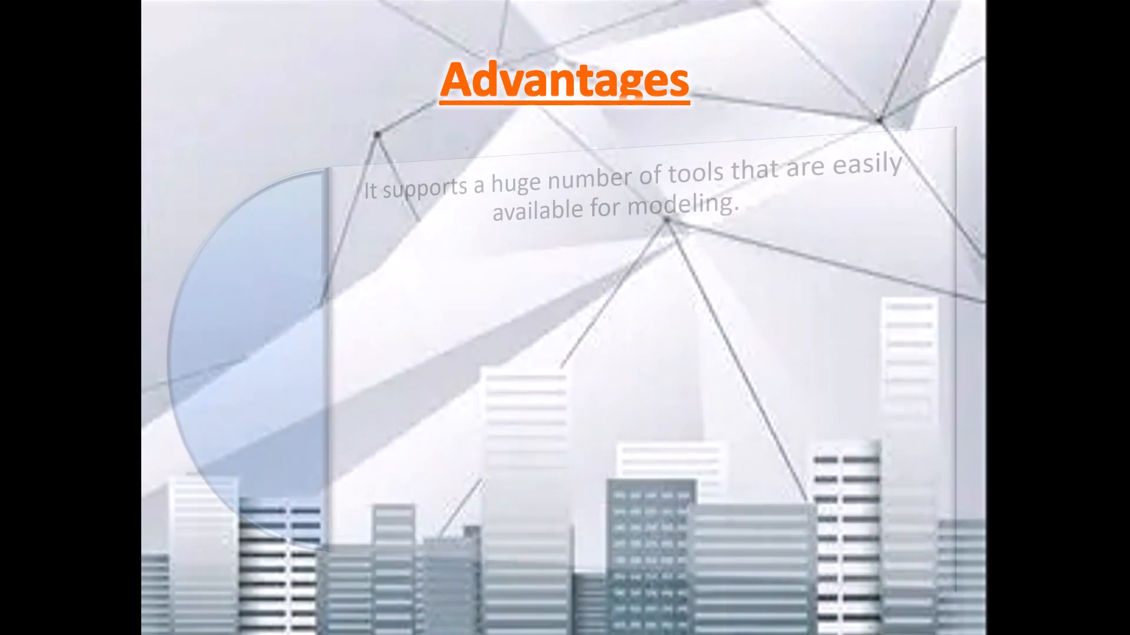
{"action": "key", "text": "Right"}
{"action": "key", "text": "Right"}
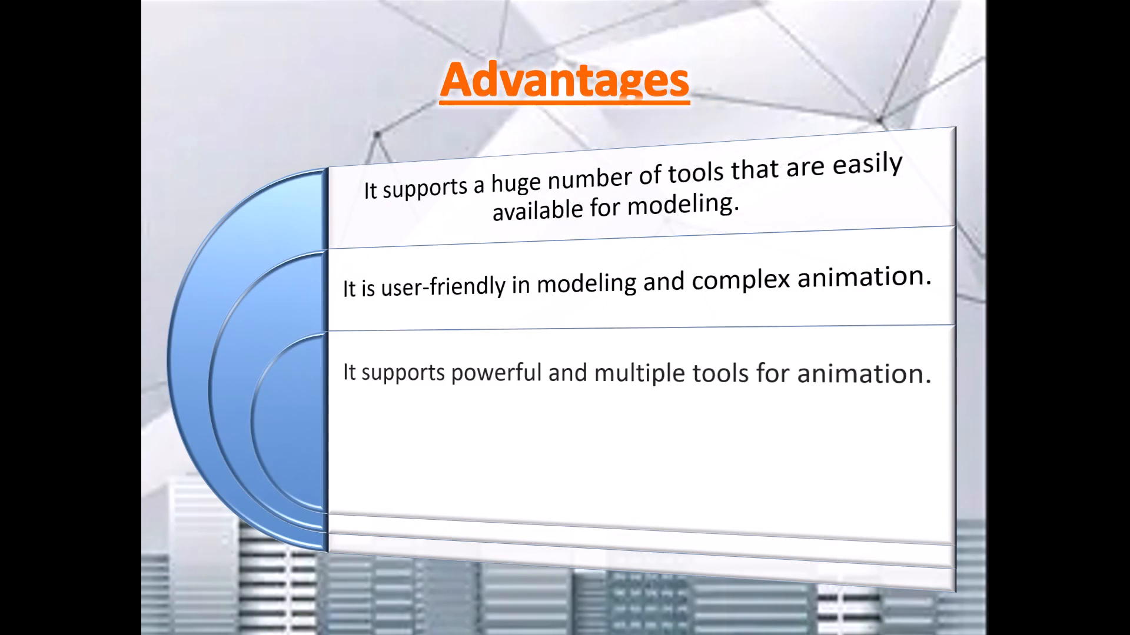
{"action": "key", "text": "Right"}
{"action": "key", "text": "Right"}
{"action": "key", "text": "Right"}
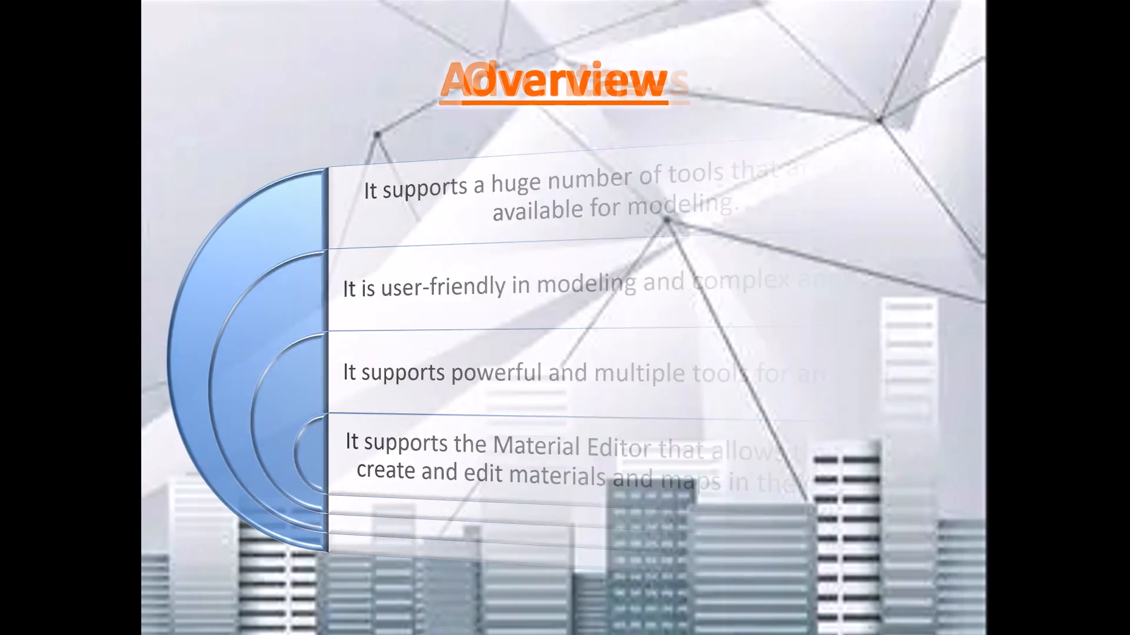
Play through the animated circles and captions of the Overview slide and advance to Description of the Internship.
{"action": "key", "text": "Right"}
{"action": "key", "text": "Right"}
{"action": "key", "text": "Right"}
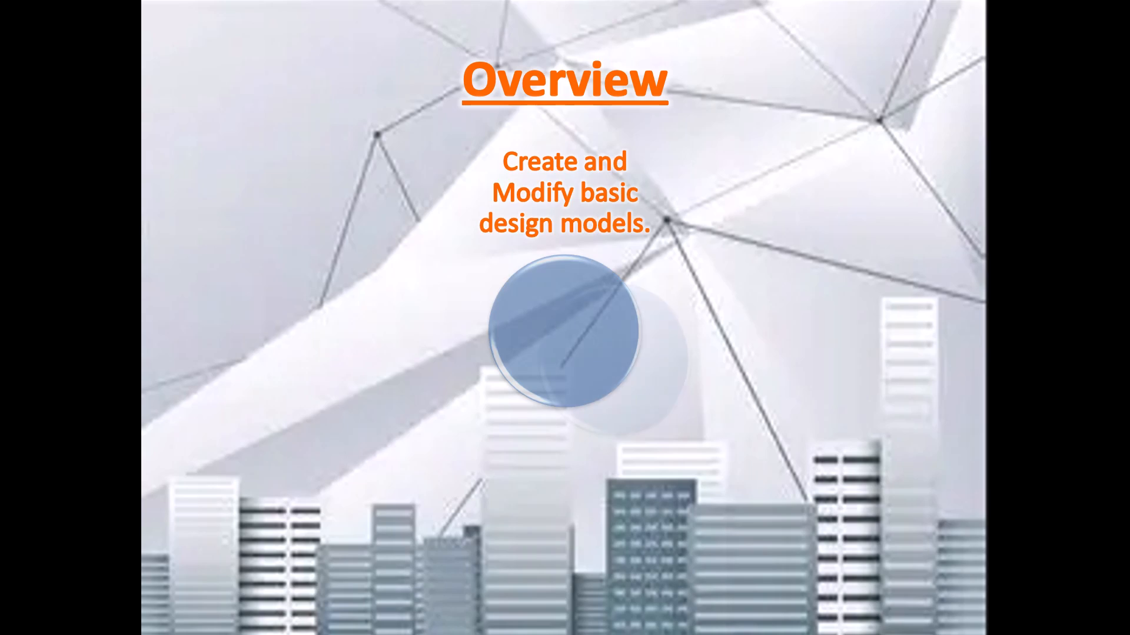
{"action": "key", "text": "Right"}
{"action": "key", "text": "Right"}
{"action": "key", "text": "Right"}
{"action": "key", "text": "Right"}
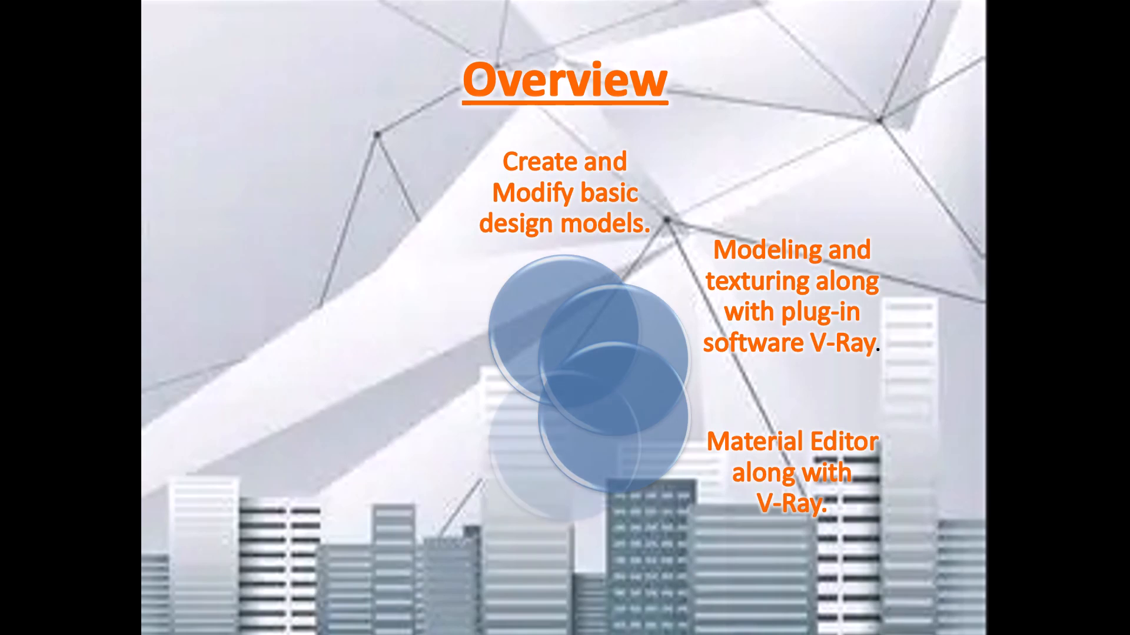
{"action": "key", "text": "Right"}
{"action": "key", "text": "Right"}
{"action": "key", "text": "Right"}
{"action": "key", "text": "Right"}
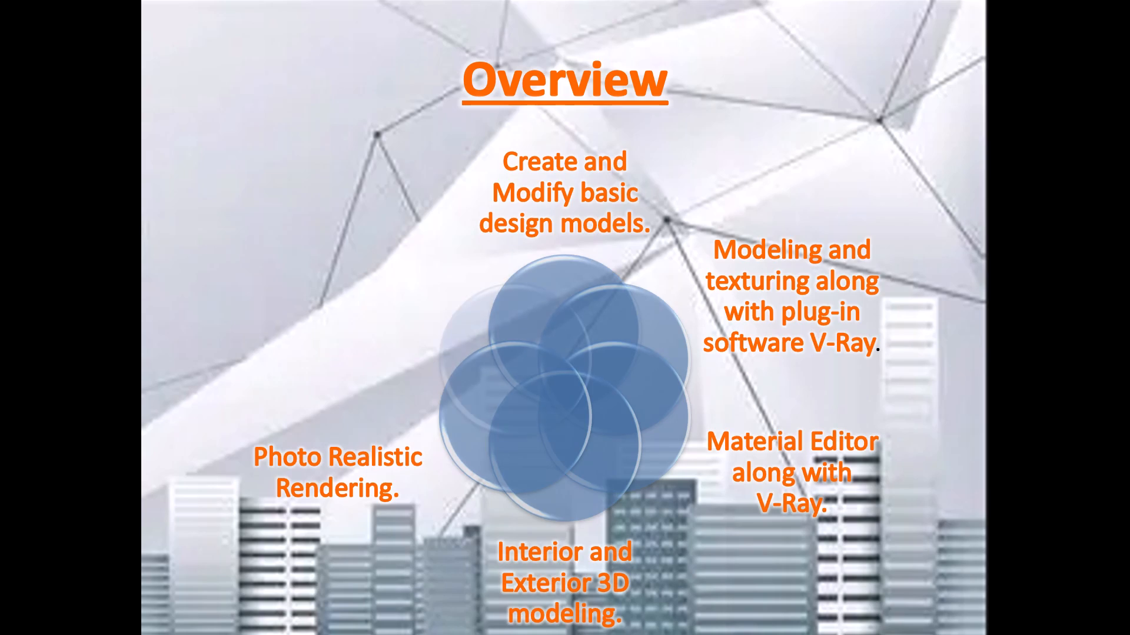
{"action": "key", "text": "Right"}
{"action": "key", "text": "Right"}
{"action": "key", "text": "Right"}
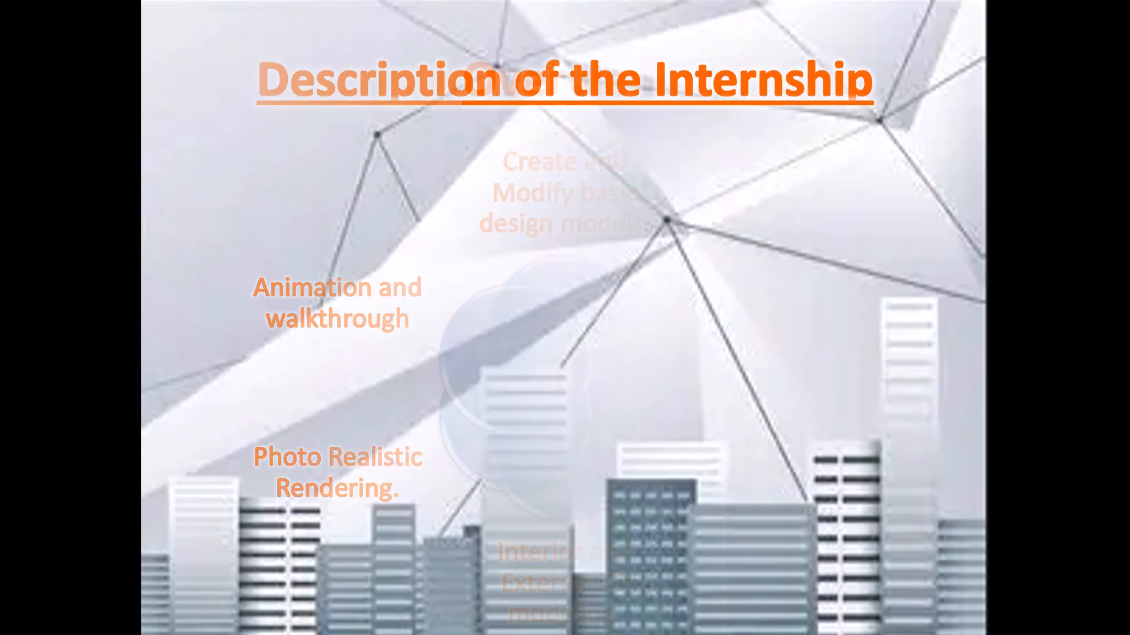
Play the Description of the Internship bullets, advance to Course Modules, and exit the slide show.
{"action": "key", "text": "Right"}
{"action": "key", "text": "Right"}
{"action": "key", "text": "Right"}
{"action": "key", "text": "Right"}
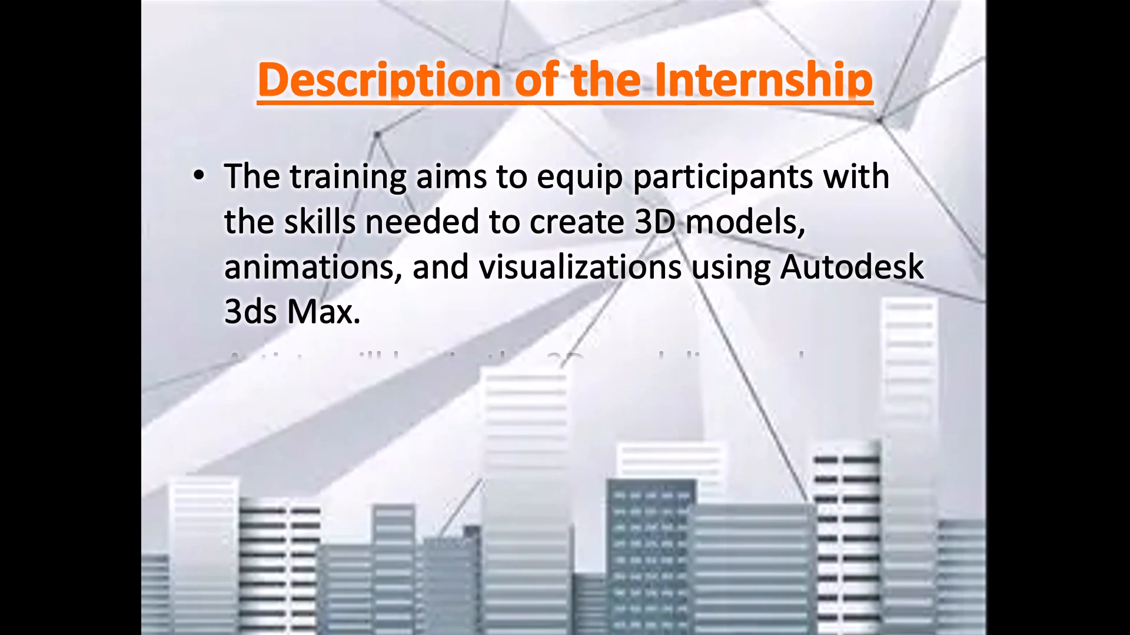
{"action": "key", "text": "Right"}
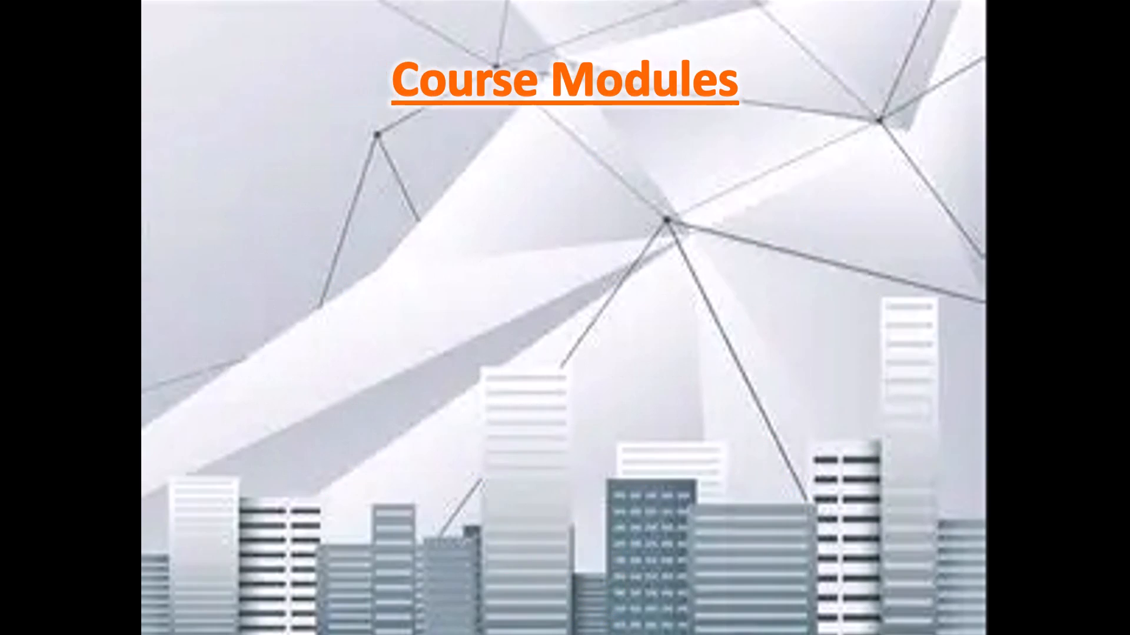
{"action": "scroll", "coordinate": [760, 332], "scroll_direction": "up", "scroll_amount": 1}
{"action": "key", "text": "Escape"}
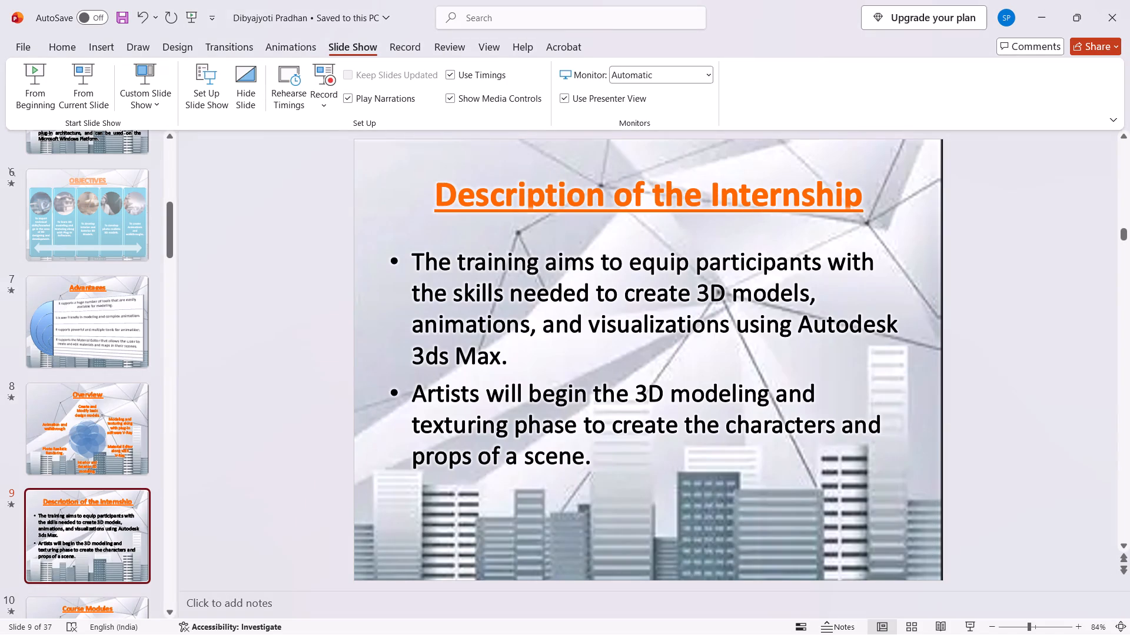
Open slide 7, Advantages, and examine the bullet entries in the text list of its SmartArt graphic.
{"action": "scroll", "coordinate": [105, 292], "scroll_direction": "up", "scroll_amount": 4}
{"action": "scroll", "coordinate": [141, 556], "scroll_direction": "down", "scroll_amount": 2}
{"action": "left_click", "coordinate": [97, 464]}
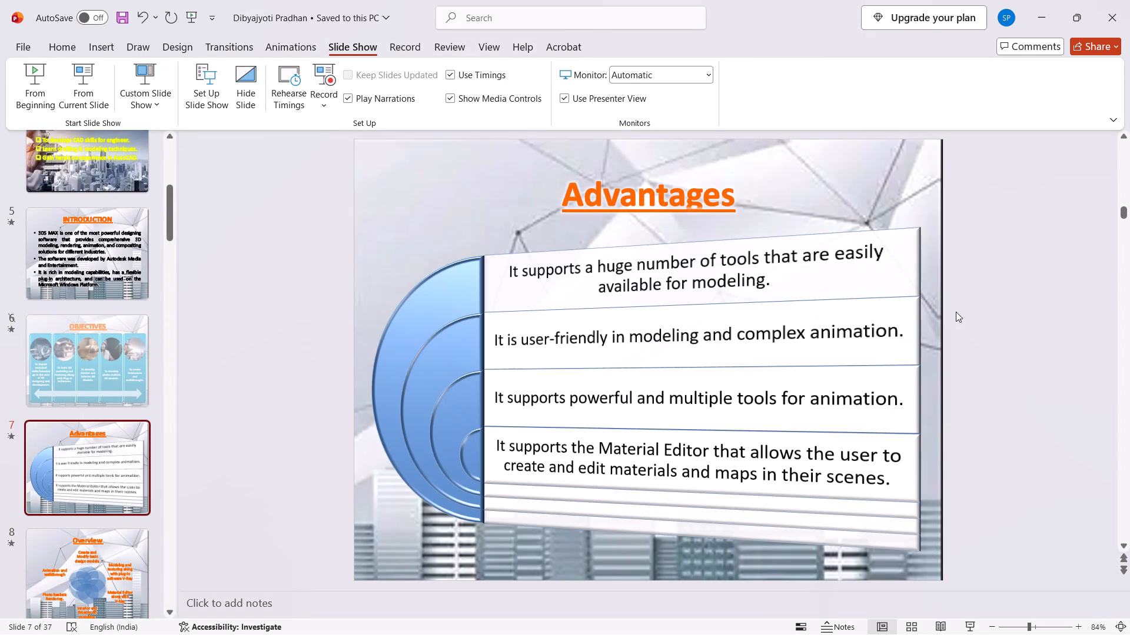
{"action": "left_click", "coordinate": [956, 312]}
{"action": "left_click", "coordinate": [871, 329]}
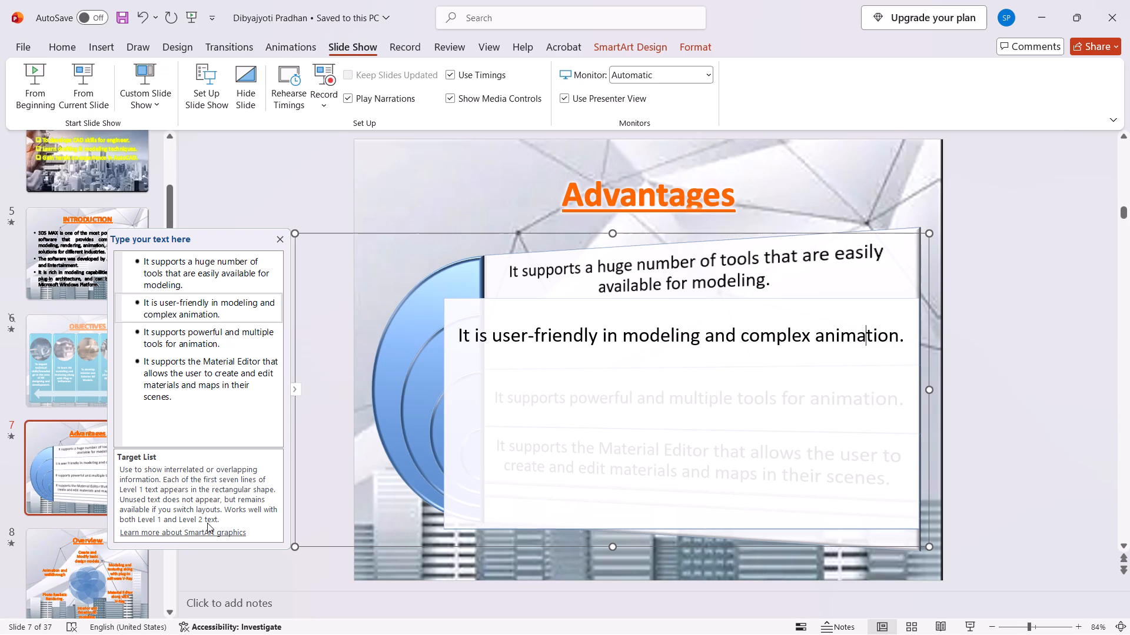
{"action": "left_click", "coordinate": [228, 372]}
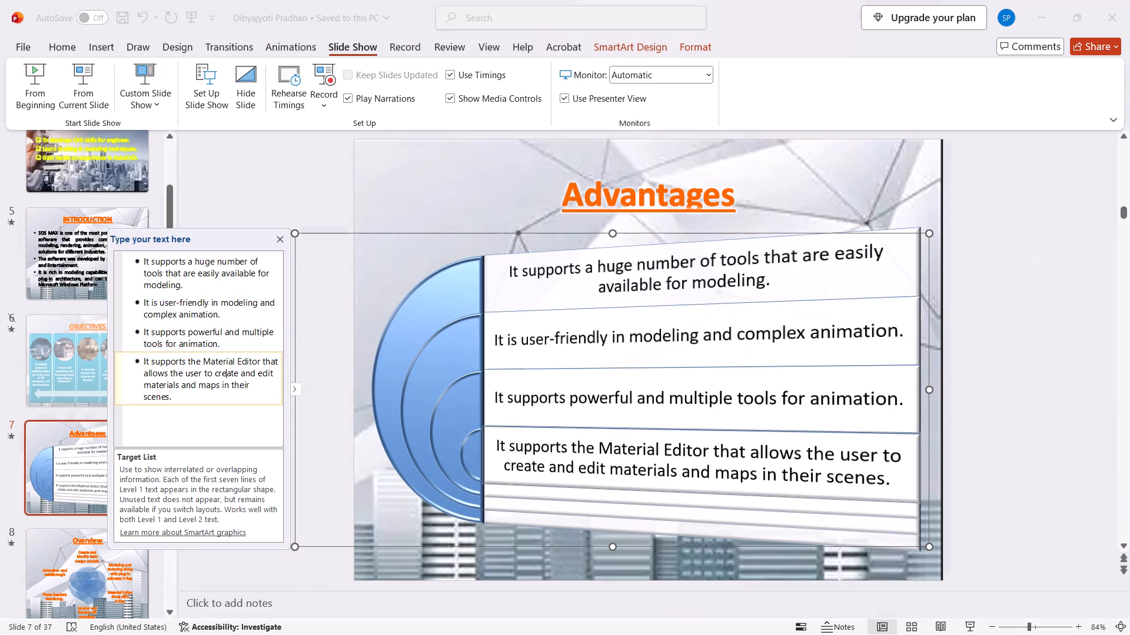
{"action": "left_click", "coordinate": [231, 419]}
{"action": "left_click", "coordinate": [238, 333]}
{"action": "left_click", "coordinate": [237, 300]}
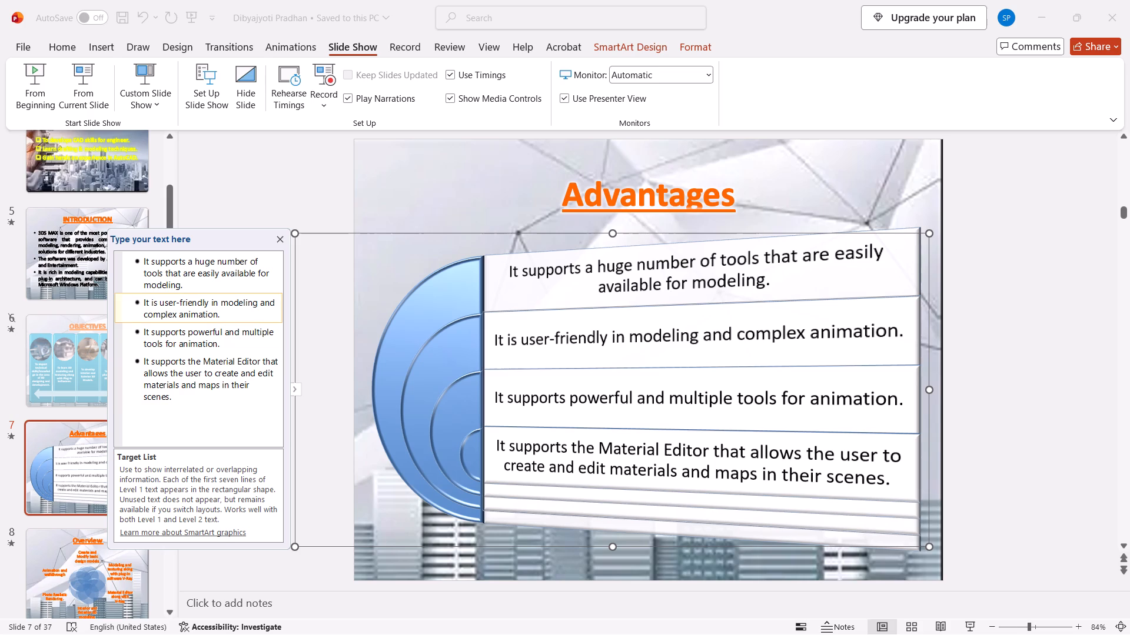
{"action": "left_click", "coordinate": [237, 283]}
{"action": "left_click", "coordinate": [995, 266]}
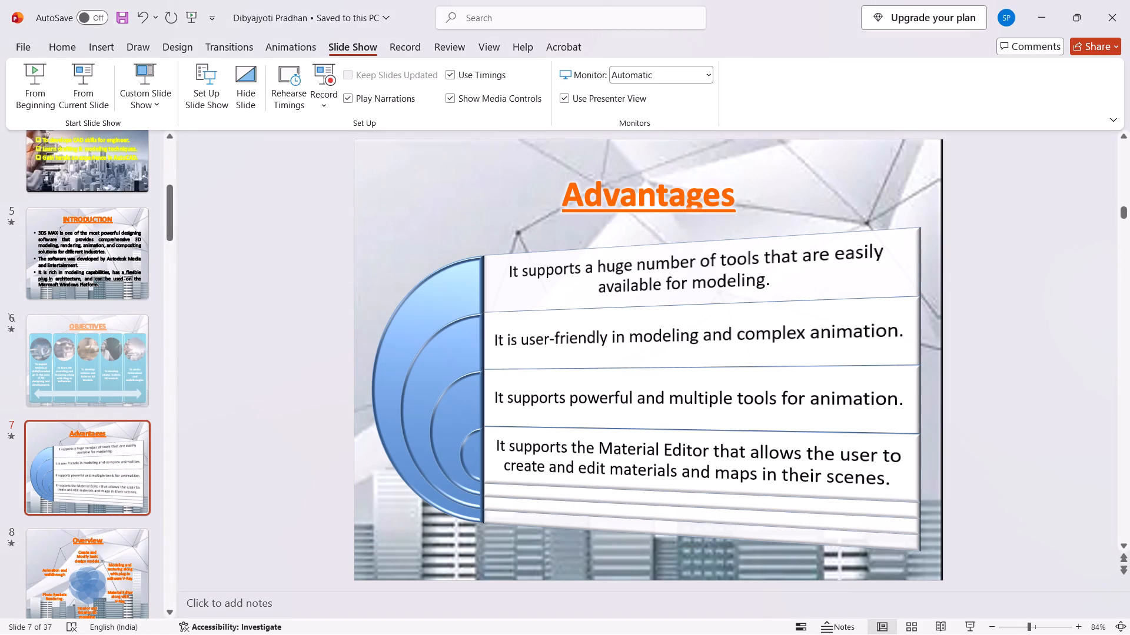
Examine the curved shapes and text rows of the Advantages SmartArt graphic without editing them.
{"action": "left_click", "coordinate": [456, 343]}
{"action": "left_click", "coordinate": [451, 290]}
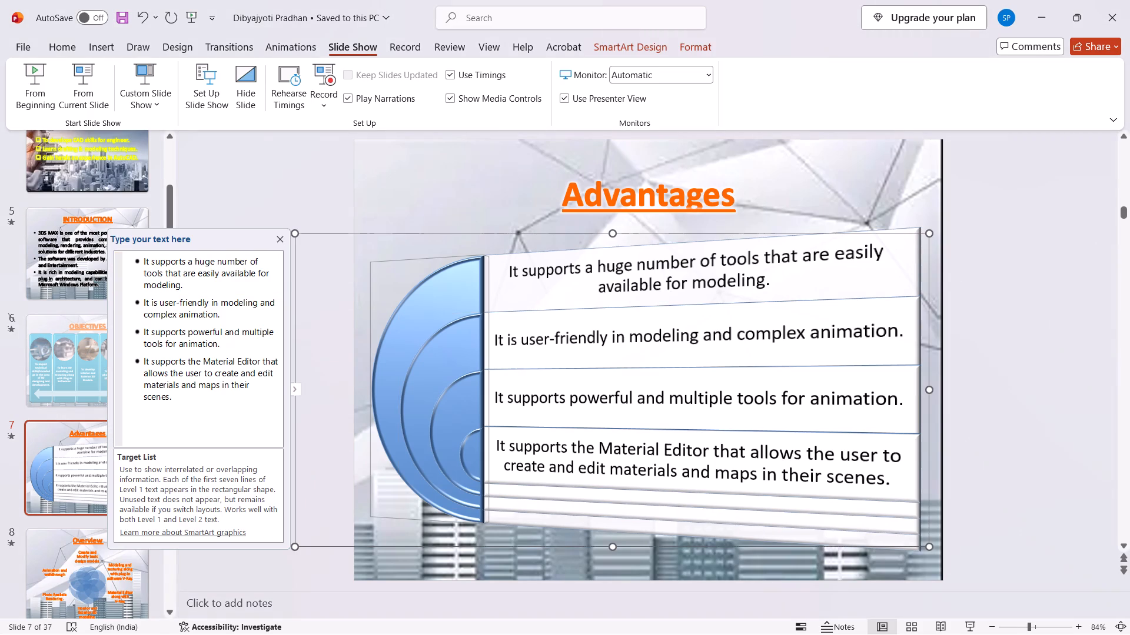
{"action": "left_click", "coordinate": [466, 347]}
{"action": "left_click", "coordinate": [459, 420]}
{"action": "left_click", "coordinate": [468, 456]}
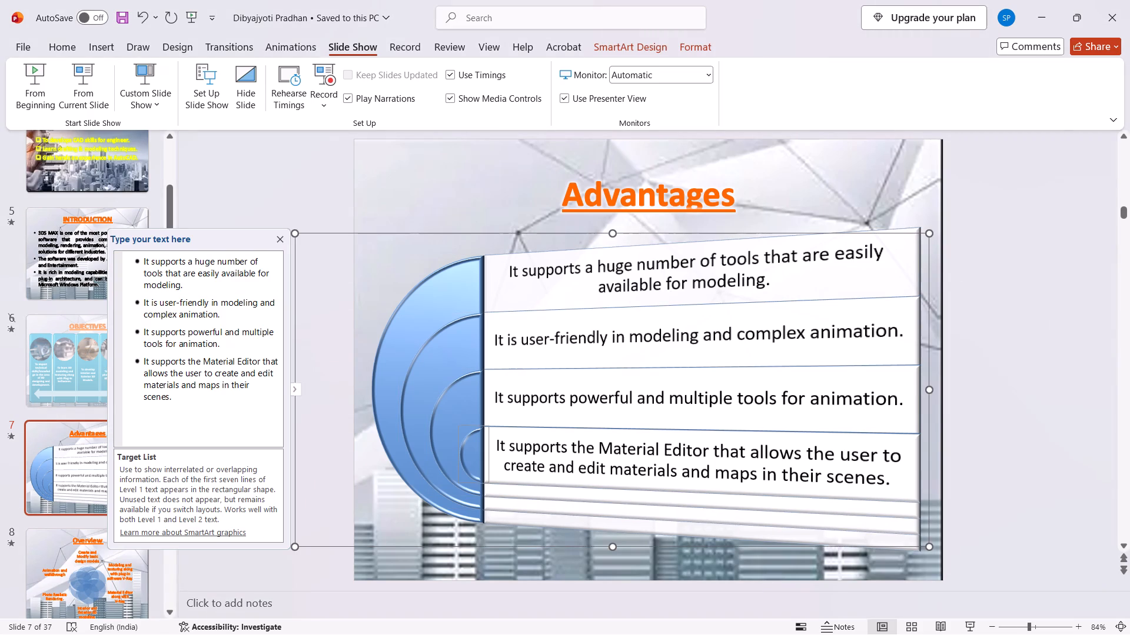
{"action": "left_click", "coordinate": [501, 444]}
{"action": "left_click", "coordinate": [554, 412]}
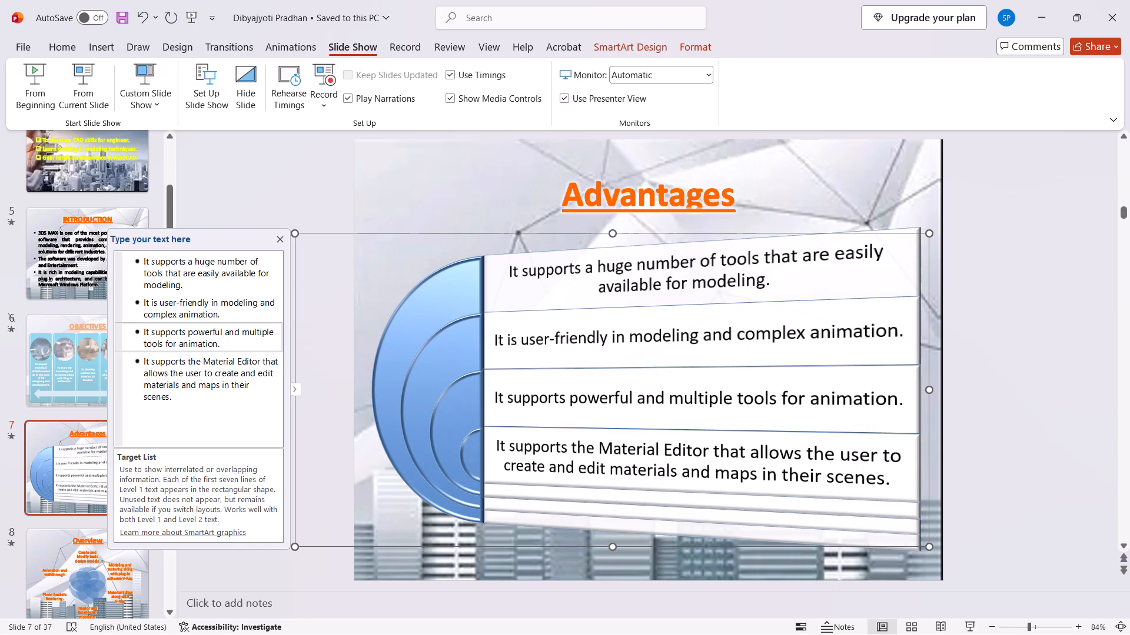
{"action": "left_click", "coordinate": [557, 347]}
{"action": "left_click", "coordinate": [564, 297]}
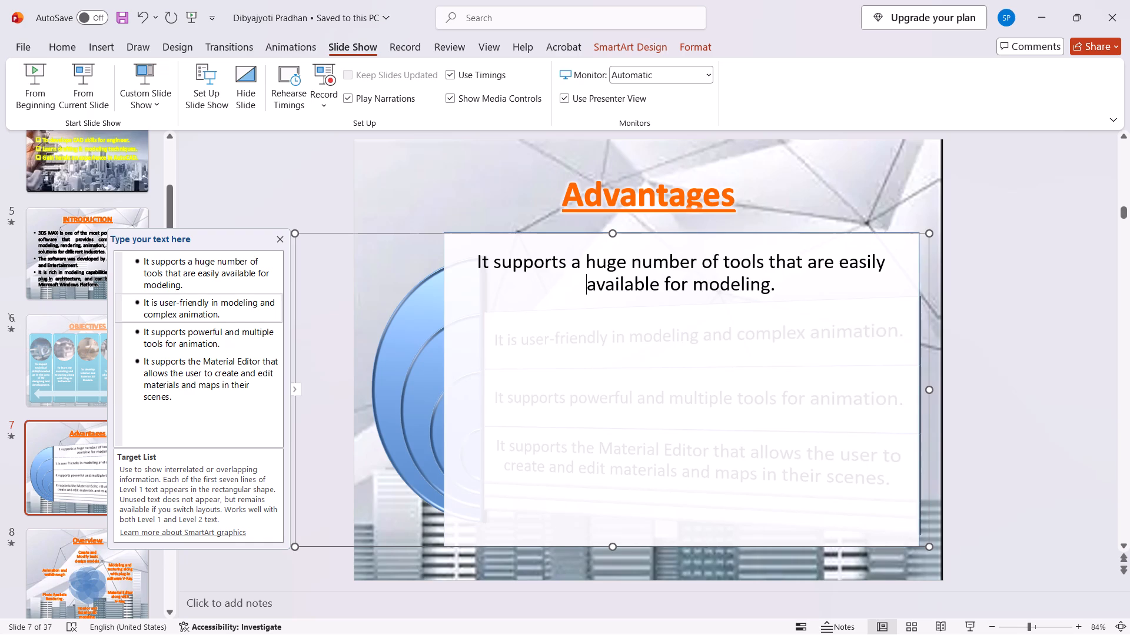
{"action": "left_click", "coordinate": [1075, 267]}
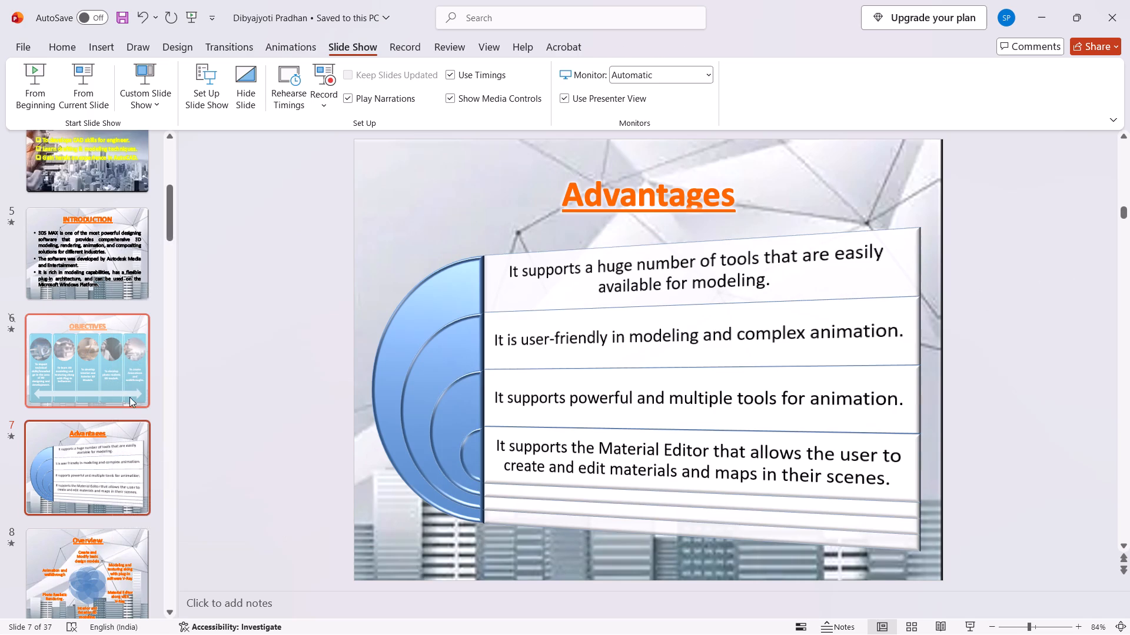
Select slide 10, the first Course Modules slide, and open the commands available for it.
{"action": "scroll", "coordinate": [134, 442], "scroll_direction": "down", "scroll_amount": 6}
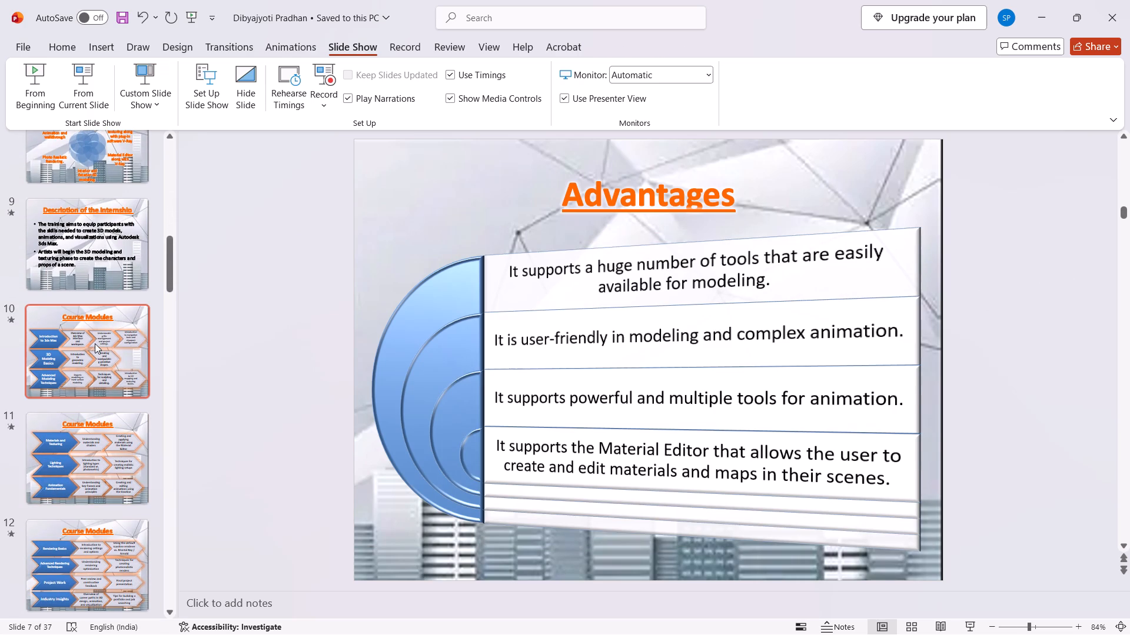
{"action": "left_click", "coordinate": [95, 343]}
{"action": "scroll", "coordinate": [95, 445], "scroll_direction": "down", "scroll_amount": 2}
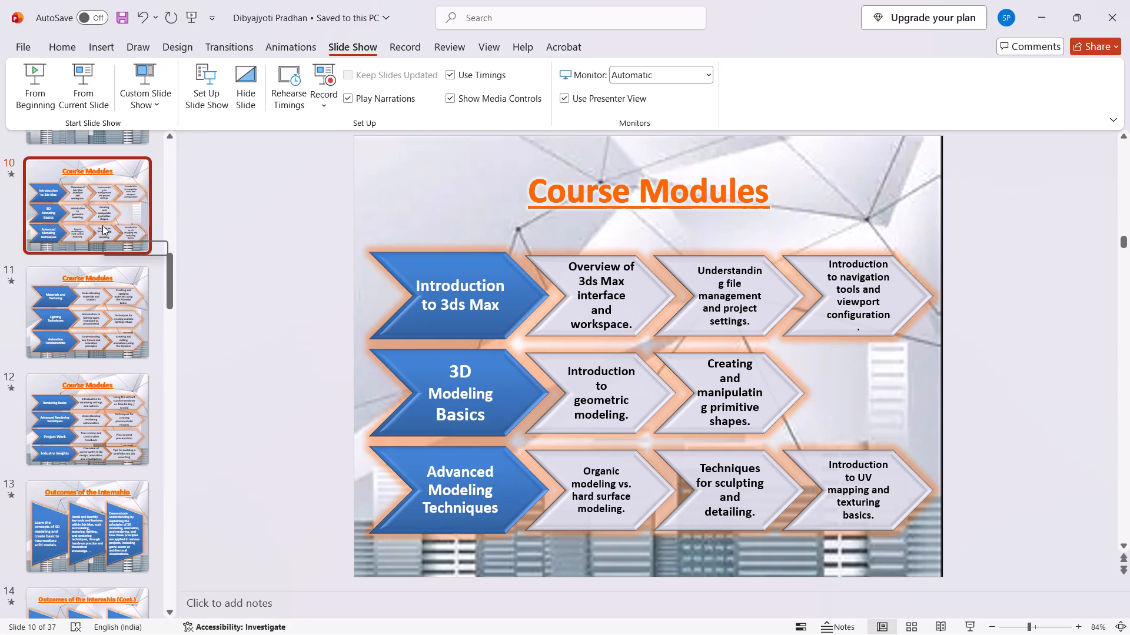
{"action": "right_click", "coordinate": [101, 223]}
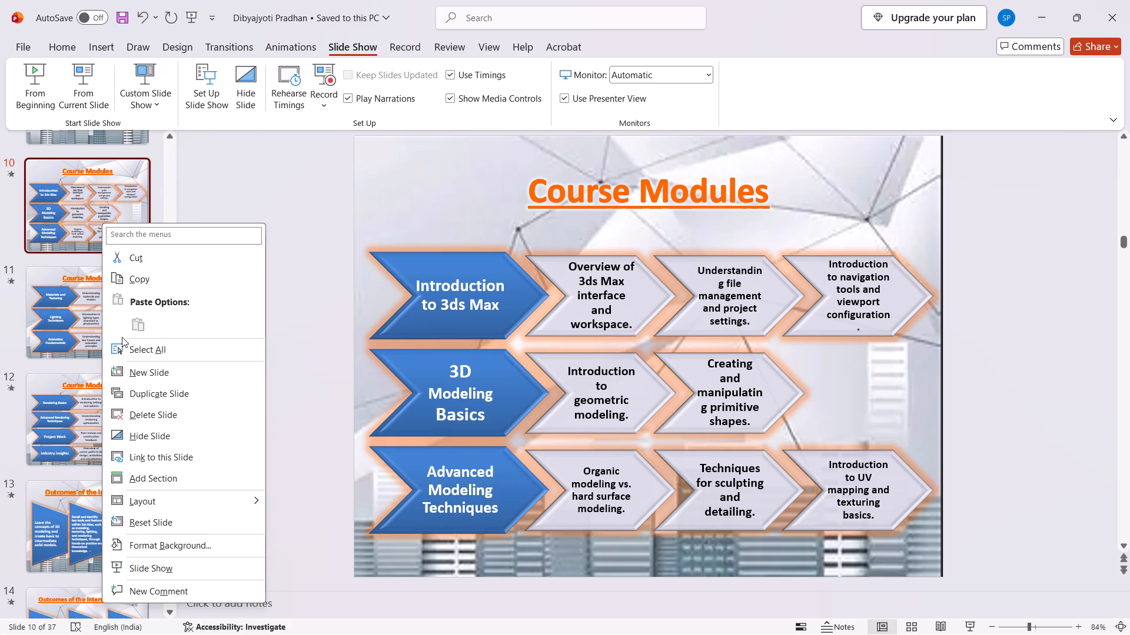
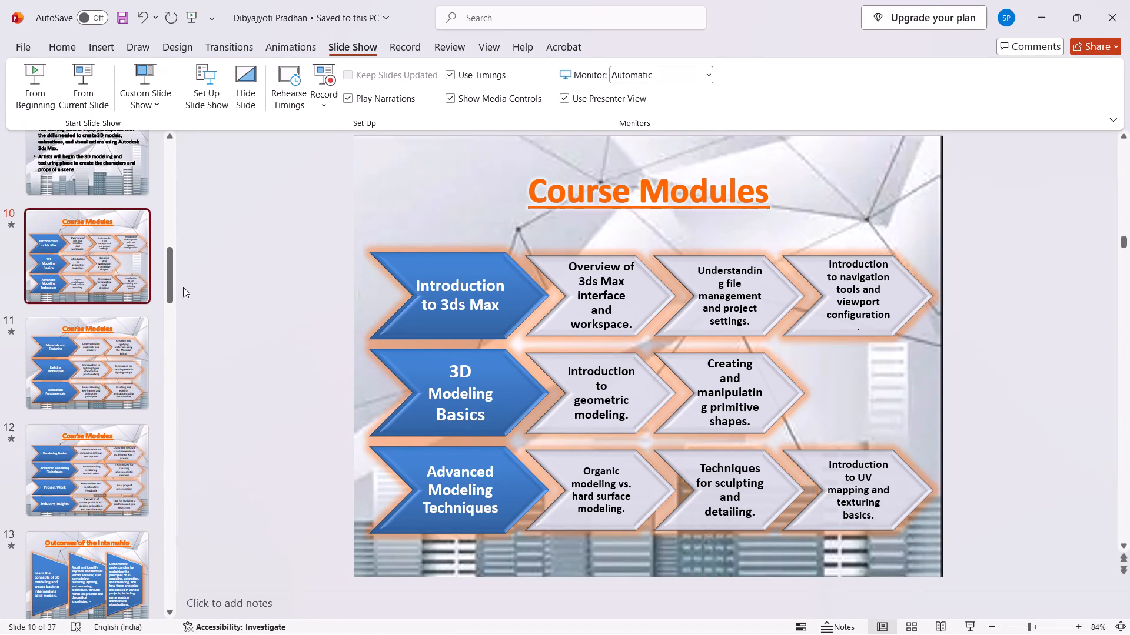
Compare the chevron content of the Course Modules slides 10 and 11.
{"action": "left_click", "coordinate": [171, 280]}
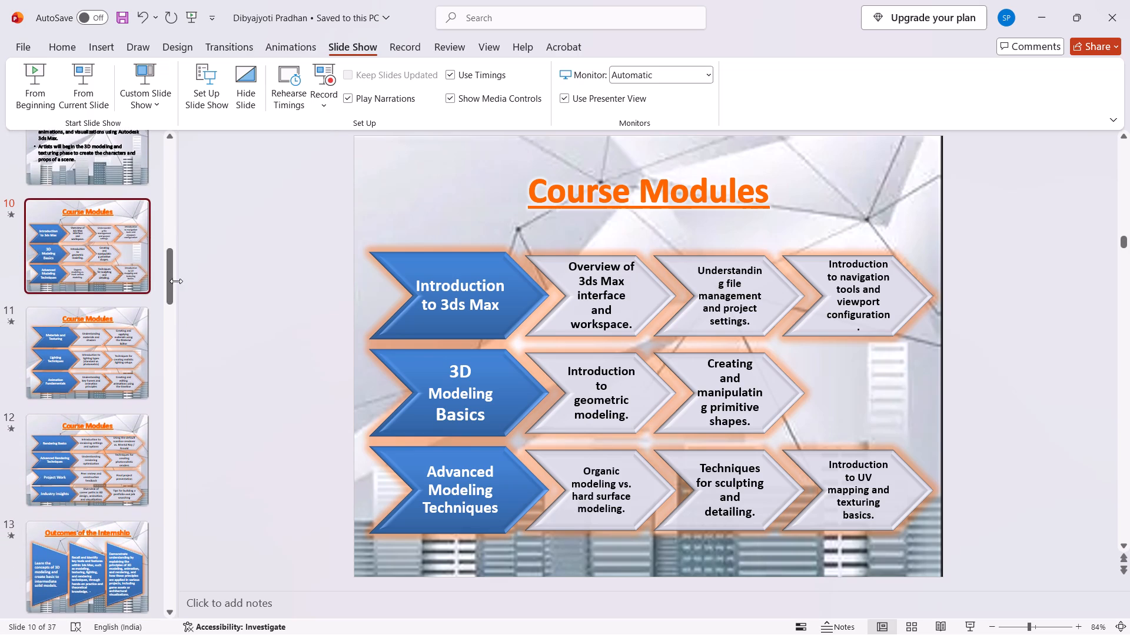
{"action": "scroll", "coordinate": [108, 327], "scroll_direction": "down", "scroll_amount": 1}
{"action": "scroll", "coordinate": [108, 327], "scroll_direction": "up", "scroll_amount": 1}
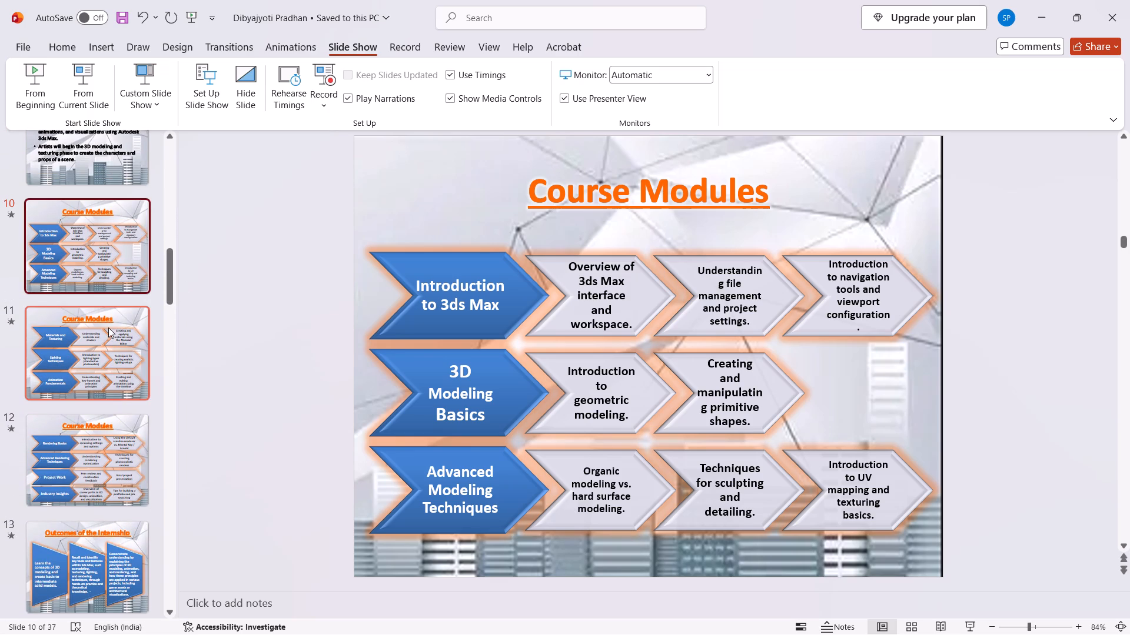
{"action": "left_click", "coordinate": [108, 324]}
{"action": "left_click", "coordinate": [105, 265]}
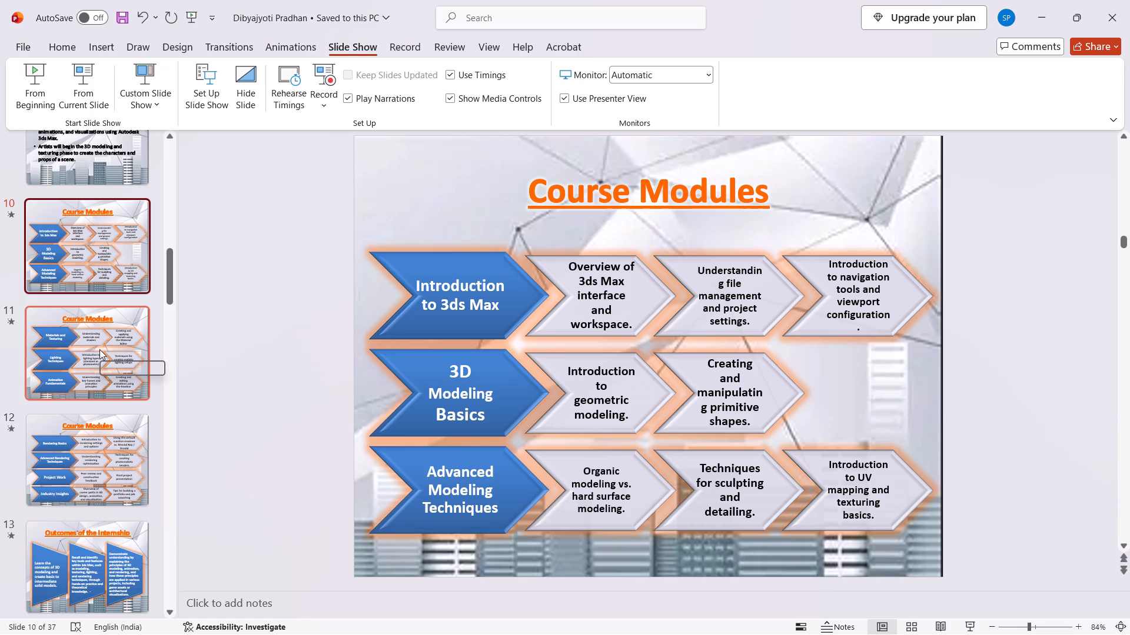
{"action": "left_click", "coordinate": [99, 346]}
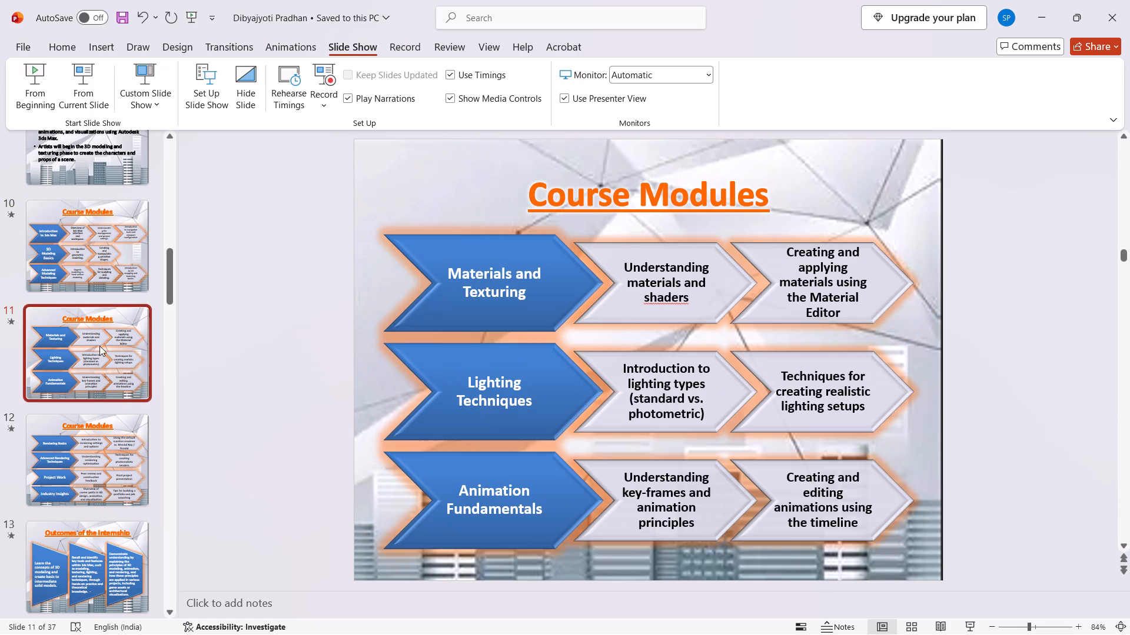
{"action": "left_click", "coordinate": [98, 260]}
{"action": "left_click", "coordinate": [92, 347]}
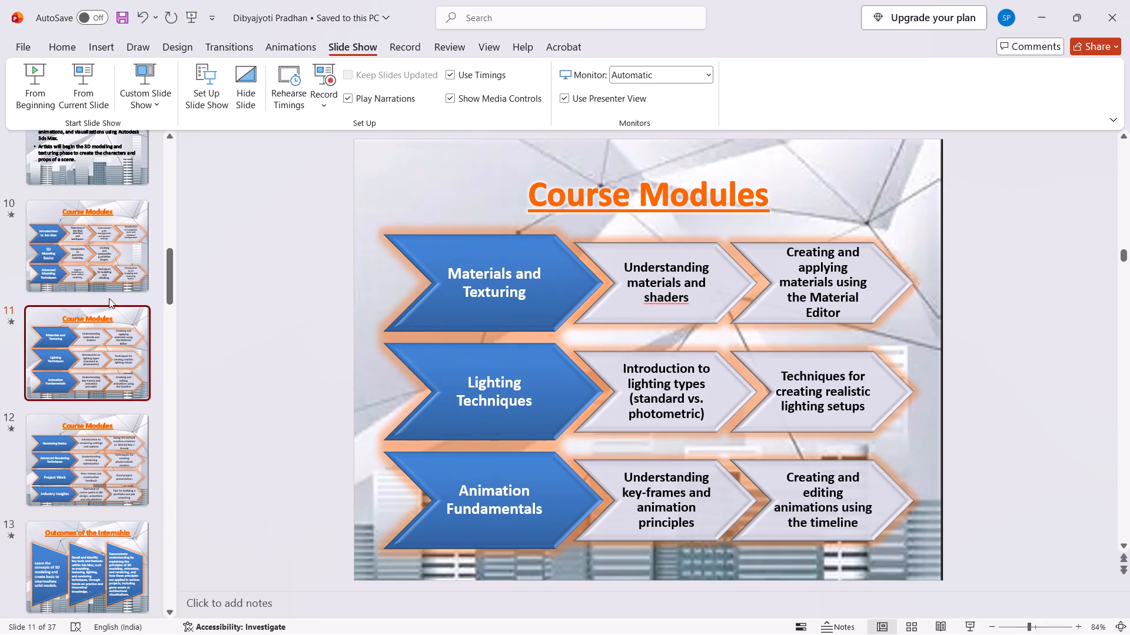
{"action": "left_click", "coordinate": [108, 278]}
{"action": "scroll", "coordinate": [105, 301], "scroll_direction": "down", "scroll_amount": 2}
{"action": "scroll", "coordinate": [105, 301], "scroll_direction": "up", "scroll_amount": 1}
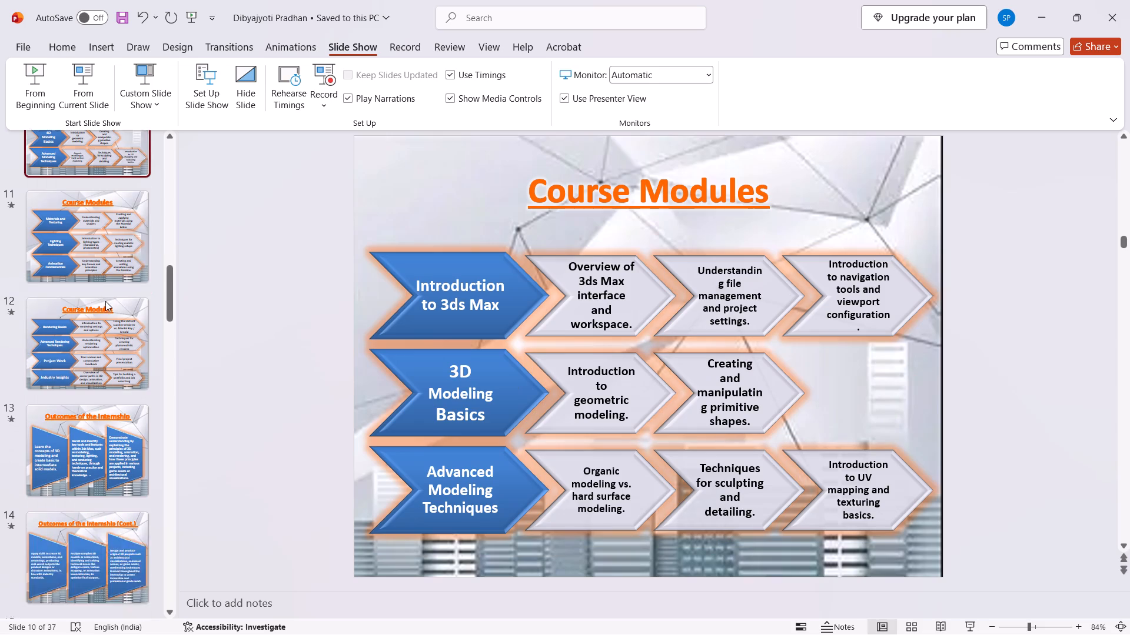
Compare Course Modules slide 12 with slides 10 and 11, and examine the SmartArt text list on slide 10.
{"action": "left_click", "coordinate": [105, 301]}
{"action": "left_click", "coordinate": [109, 370]}
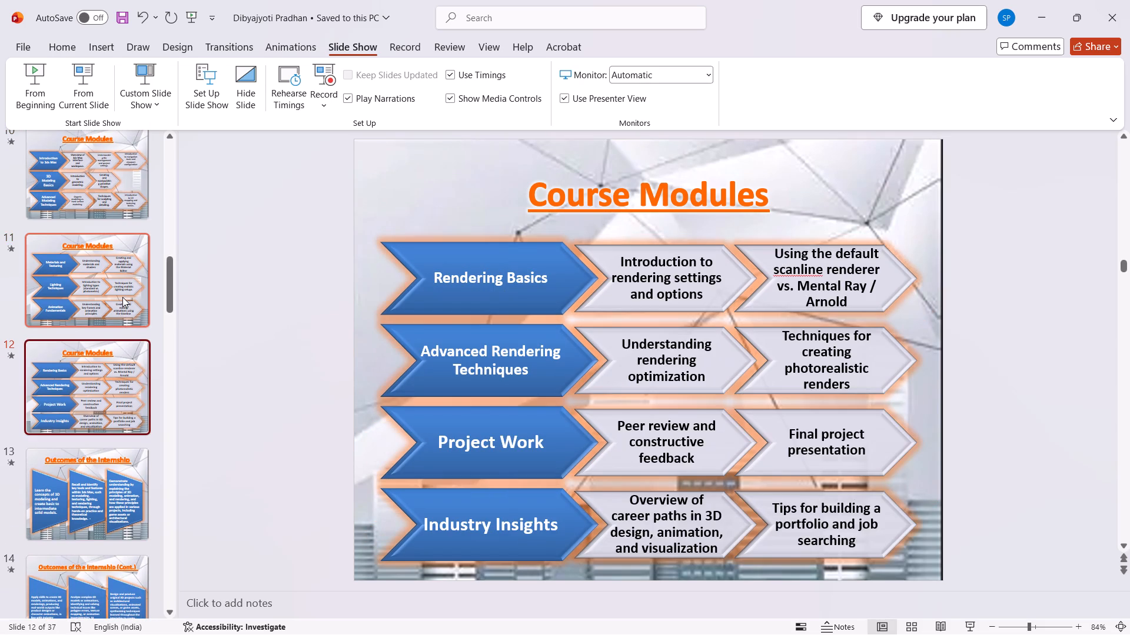
{"action": "left_click", "coordinate": [114, 276]}
{"action": "left_click", "coordinate": [102, 357]}
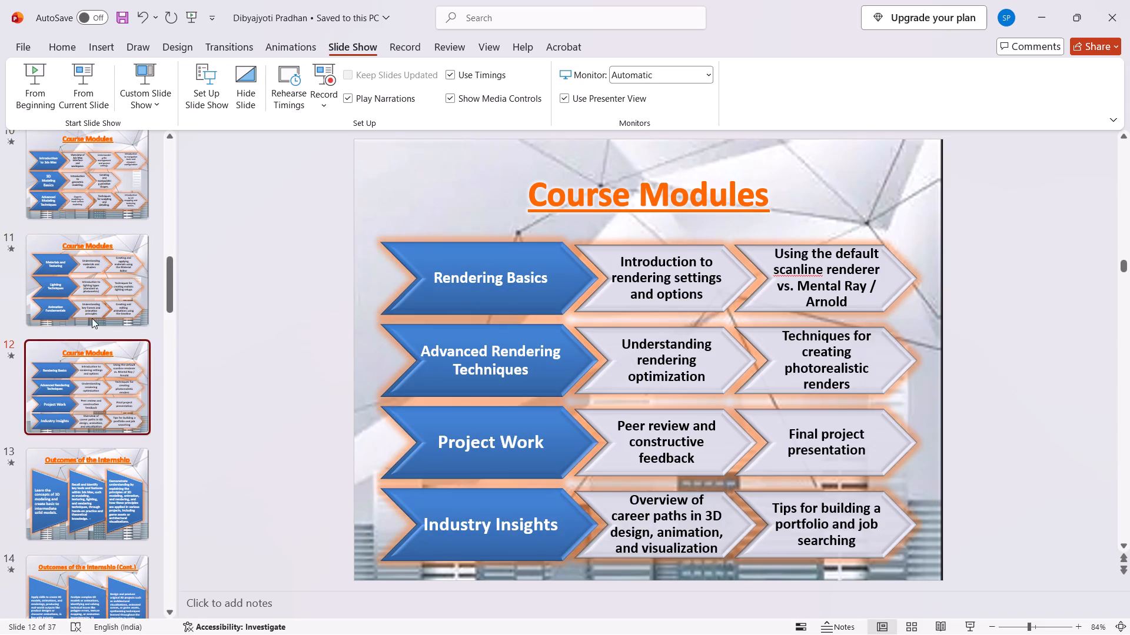
{"action": "left_click", "coordinate": [92, 305]}
{"action": "scroll", "coordinate": [108, 364], "scroll_direction": "up", "scroll_amount": 2}
{"action": "left_click", "coordinate": [104, 343]}
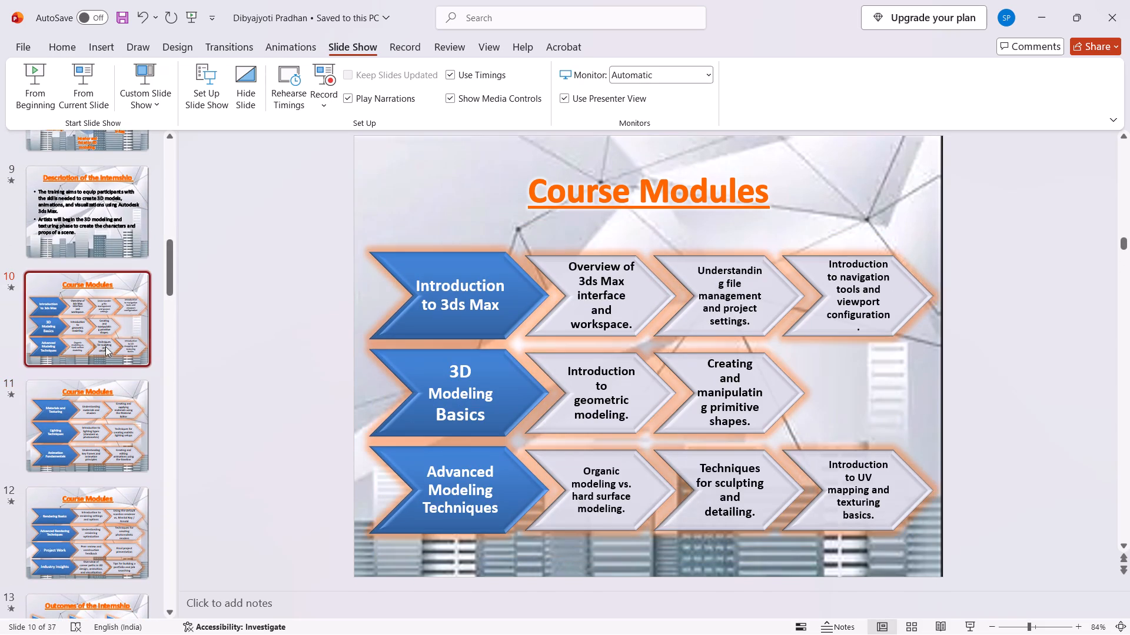
{"action": "left_click", "coordinate": [109, 386]}
{"action": "left_click", "coordinate": [115, 334]}
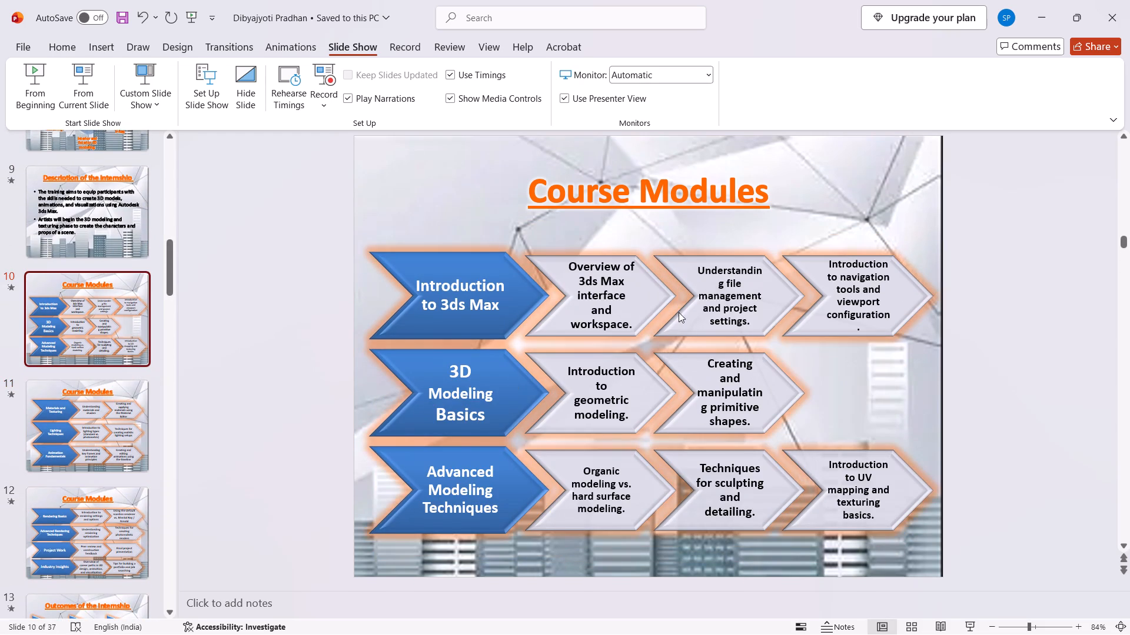
{"action": "left_click", "coordinate": [845, 311]}
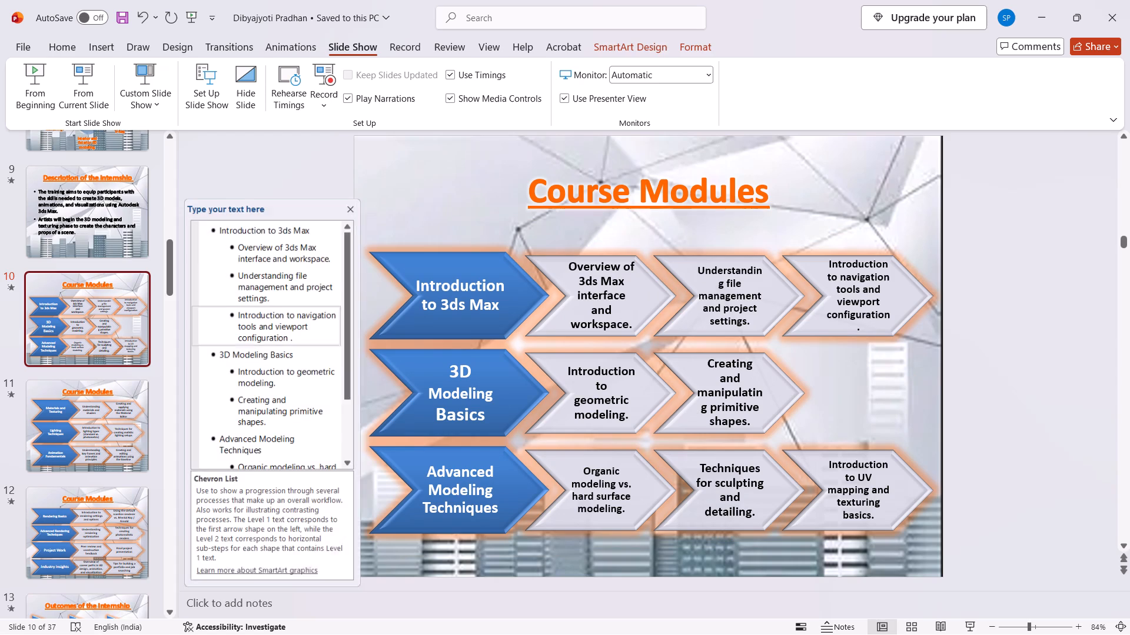
{"action": "left_click", "coordinate": [982, 259]}
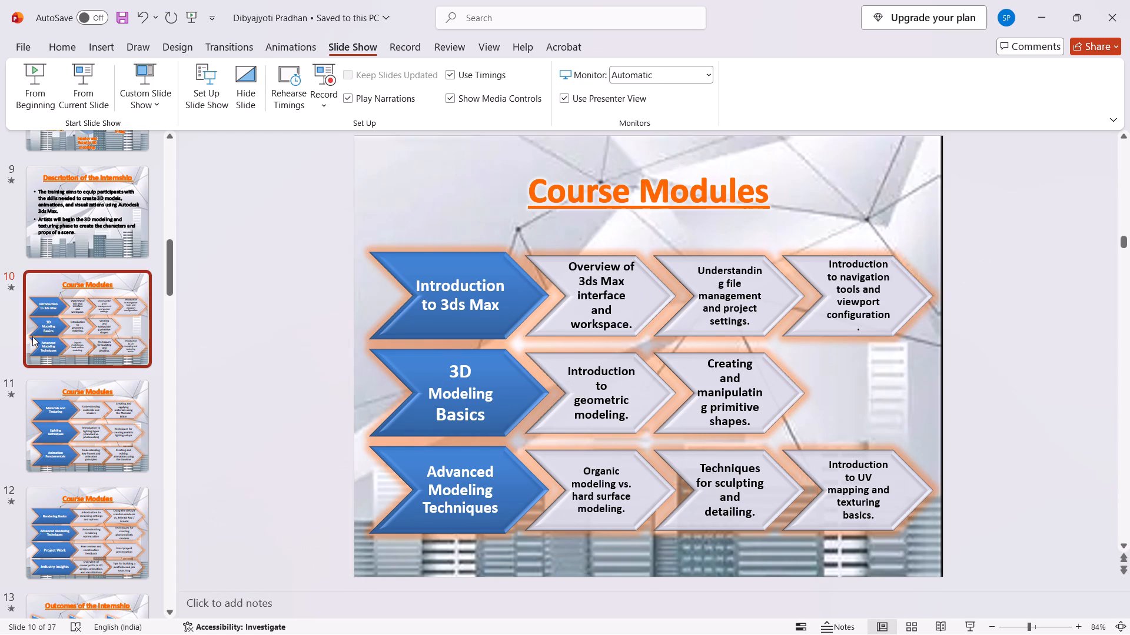
Hide the three Course Modules slides, 10, 11 and 12, from the slide show.
{"action": "right_click", "coordinate": [69, 314]}
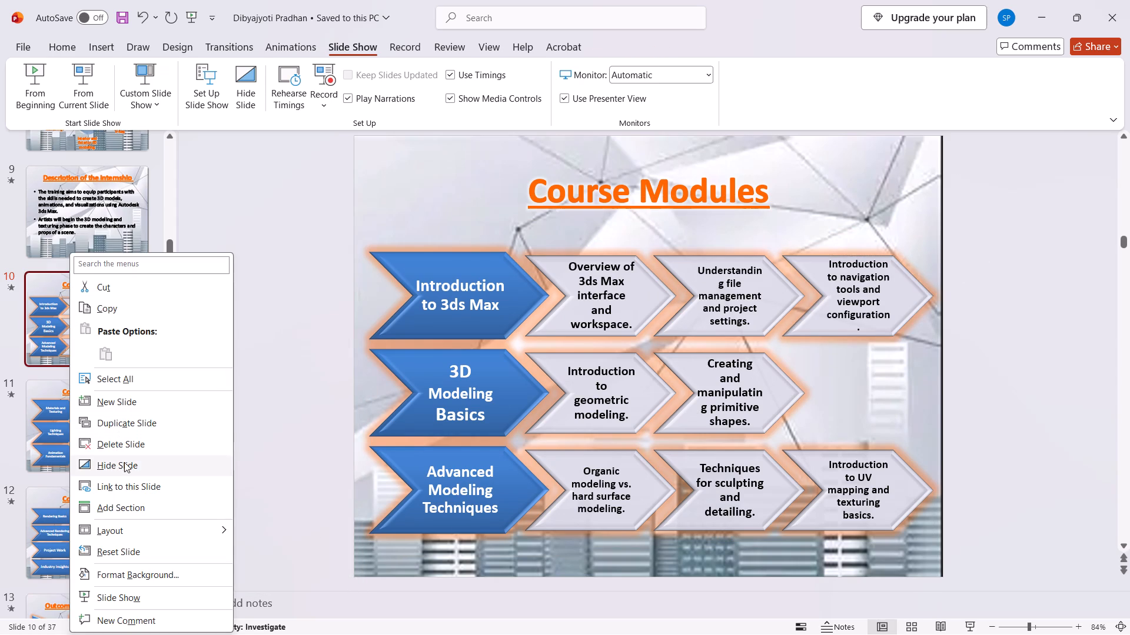
{"action": "left_click", "coordinate": [124, 462]}
{"action": "right_click", "coordinate": [95, 417]}
{"action": "left_click", "coordinate": [139, 252]}
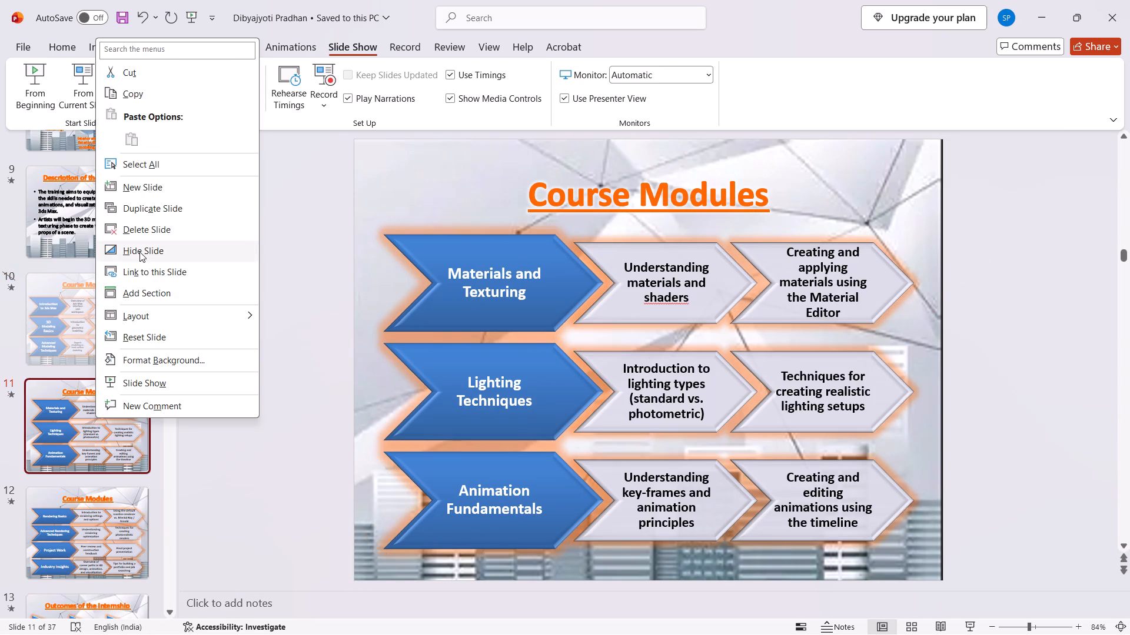
{"action": "right_click", "coordinate": [82, 524]}
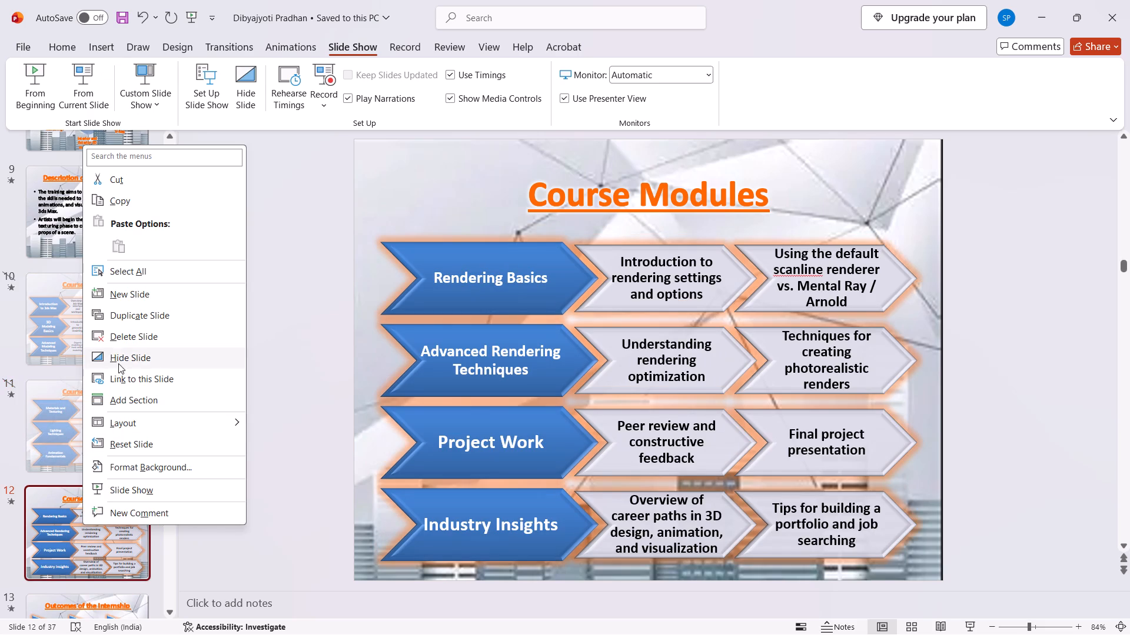
{"action": "left_click", "coordinate": [118, 362]}
Hide slide 14, Outcomes of the Internship (Cont.), from the slide show.
{"action": "scroll", "coordinate": [129, 337], "scroll_direction": "down", "scroll_amount": 3}
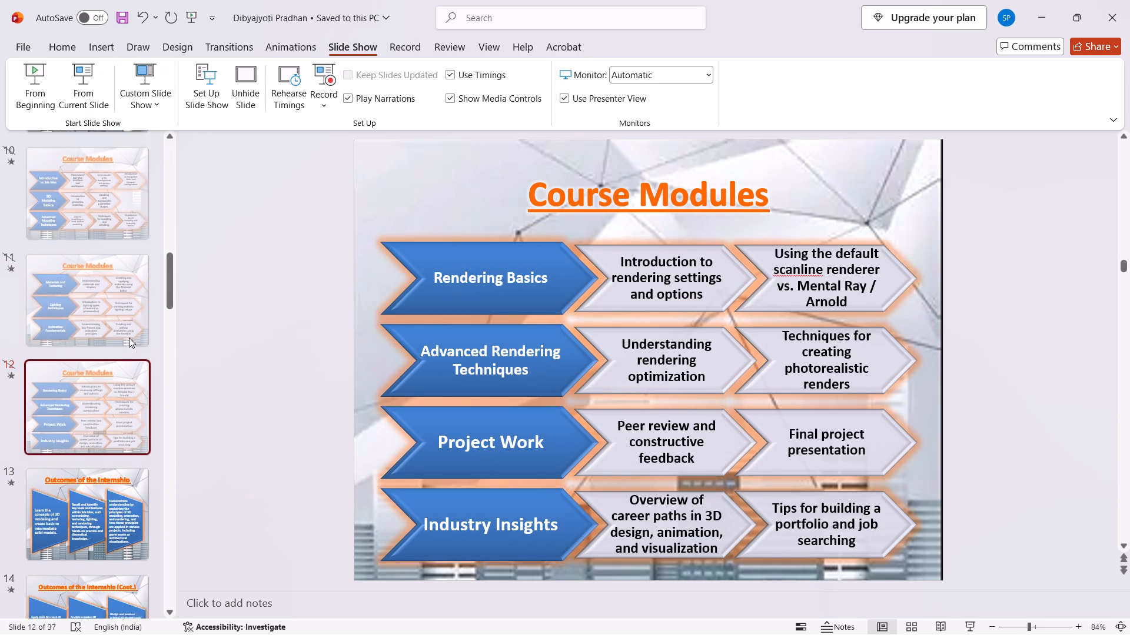
{"action": "scroll", "coordinate": [129, 337], "scroll_direction": "down", "scroll_amount": 2}
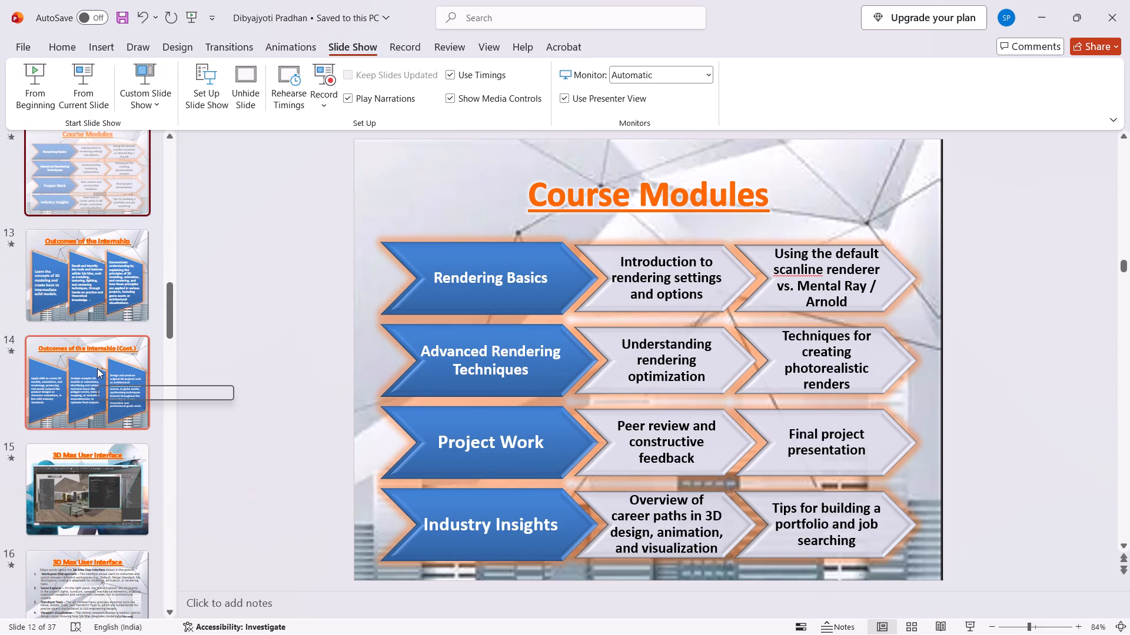
{"action": "right_click", "coordinate": [97, 368]}
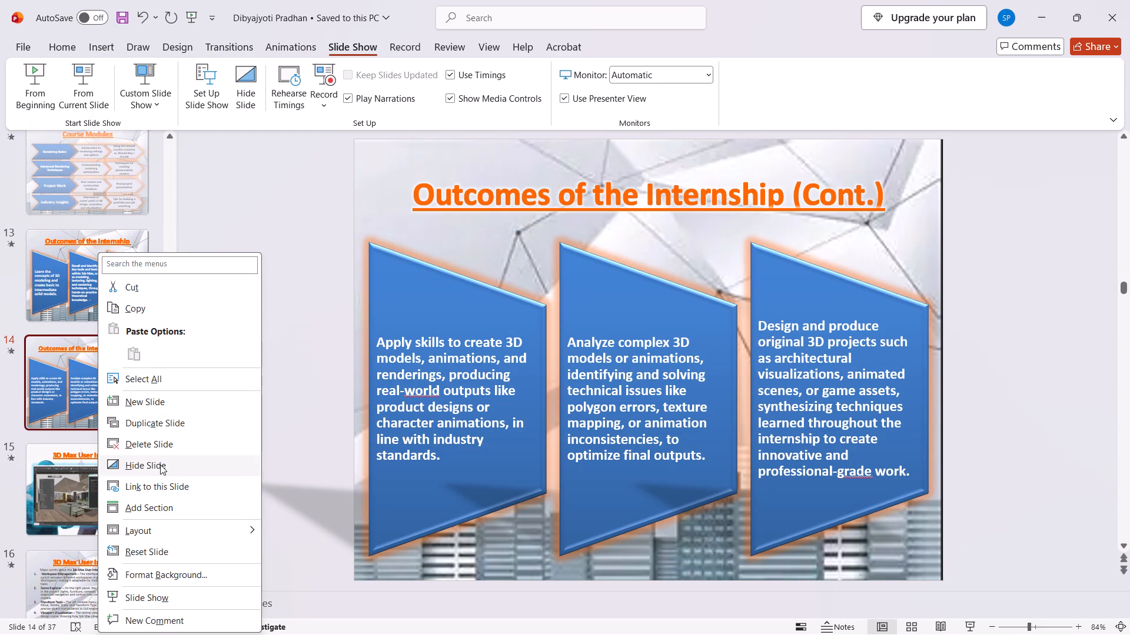
{"action": "left_click", "coordinate": [160, 464]}
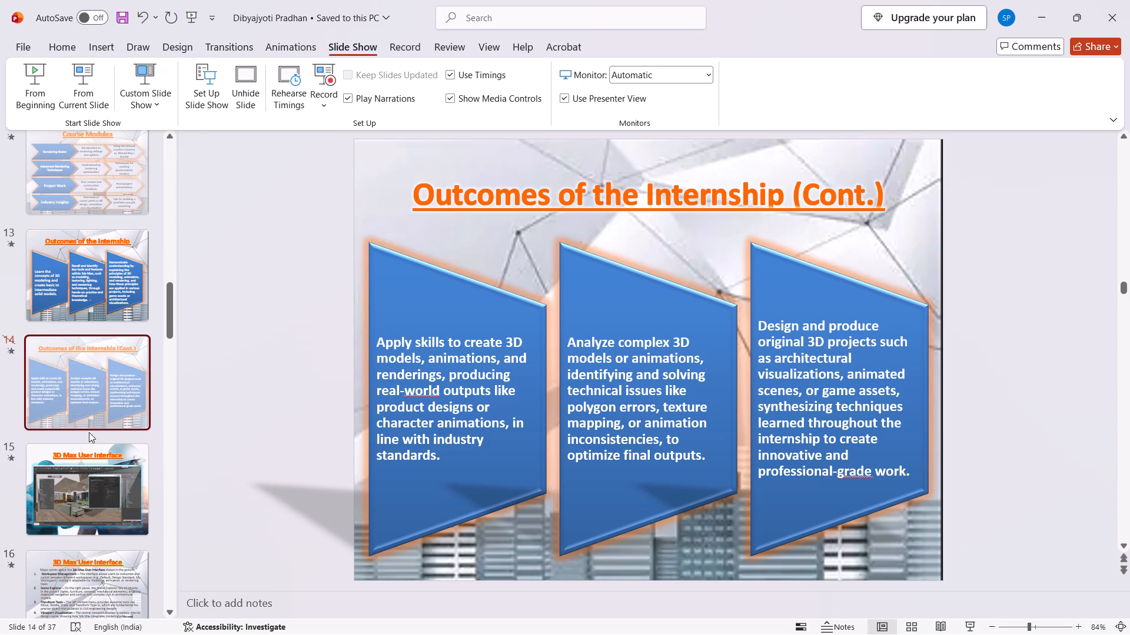
Correct the title of slide 15 to read 3DS Max User Interface.
{"action": "scroll", "coordinate": [95, 448], "scroll_direction": "down", "scroll_amount": 2}
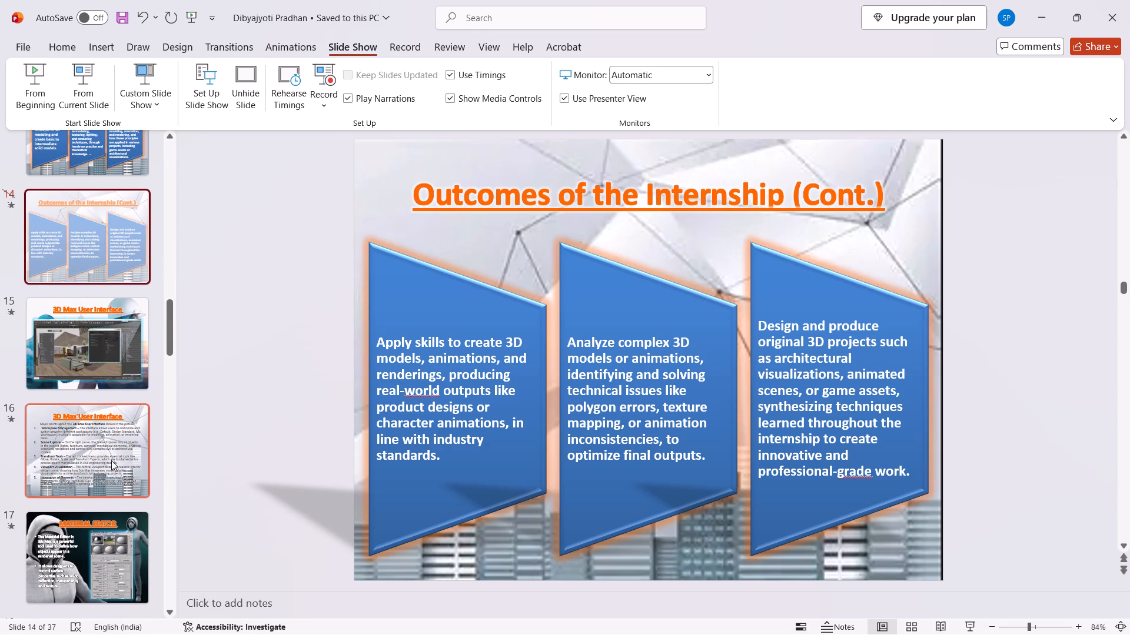
{"action": "scroll", "coordinate": [119, 412], "scroll_direction": "up", "scroll_amount": 6}
{"action": "scroll", "coordinate": [108, 400], "scroll_direction": "down", "scroll_amount": 8}
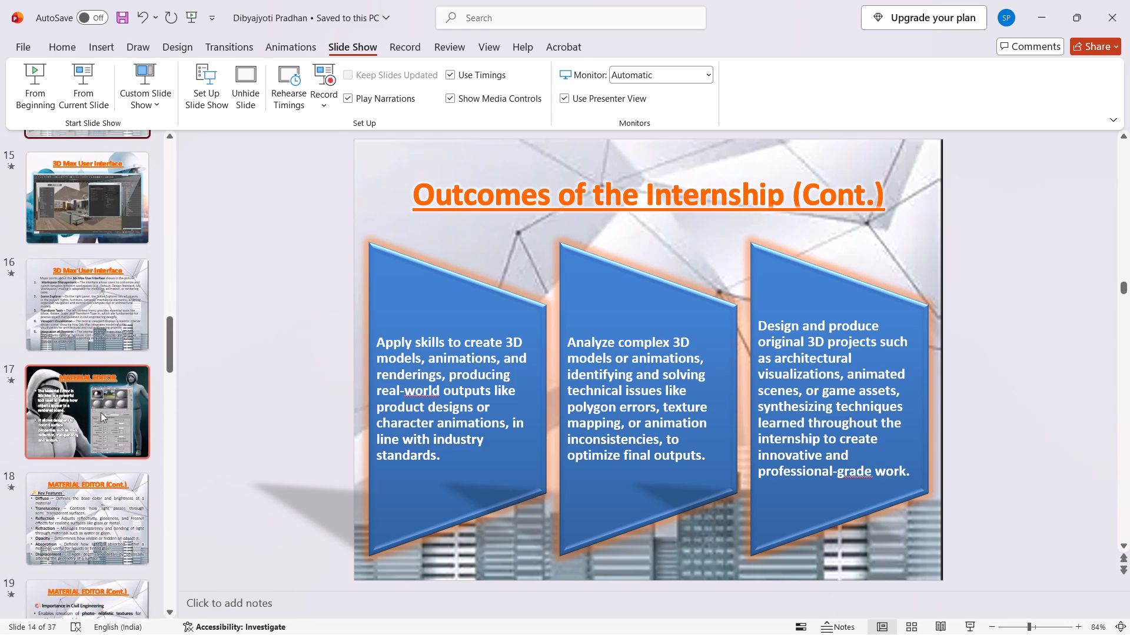
{"action": "scroll", "coordinate": [101, 412], "scroll_direction": "up", "scroll_amount": 2}
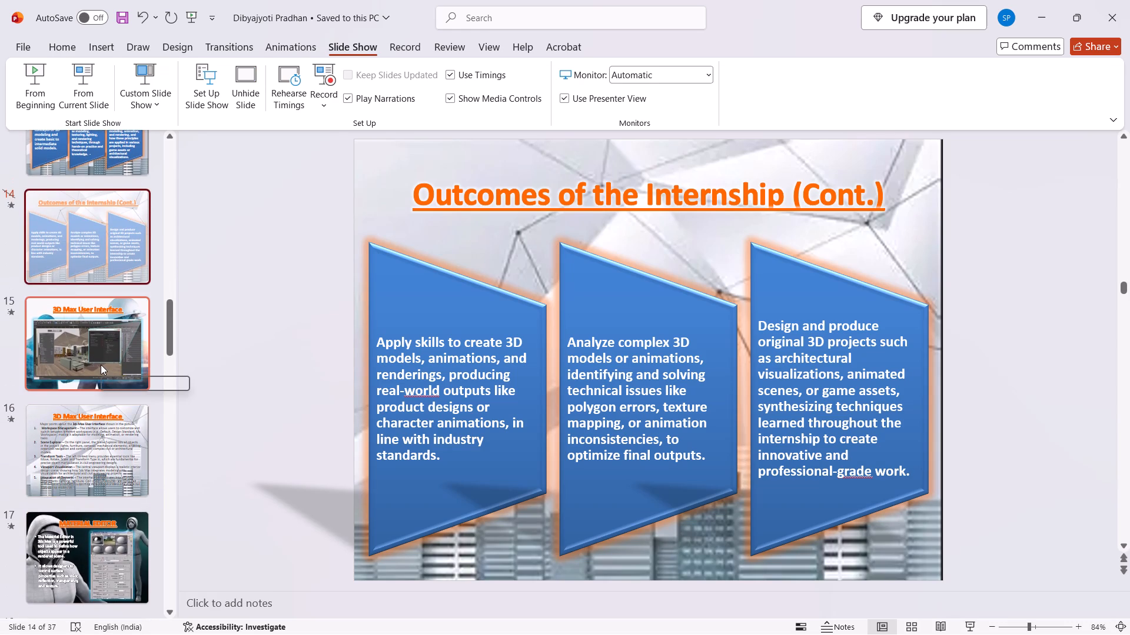
{"action": "left_click", "coordinate": [101, 365]}
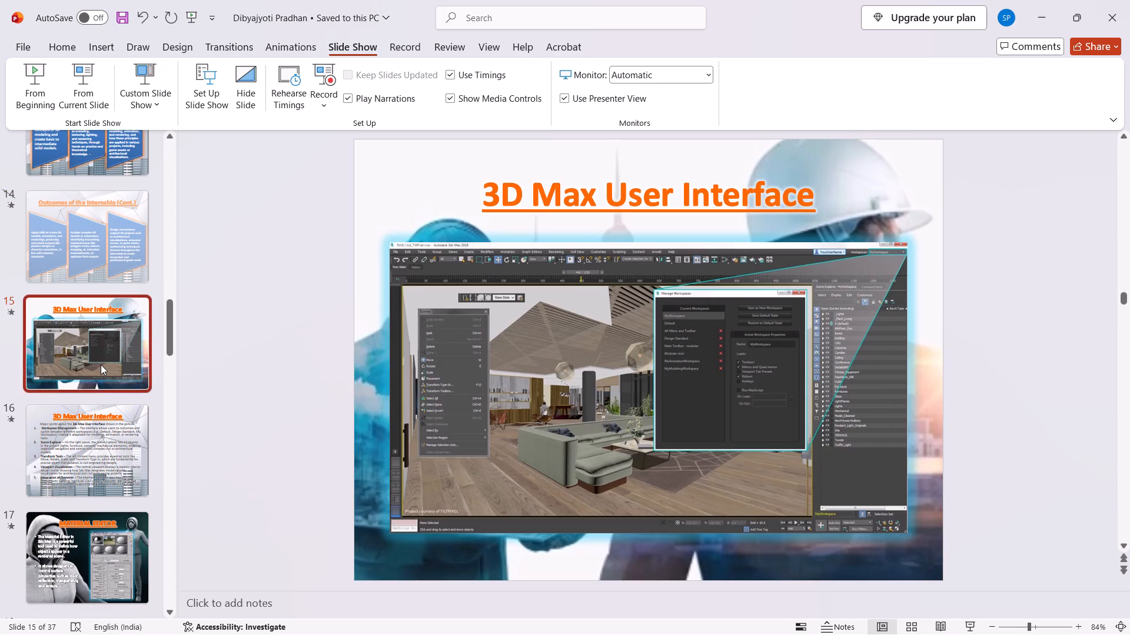
{"action": "left_click", "coordinate": [519, 188]}
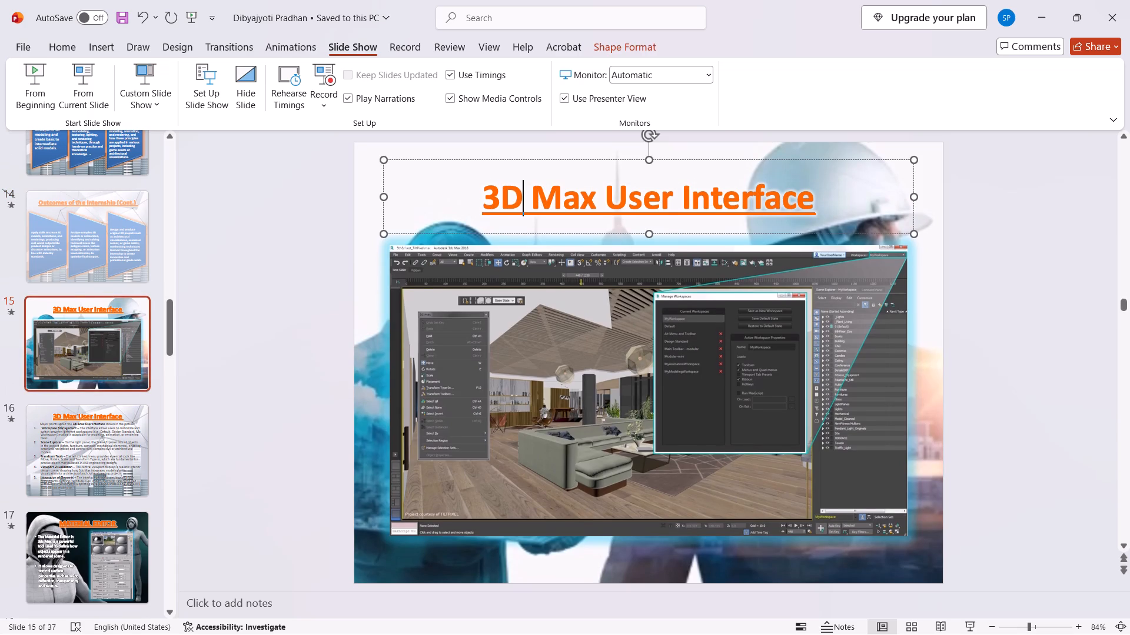
{"action": "key", "text": "shift+s"}
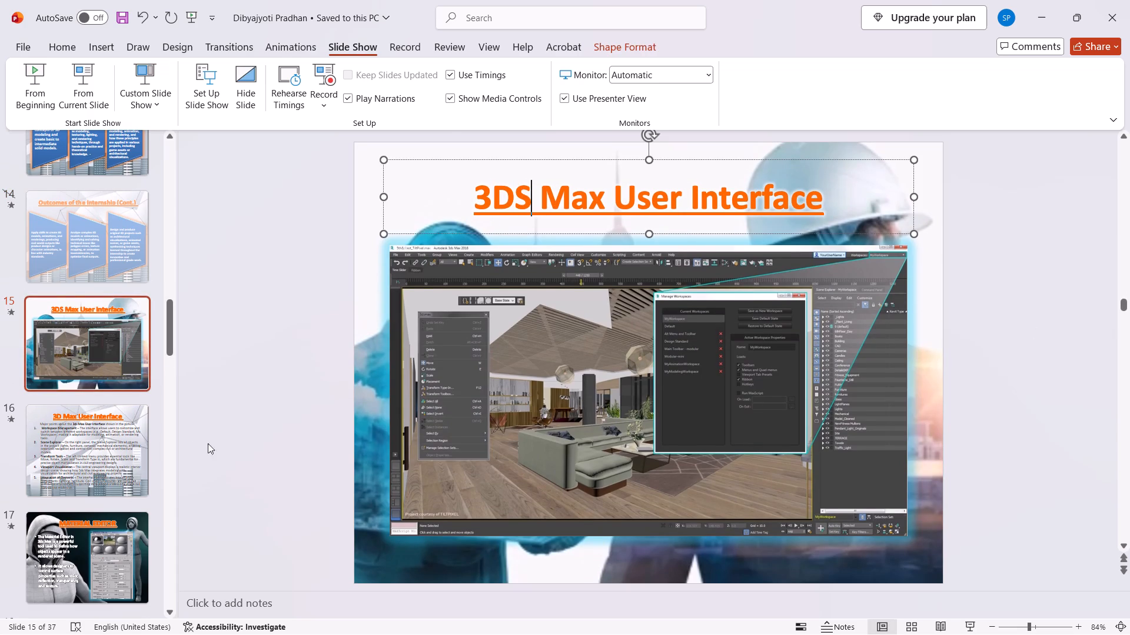
Correct the title of slide 16 to read 3DS Max User Interface.
{"action": "left_click", "coordinate": [98, 452]}
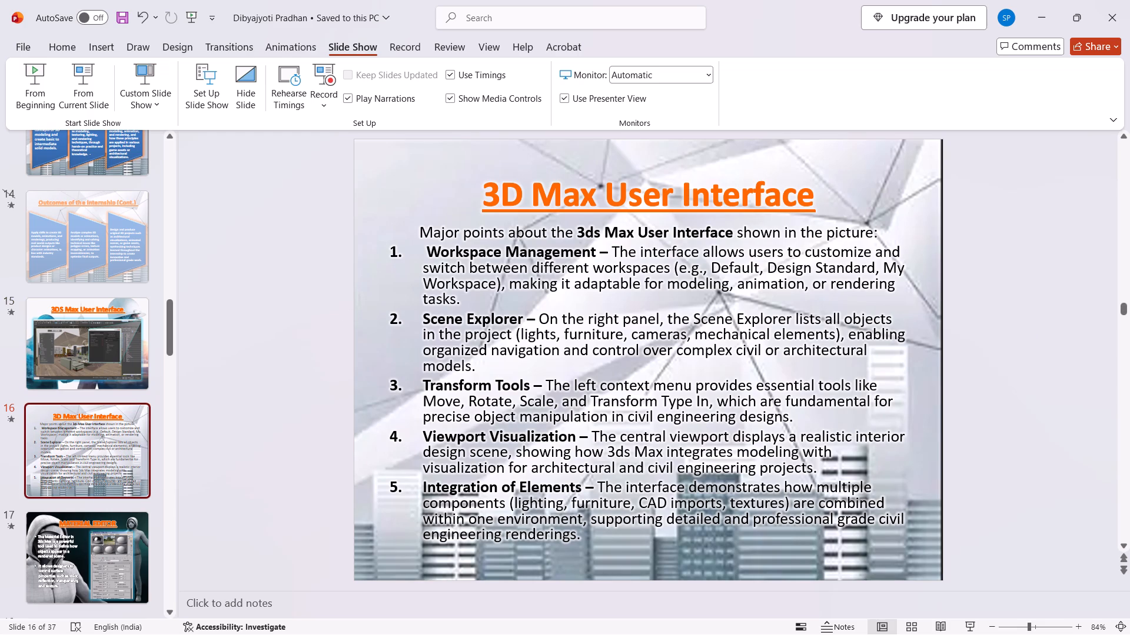
{"action": "left_click", "coordinate": [520, 212]}
{"action": "key", "text": "shift+s"}
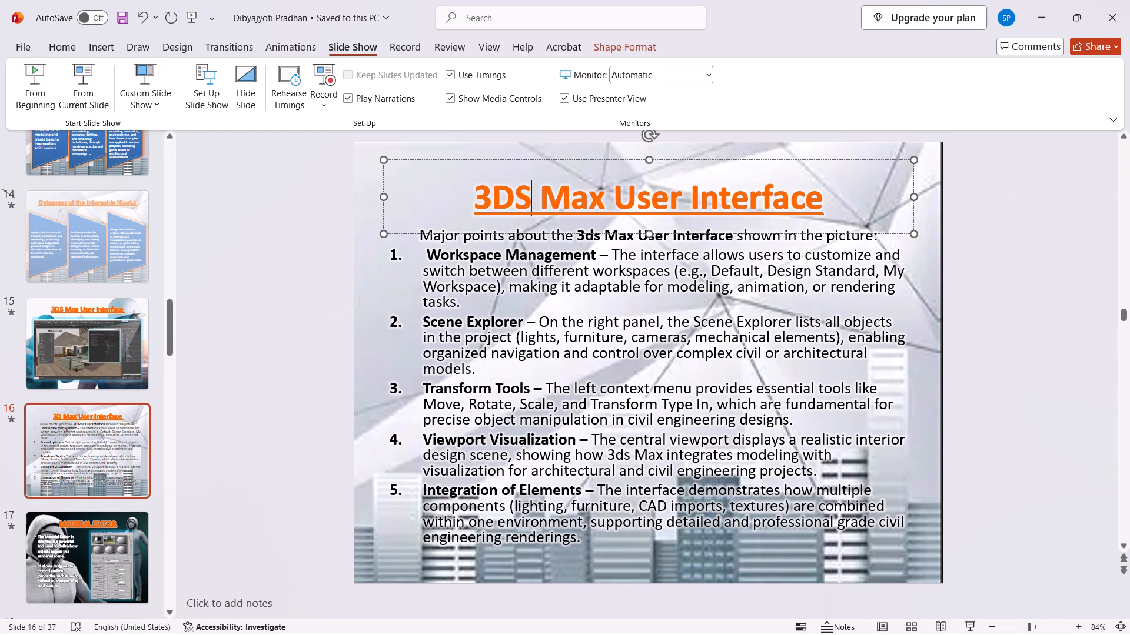
{"action": "left_click", "coordinate": [979, 286]}
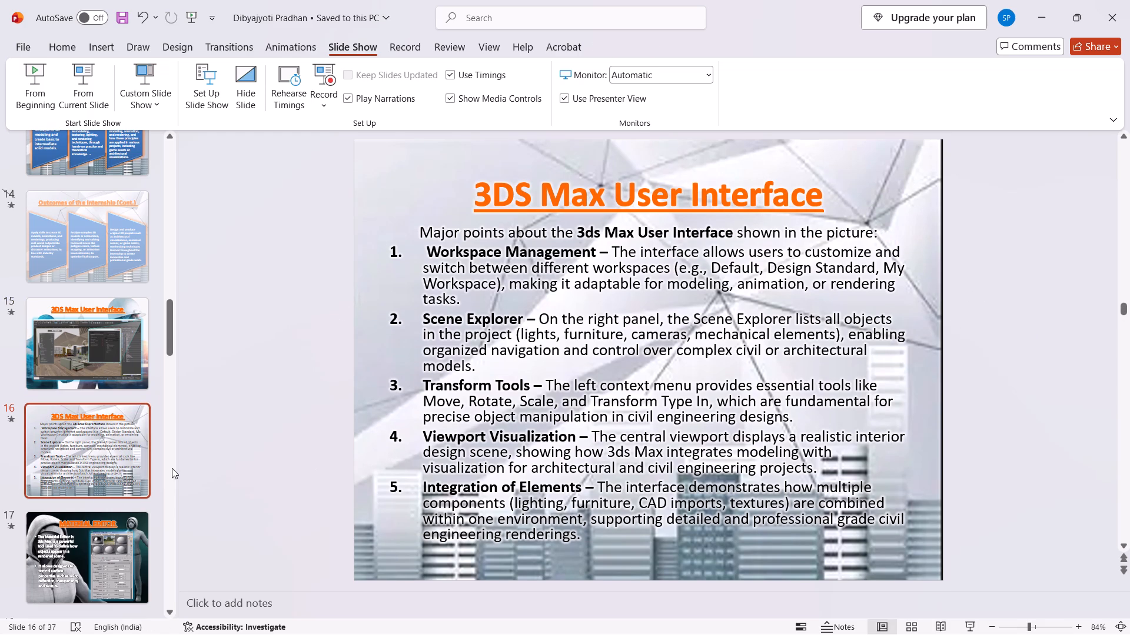
Look over the Material Editor slides starting at slide 17, and return to slide 16.
{"action": "left_click", "coordinate": [97, 533]}
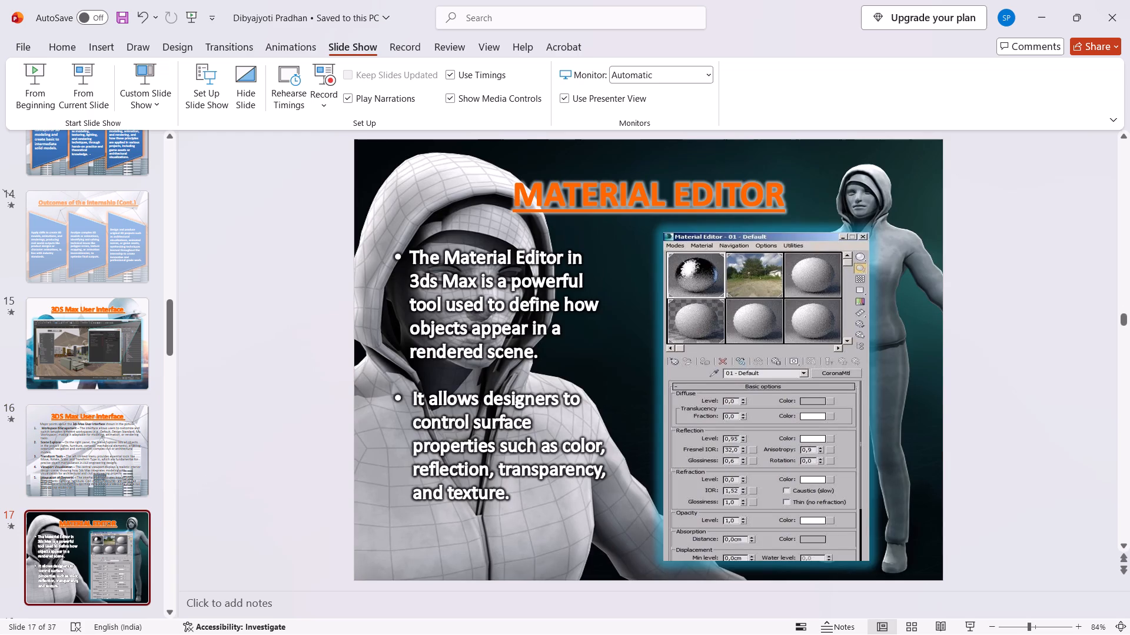
{"action": "scroll", "coordinate": [99, 379], "scroll_direction": "down", "scroll_amount": 3}
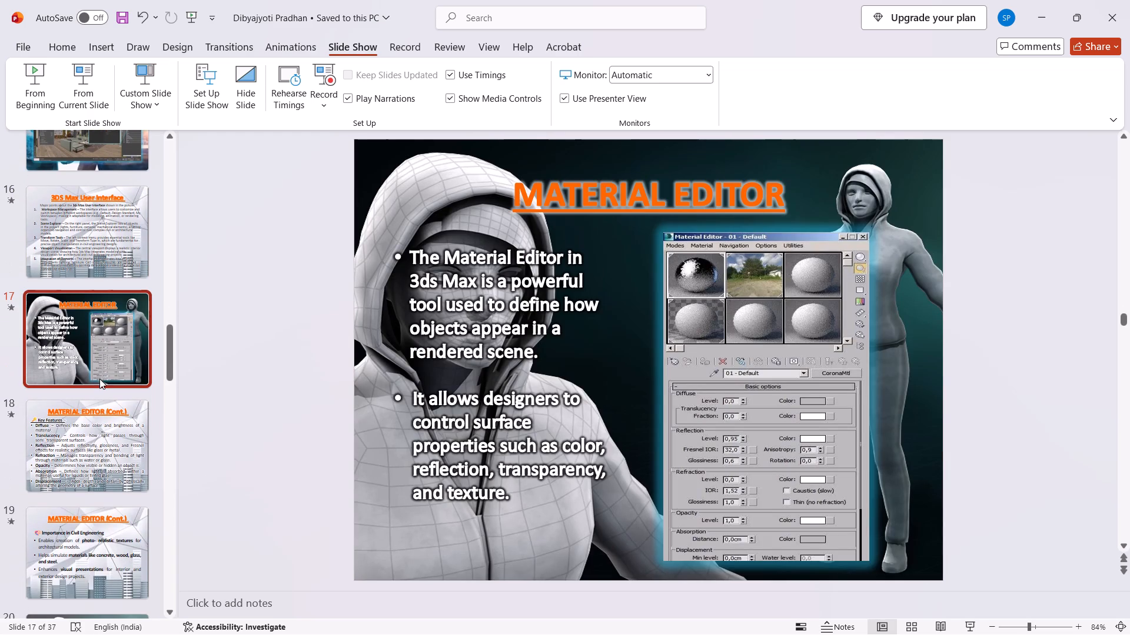
{"action": "scroll", "coordinate": [99, 379], "scroll_direction": "up", "scroll_amount": 1}
{"action": "scroll", "coordinate": [429, 327], "scroll_direction": "up", "scroll_amount": 1}
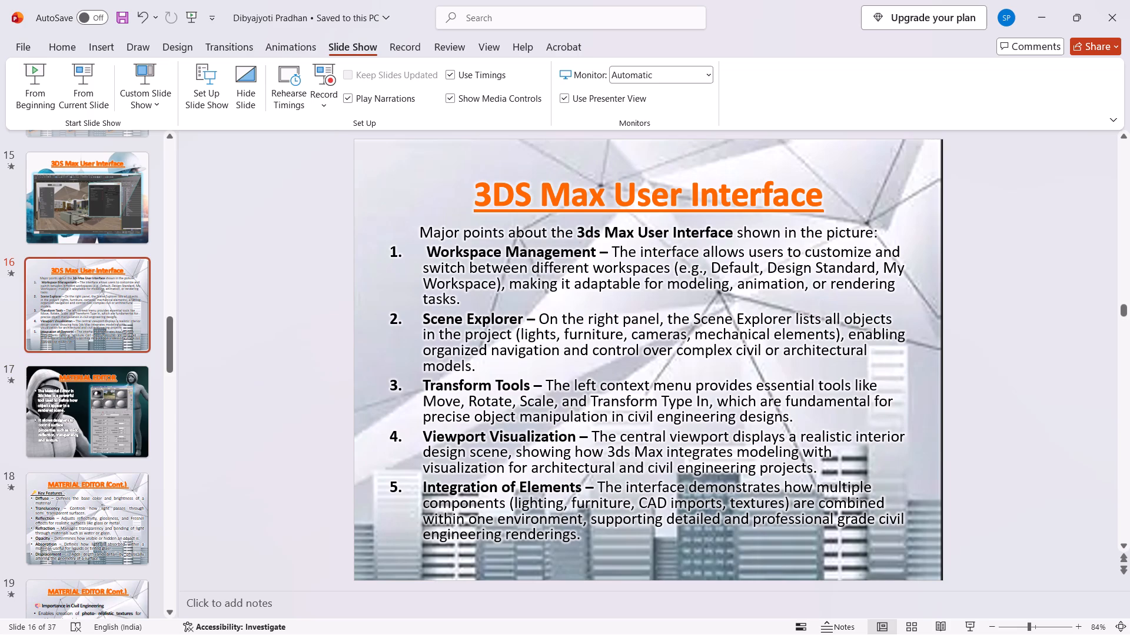
{"action": "scroll", "coordinate": [436, 299], "scroll_direction": "down", "scroll_amount": 1}
{"action": "scroll", "coordinate": [680, 257], "scroll_direction": "up", "scroll_amount": 1}
Replace the long dash after Viewport Visualization in point 4 of slide 16 with a hyphen.
{"action": "left_click", "coordinate": [603, 227]}
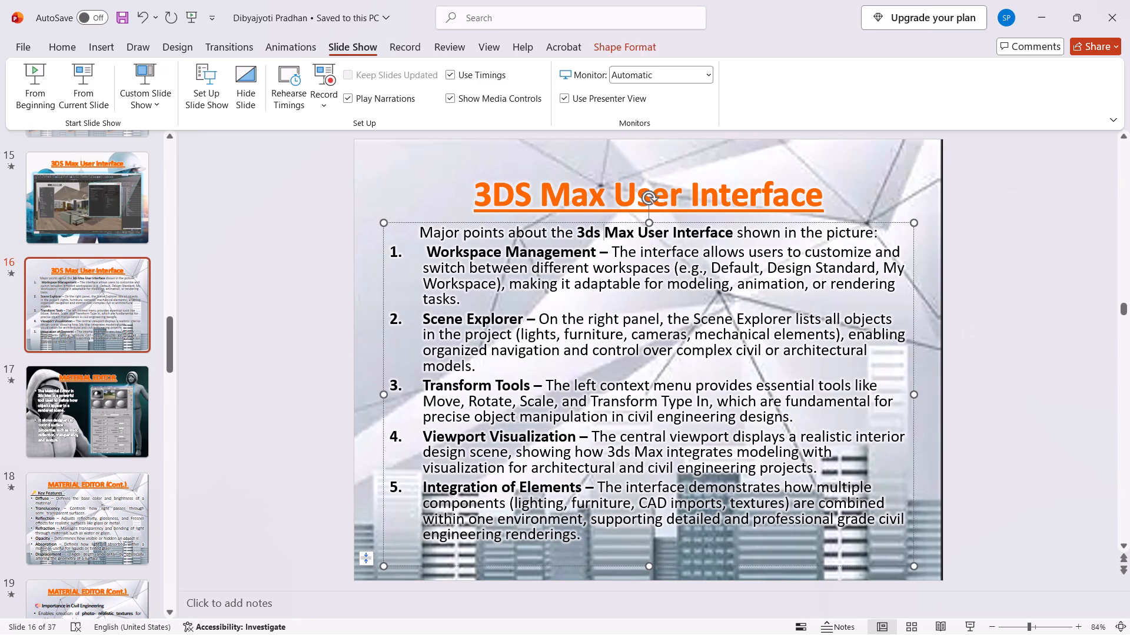
{"action": "left_click", "coordinate": [587, 433]}
{"action": "key", "text": "BackSpace"}
{"action": "key", "text": "minus"}
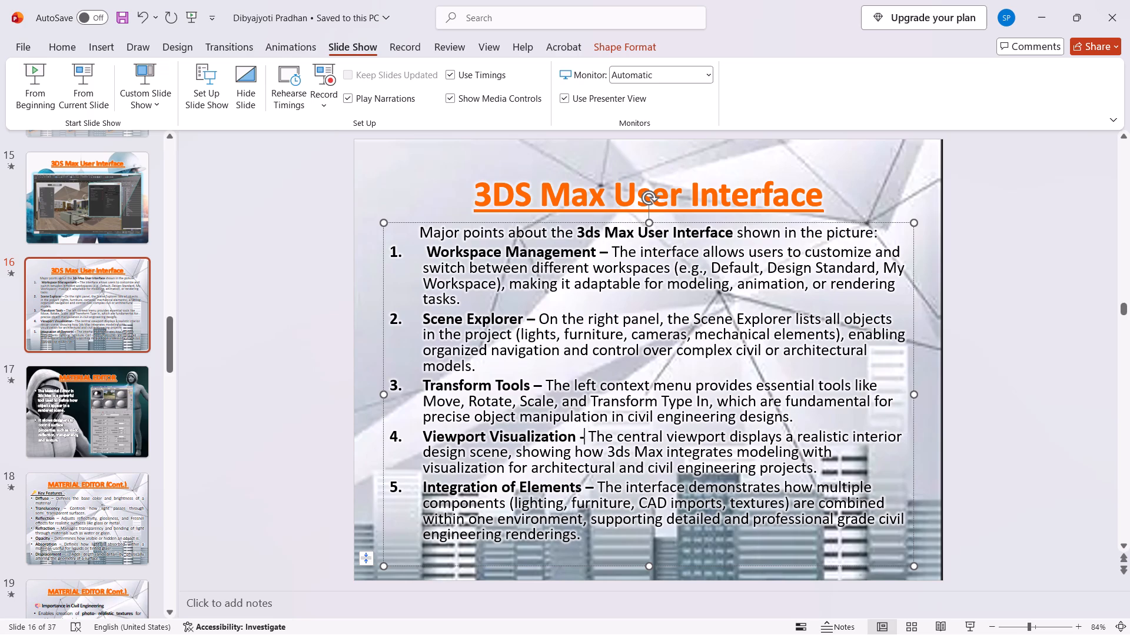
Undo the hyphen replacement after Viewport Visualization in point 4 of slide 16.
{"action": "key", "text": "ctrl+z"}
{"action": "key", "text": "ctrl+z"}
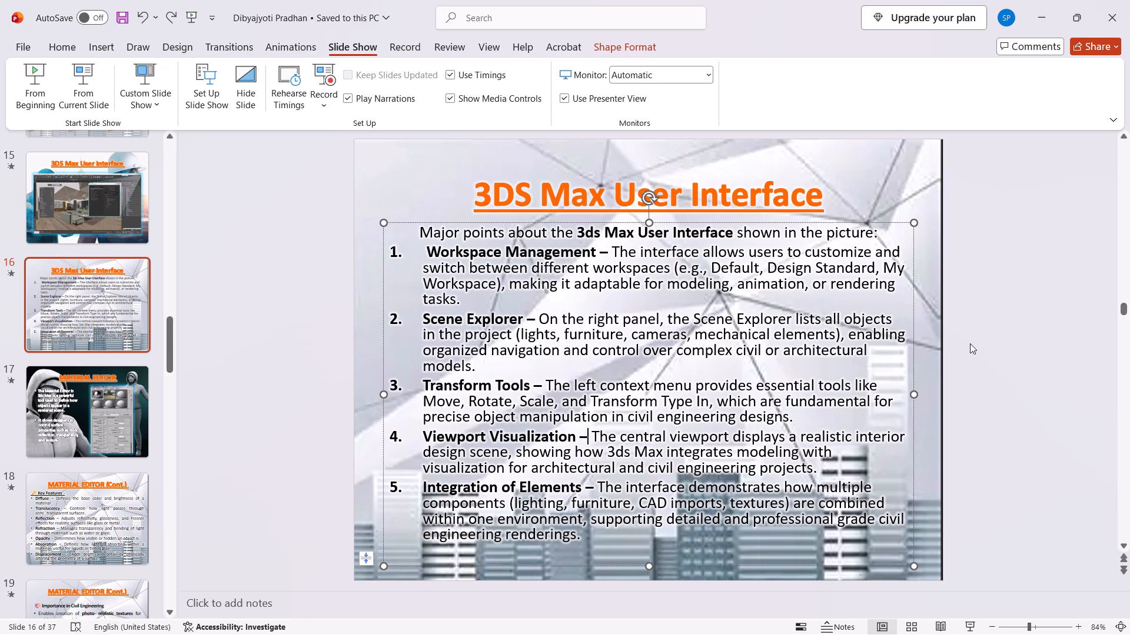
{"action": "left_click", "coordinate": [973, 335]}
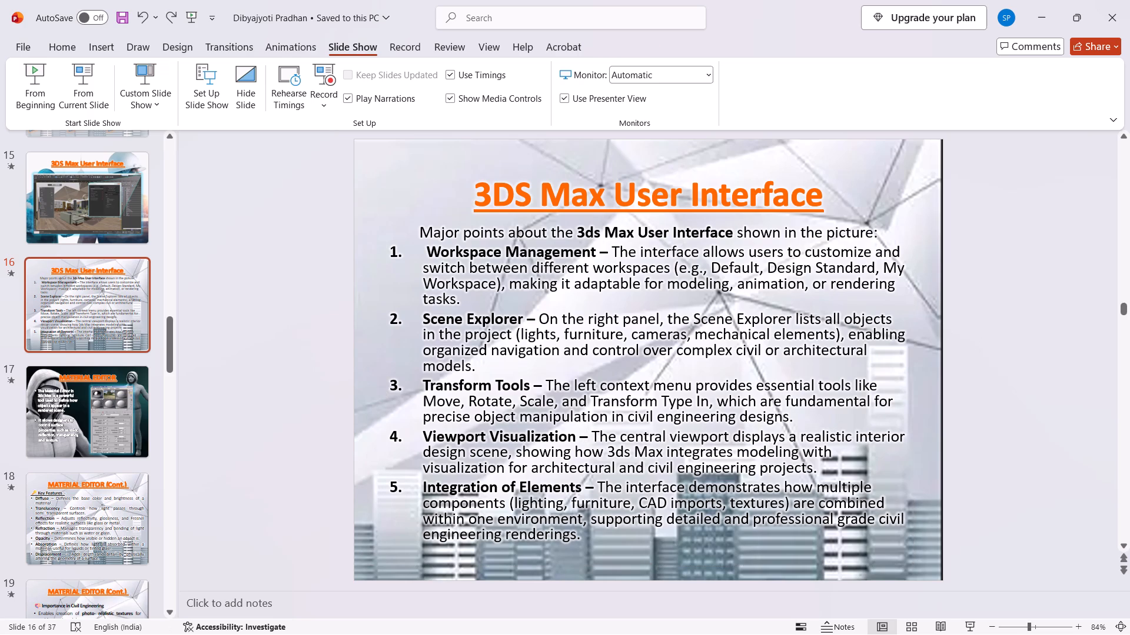
Review the 3DS Max User Interface and Material Editor slides from slide 15 to 18, and skim the slides that follow.
{"action": "left_click", "coordinate": [85, 407]}
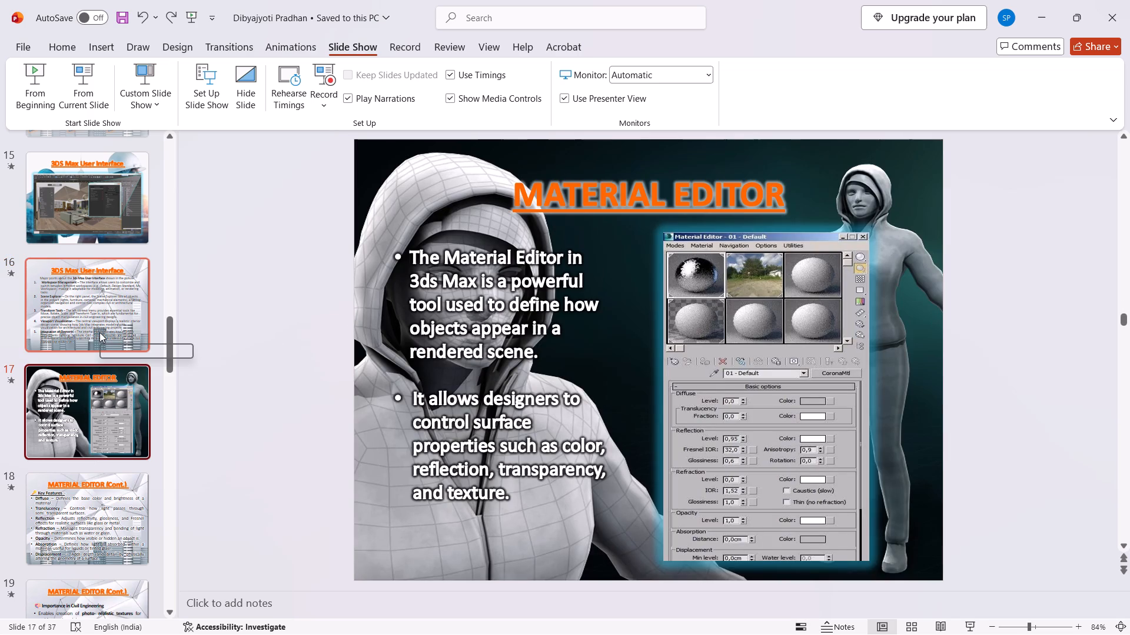
{"action": "scroll", "coordinate": [99, 332], "scroll_direction": "up", "scroll_amount": 3}
{"action": "scroll", "coordinate": [99, 332], "scroll_direction": "down", "scroll_amount": 2}
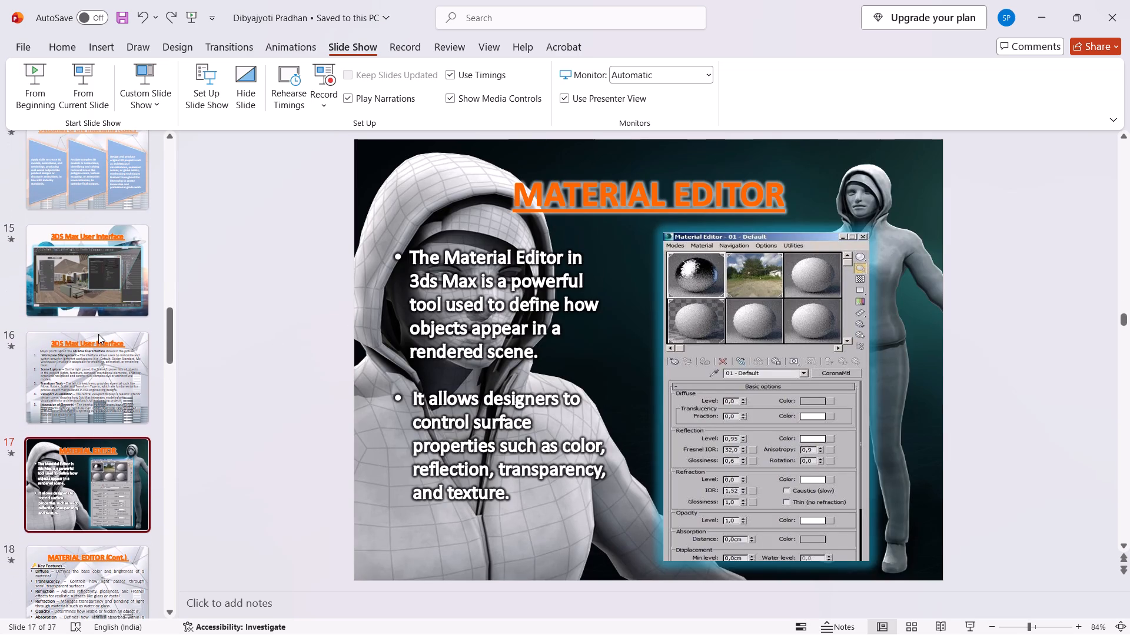
{"action": "left_click", "coordinate": [104, 297]}
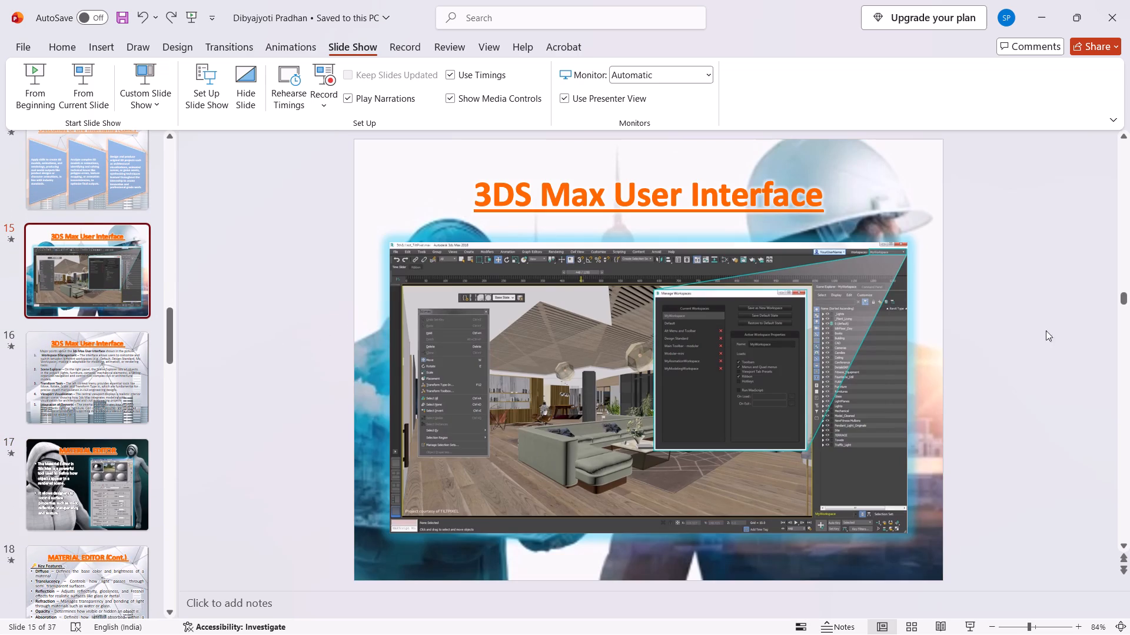
{"action": "left_click", "coordinate": [74, 392]}
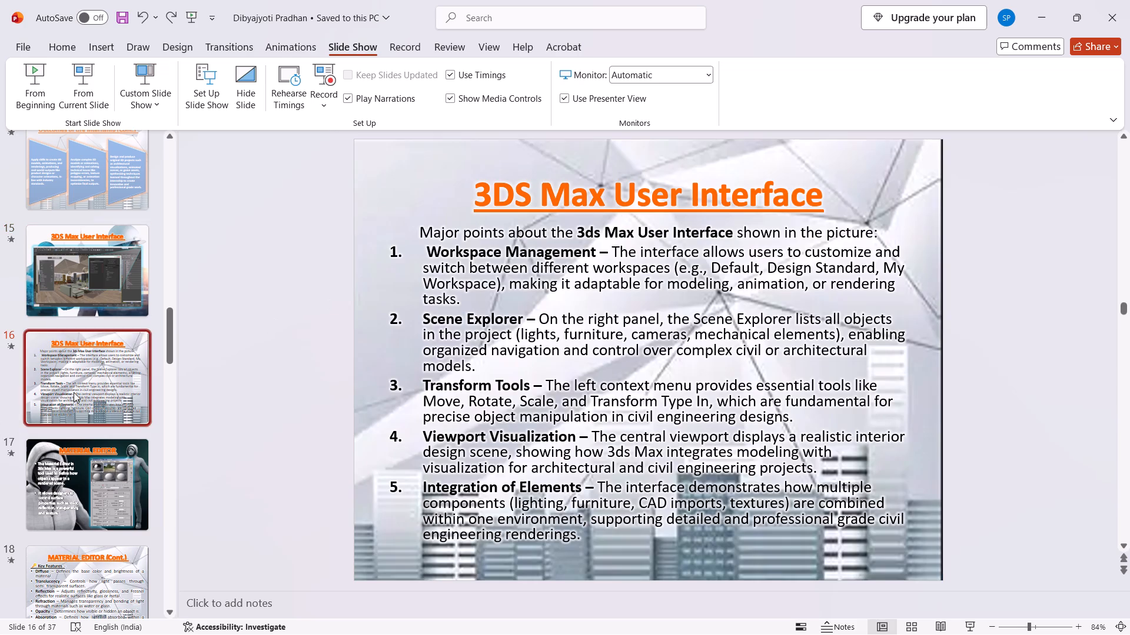
{"action": "left_click", "coordinate": [88, 473]}
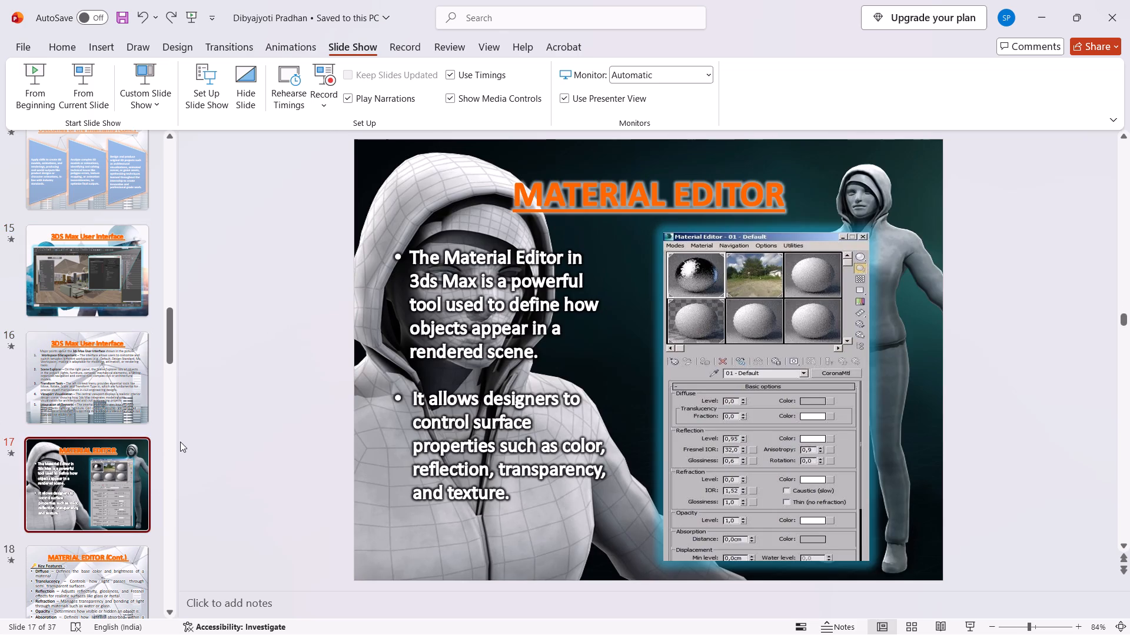
{"action": "scroll", "coordinate": [110, 427], "scroll_direction": "down", "scroll_amount": 2}
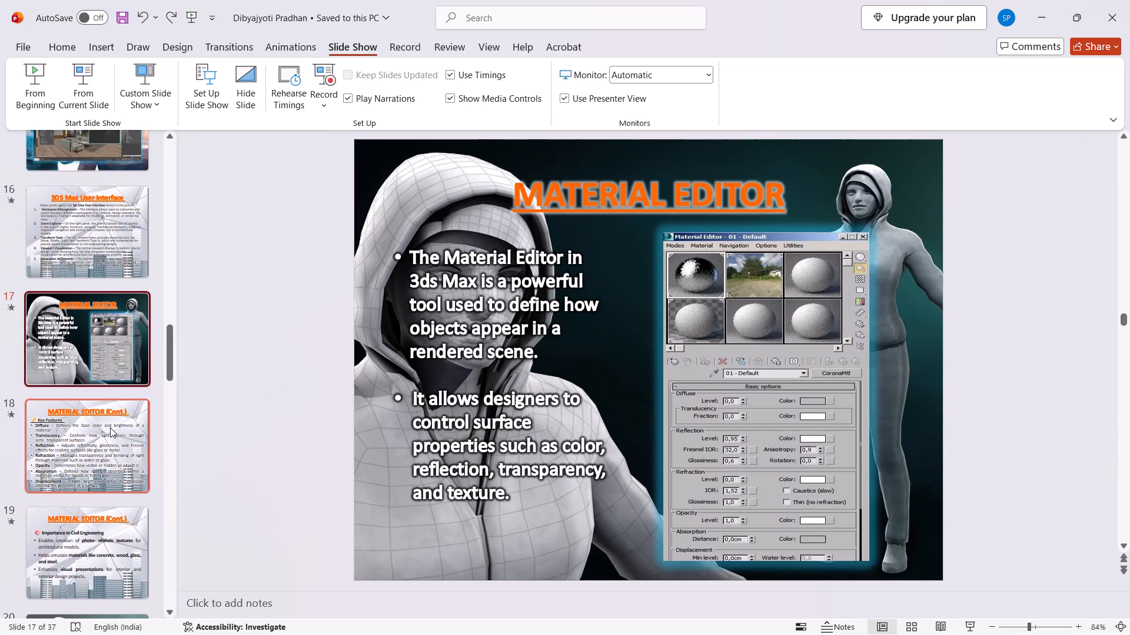
{"action": "left_click", "coordinate": [110, 427]}
{"action": "scroll", "coordinate": [110, 427], "scroll_direction": "down", "scroll_amount": 1}
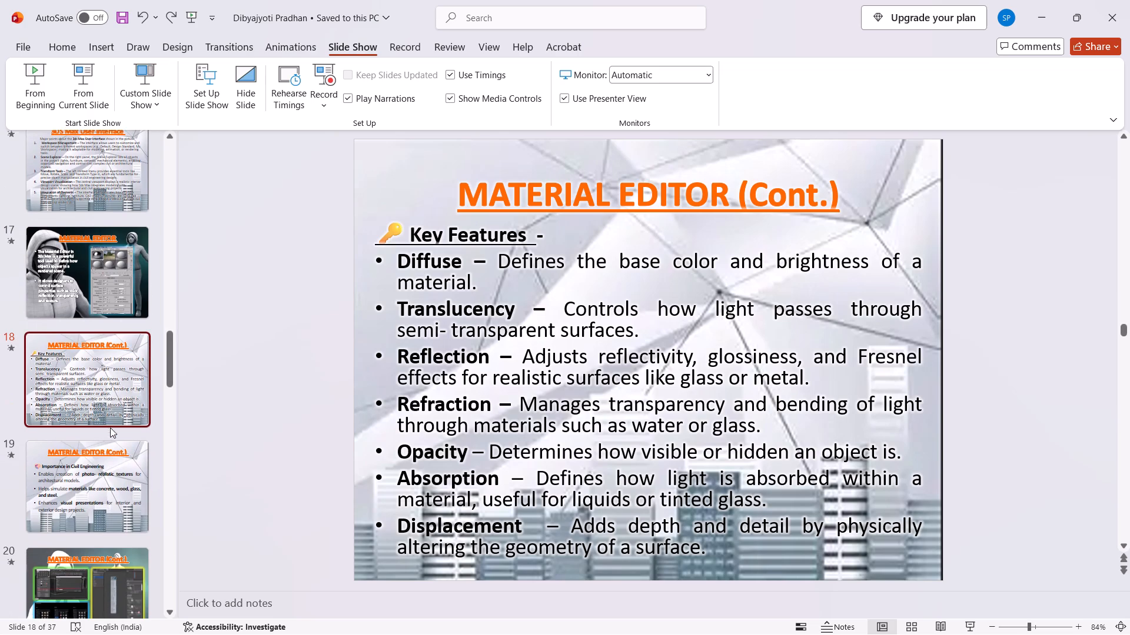
{"action": "scroll", "coordinate": [106, 477], "scroll_direction": "down", "scroll_amount": 3}
{"action": "scroll", "coordinate": [106, 477], "scroll_direction": "up", "scroll_amount": 1}
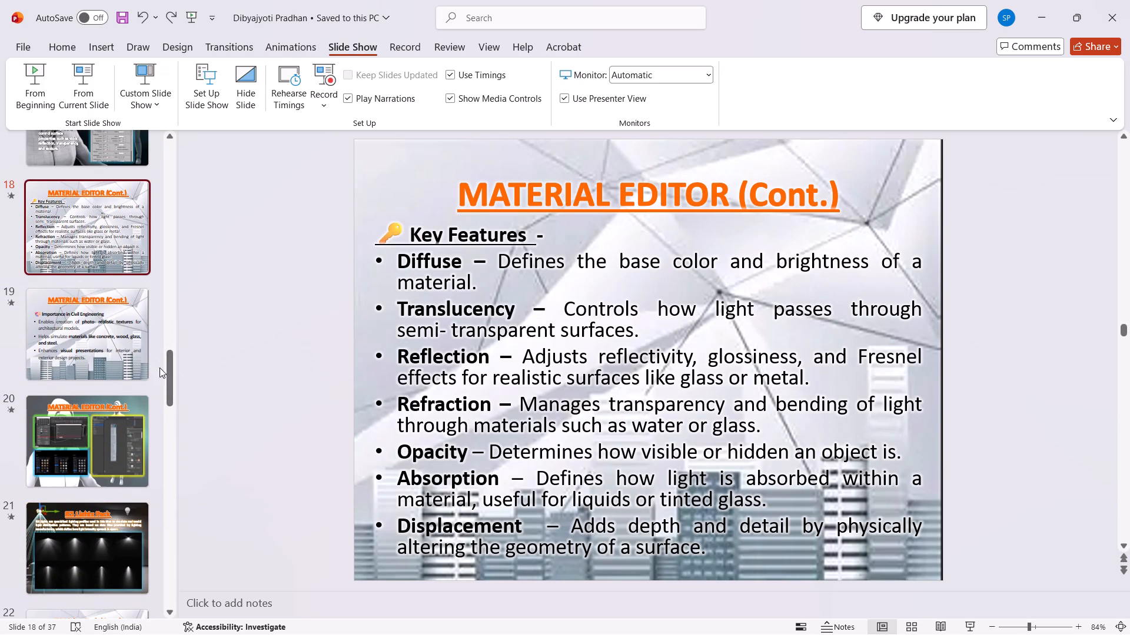
{"action": "scroll", "coordinate": [102, 402], "scroll_direction": "up", "scroll_amount": 1}
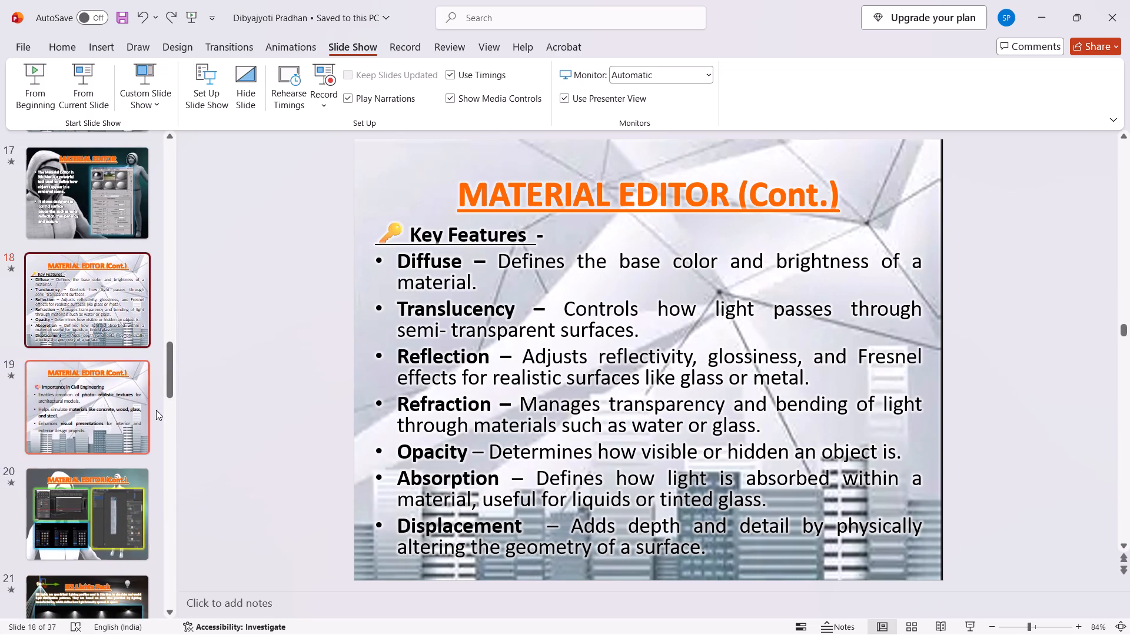
{"action": "scroll", "coordinate": [156, 410], "scroll_direction": "up", "scroll_amount": 4}
{"action": "scroll", "coordinate": [98, 369], "scroll_direction": "up", "scroll_amount": 20}
{"action": "scroll", "coordinate": [98, 369], "scroll_direction": "up", "scroll_amount": 6}
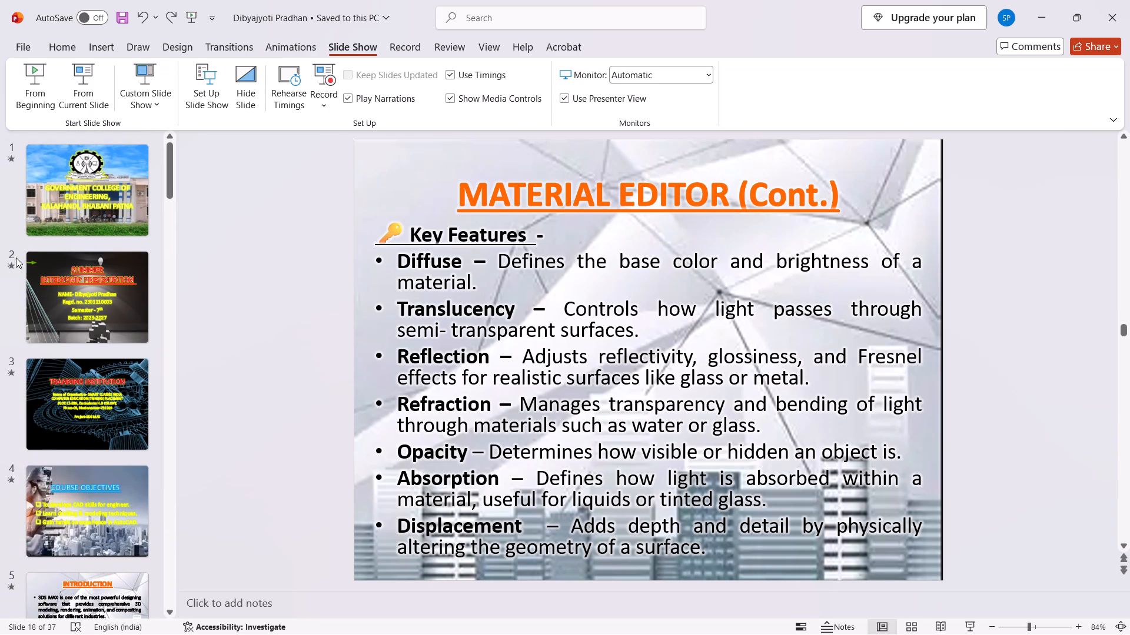
Correct TRINING to TRAINING in the organization details on slide 3.
{"action": "left_click", "coordinate": [101, 192]}
{"action": "left_click", "coordinate": [97, 294]}
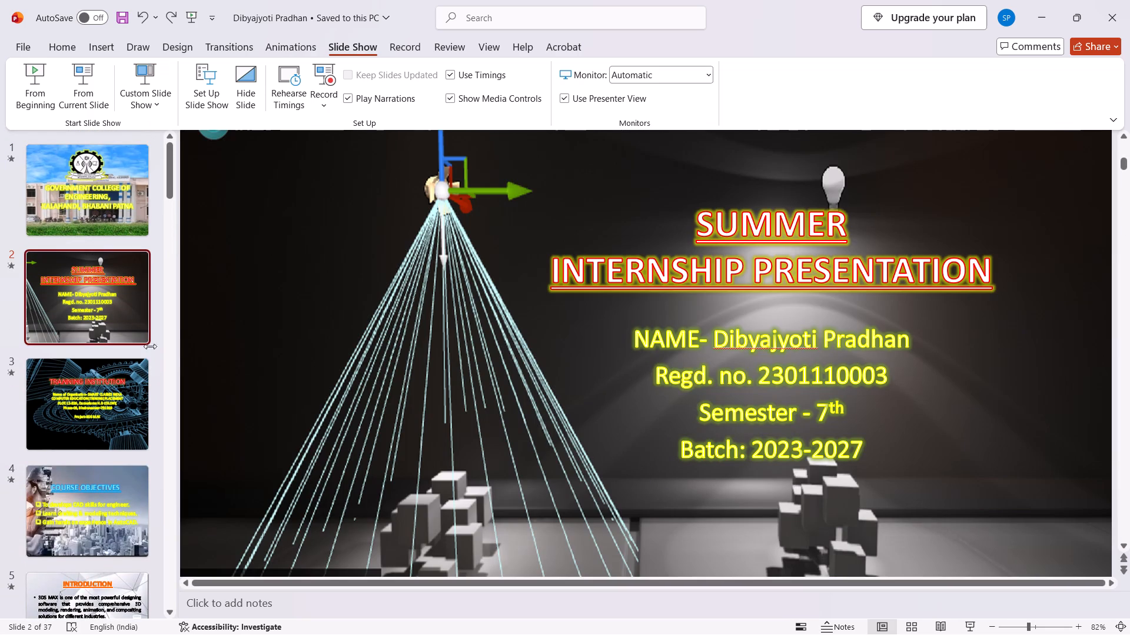
{"action": "left_click", "coordinate": [107, 374]}
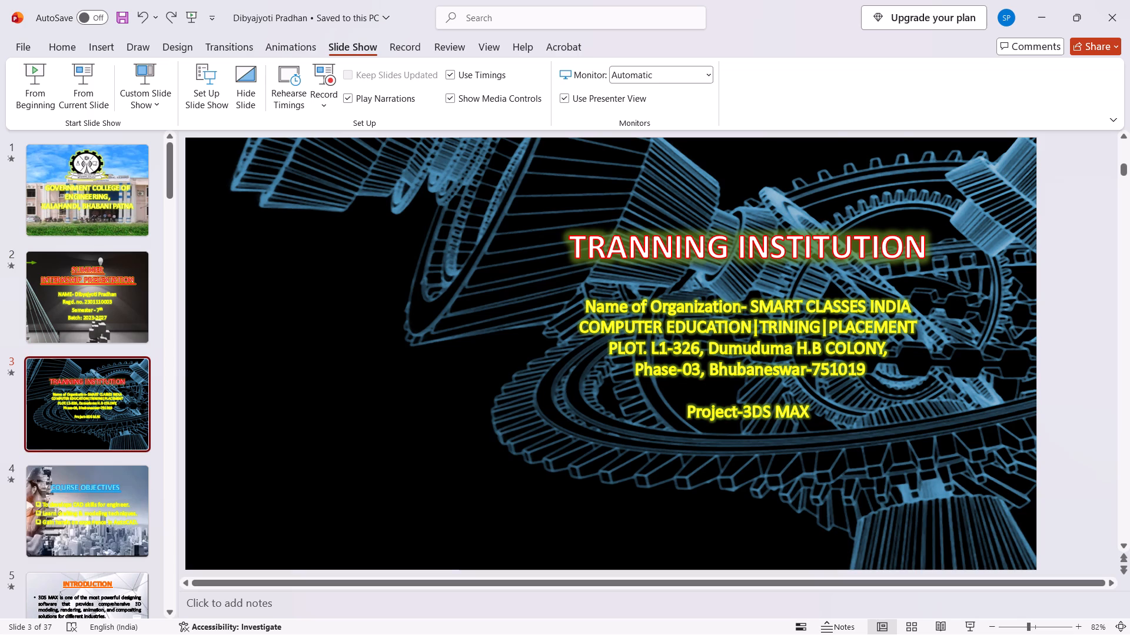
{"action": "left_click", "coordinate": [779, 330]}
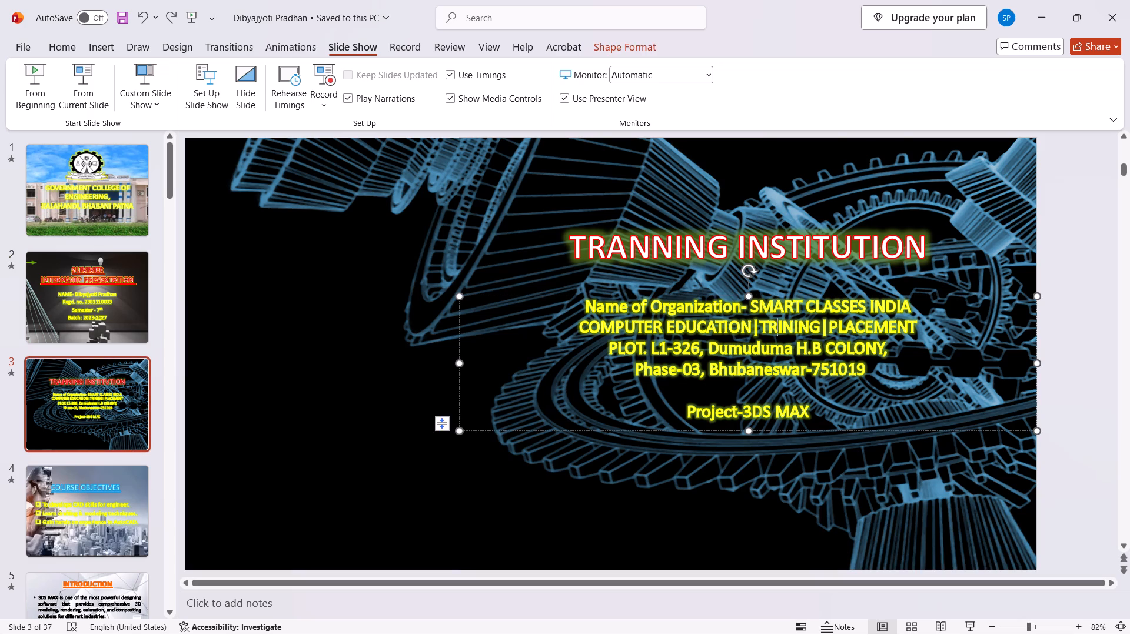
{"action": "key", "text": "shift+a"}
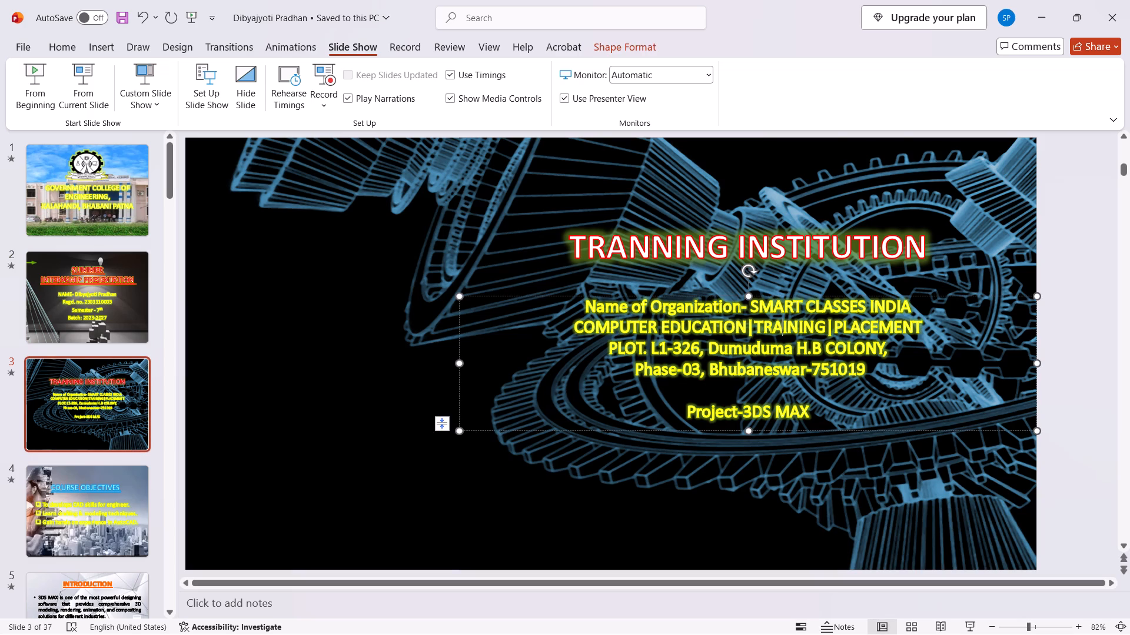
Correct the title of slide 3 to read TRAINING INSTITUTION.
{"action": "left_click_drag", "start_coordinate": [637, 253], "coordinate": [640, 253]}
{"action": "left_click_drag", "start_coordinate": [640, 253], "coordinate": [659, 262]}
{"action": "key", "text": "shift+i"}
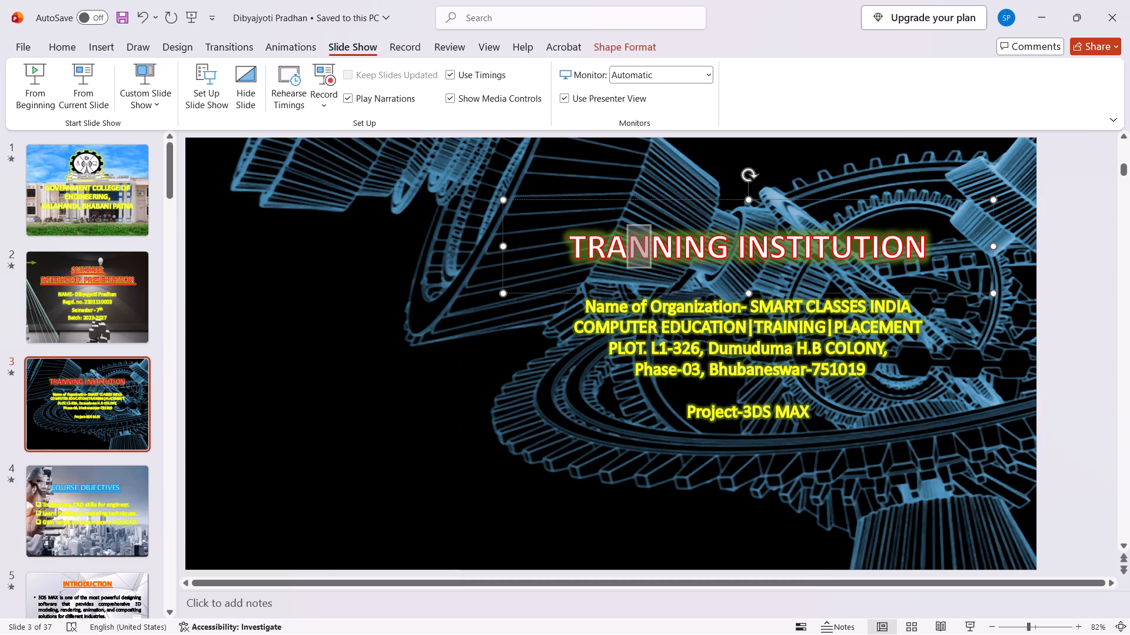
{"action": "left_click", "coordinate": [689, 336]}
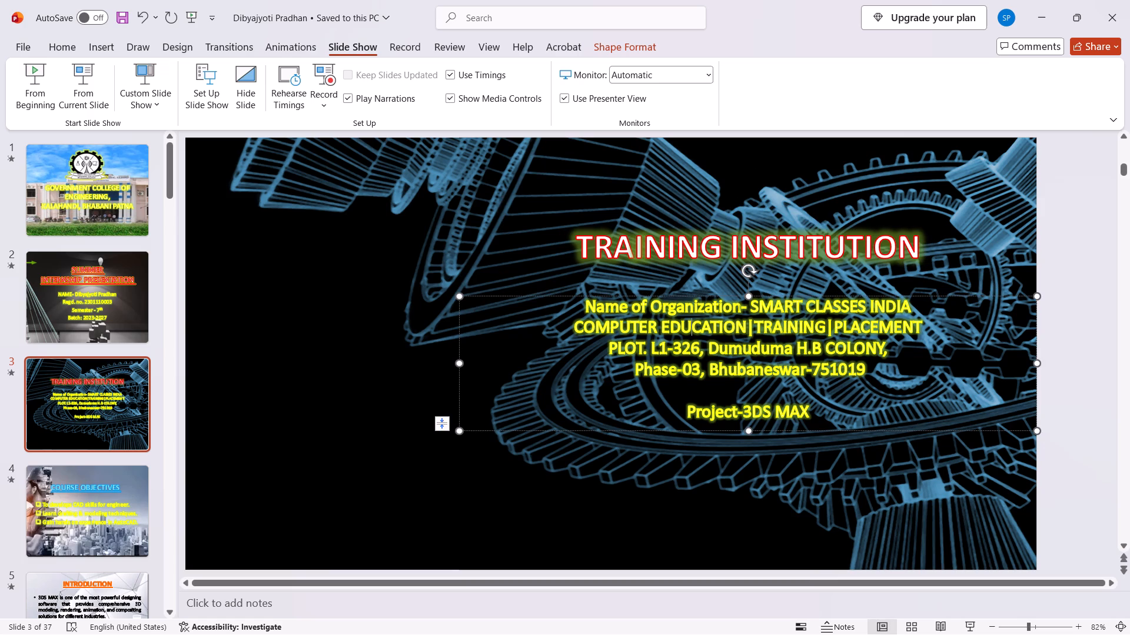
{"action": "left_click", "coordinate": [654, 251]}
{"action": "left_click", "coordinate": [679, 339]}
{"action": "left_click", "coordinate": [739, 362]}
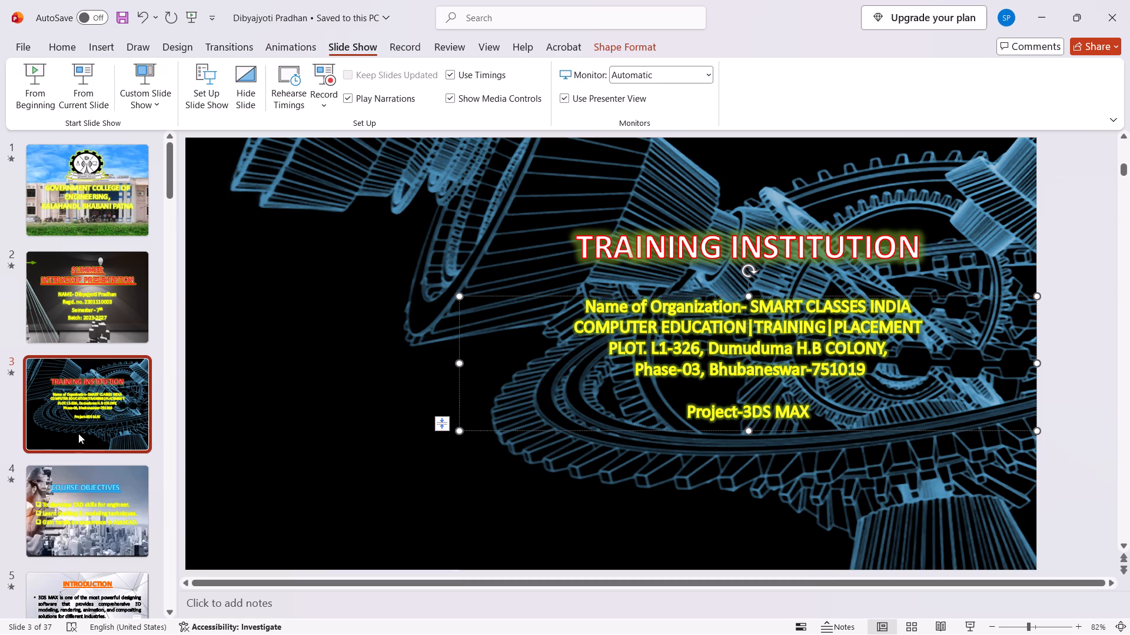
Look over the opening slides 1 to 5, from the college title slide to the Introduction.
{"action": "left_click", "coordinate": [94, 510]}
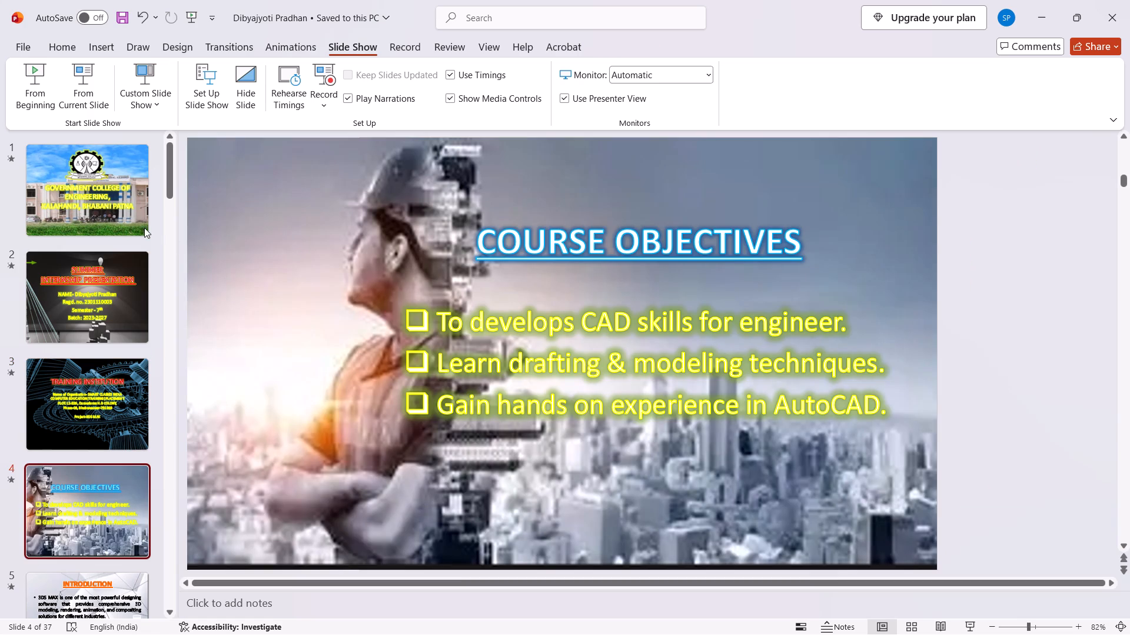
{"action": "left_click", "coordinate": [96, 211]}
{"action": "left_click", "coordinate": [129, 304]}
{"action": "left_click", "coordinate": [104, 403]}
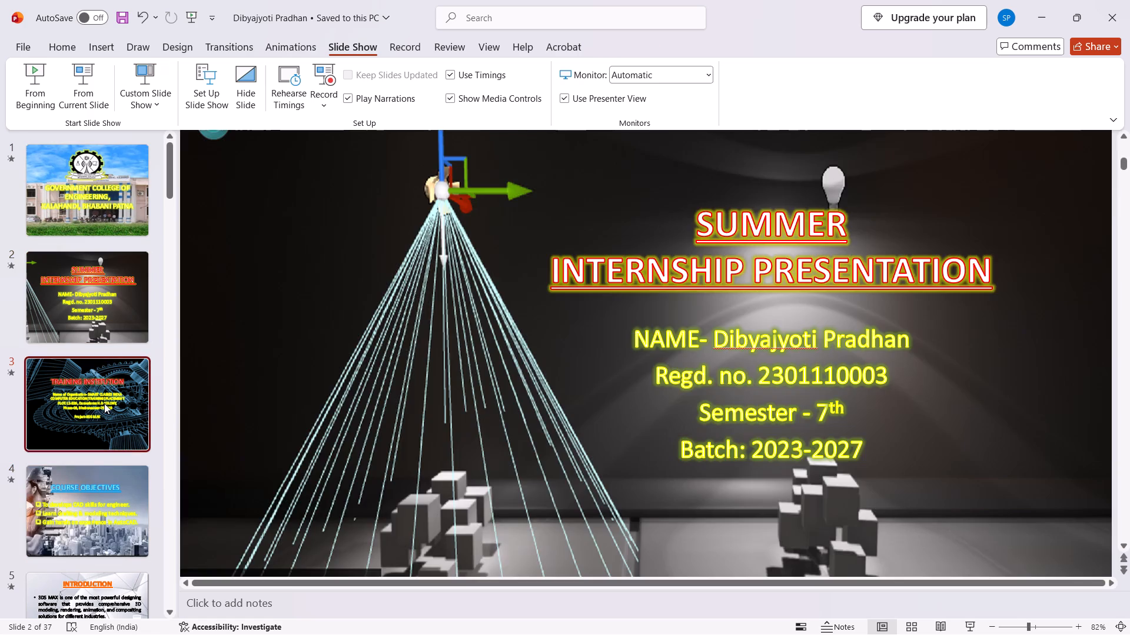
{"action": "scroll", "coordinate": [96, 422], "scroll_direction": "down", "scroll_amount": 2}
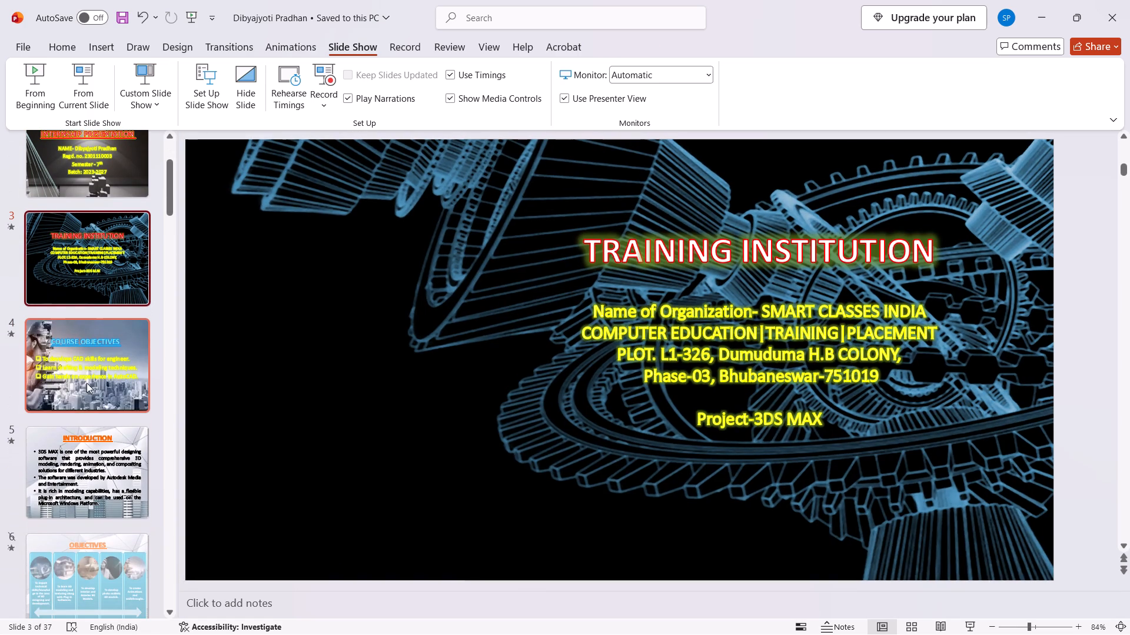
{"action": "left_click", "coordinate": [87, 381]}
{"action": "left_click", "coordinate": [99, 446]}
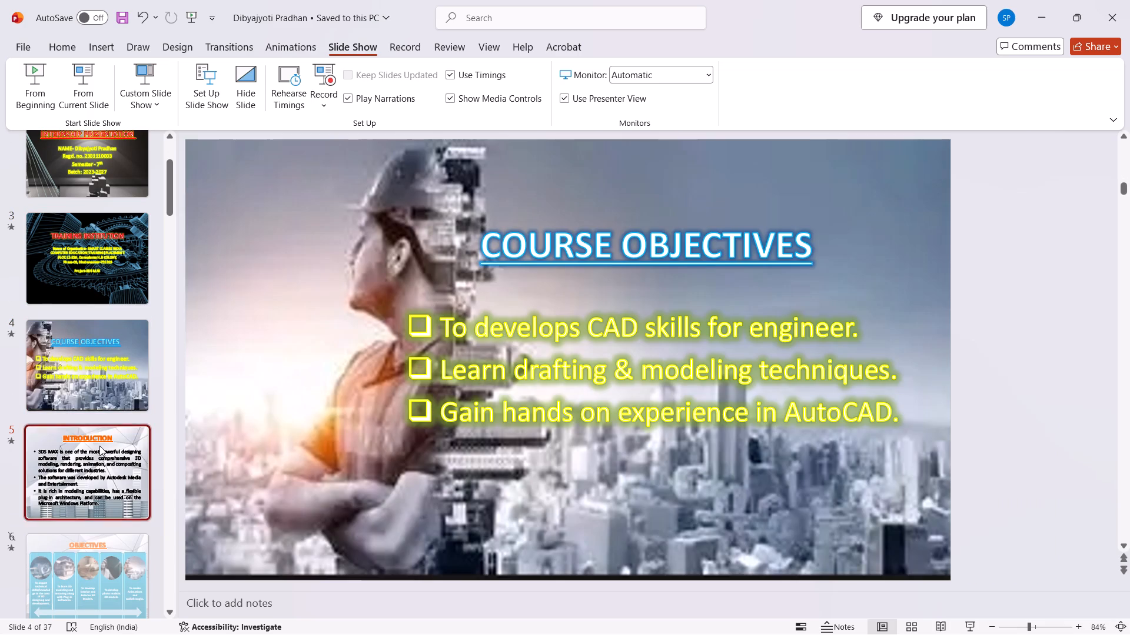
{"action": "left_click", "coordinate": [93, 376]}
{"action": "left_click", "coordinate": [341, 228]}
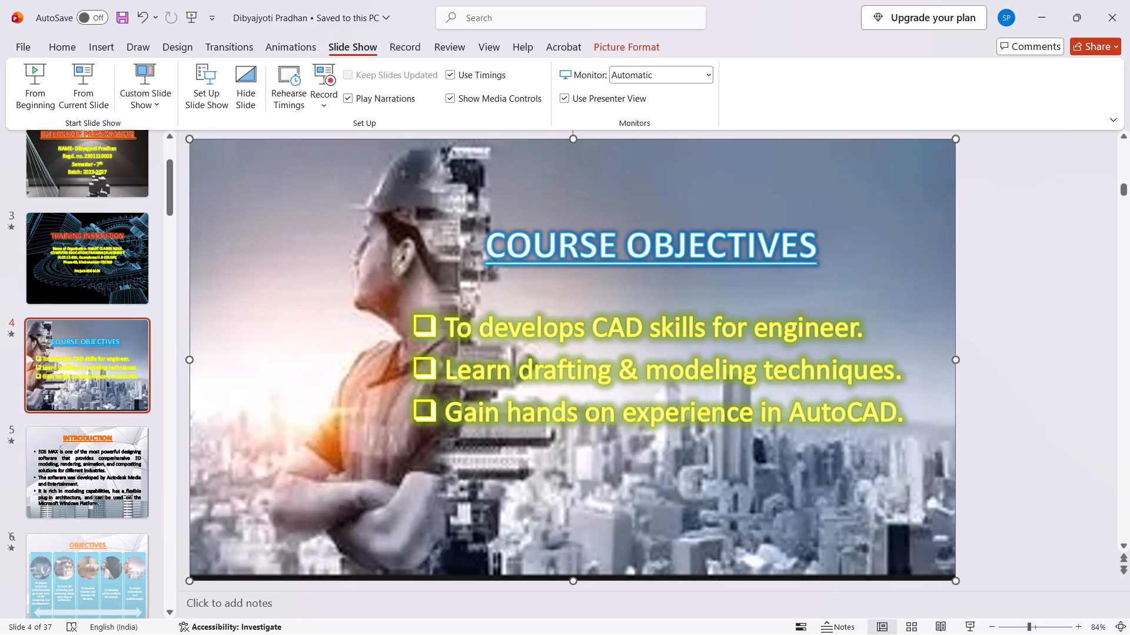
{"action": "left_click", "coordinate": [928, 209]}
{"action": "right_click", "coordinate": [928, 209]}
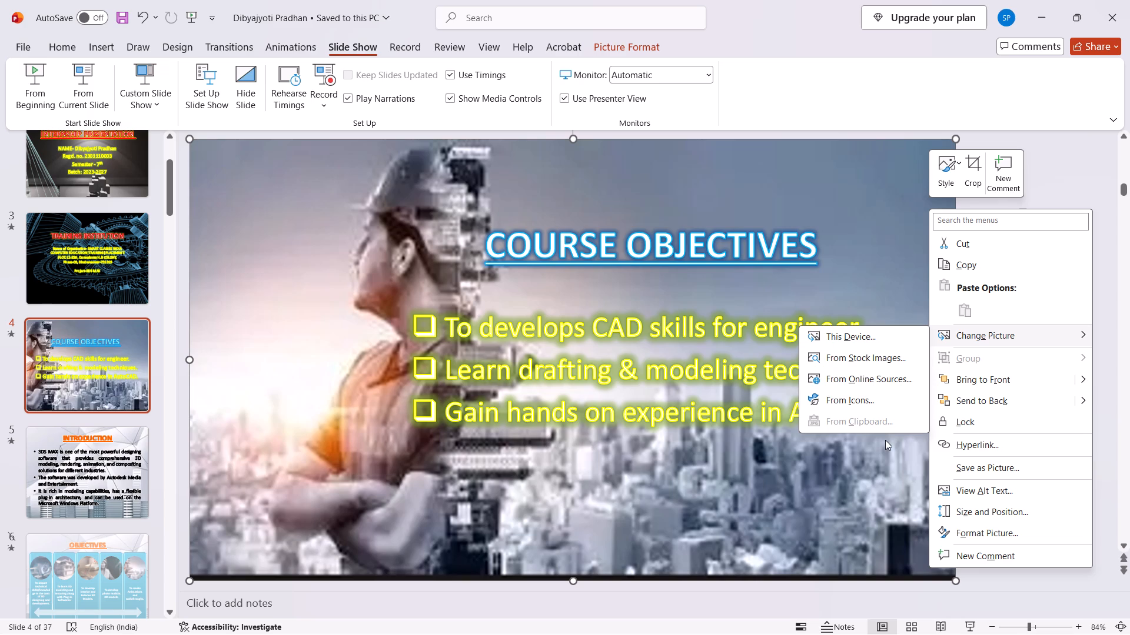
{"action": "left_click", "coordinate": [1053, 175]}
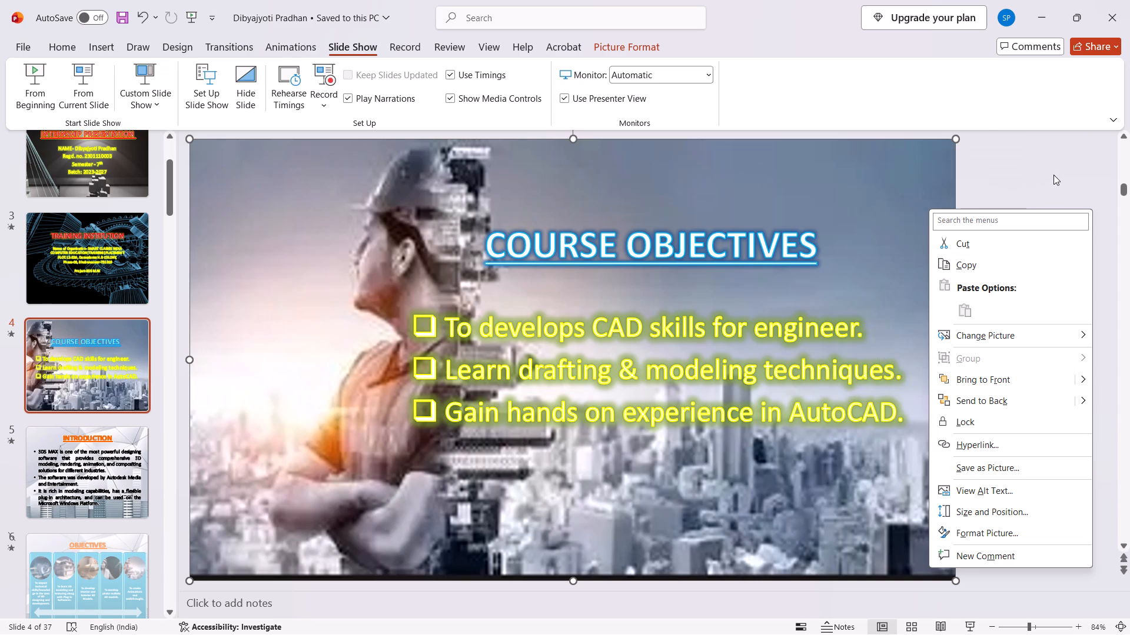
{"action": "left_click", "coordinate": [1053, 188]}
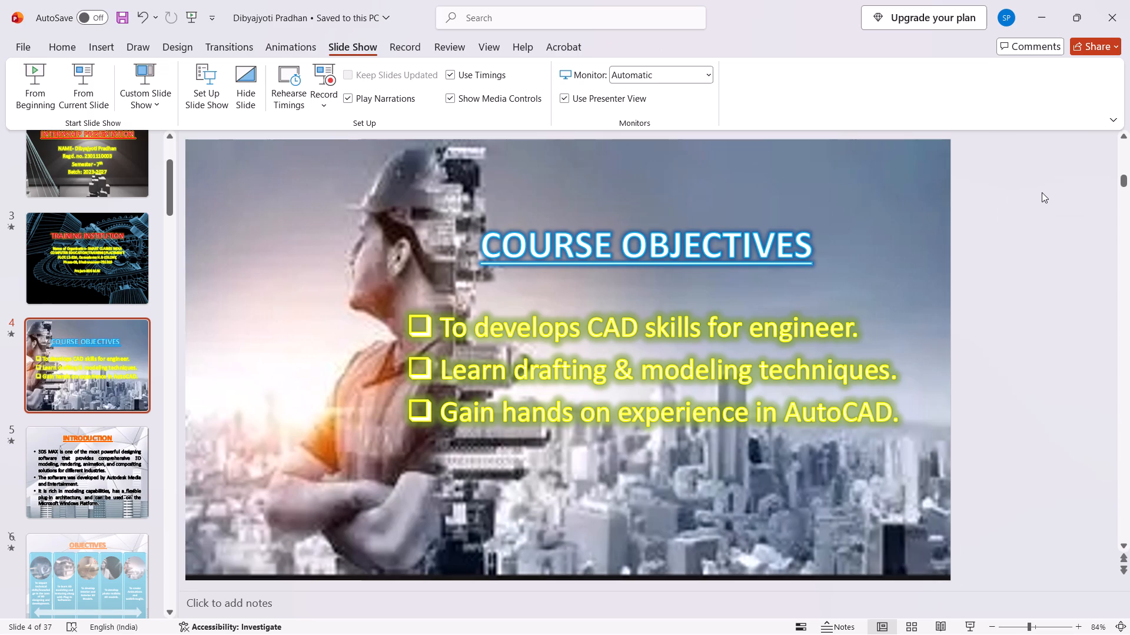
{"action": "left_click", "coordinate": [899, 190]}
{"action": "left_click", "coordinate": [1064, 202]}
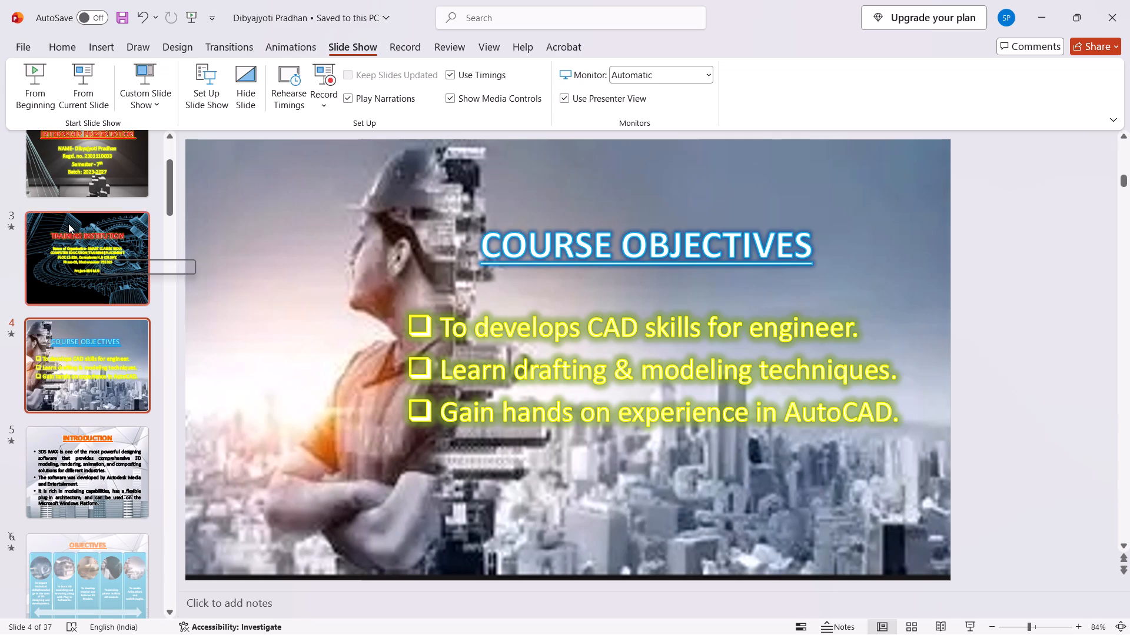
Run the slide show from the beginning and watch slides 1 to 5, from the college title to the Introduction.
{"action": "scroll", "coordinate": [68, 223], "scroll_direction": "up", "scroll_amount": 7}
{"action": "left_click", "coordinate": [38, 103]}
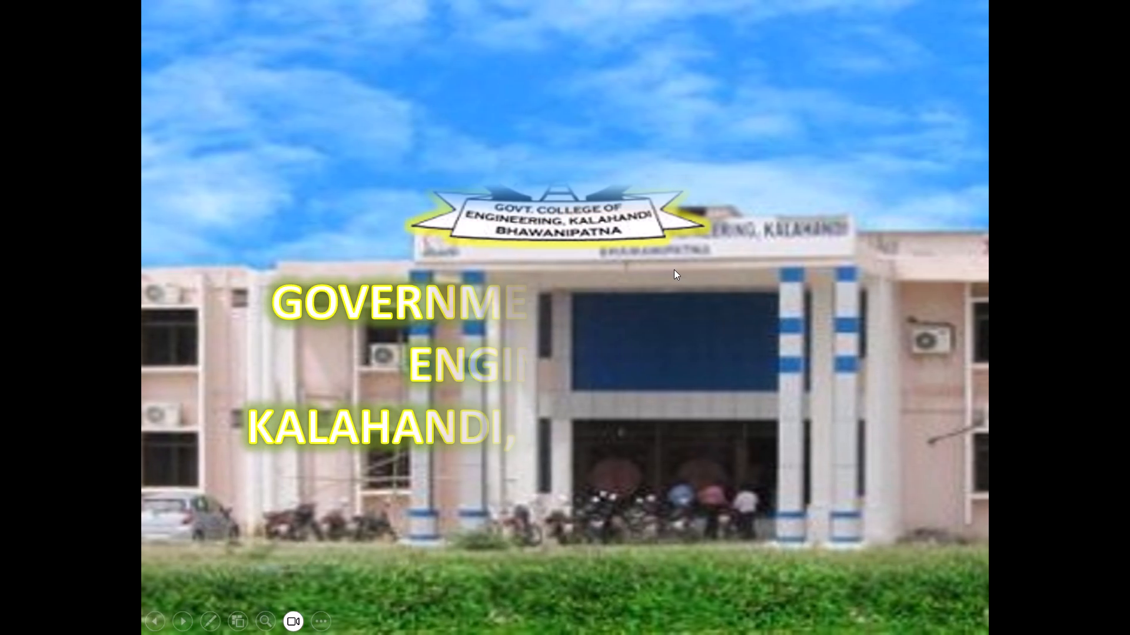
{"action": "key", "text": "Right"}
{"action": "key", "text": "Right"}
{"action": "key", "text": "Right"}
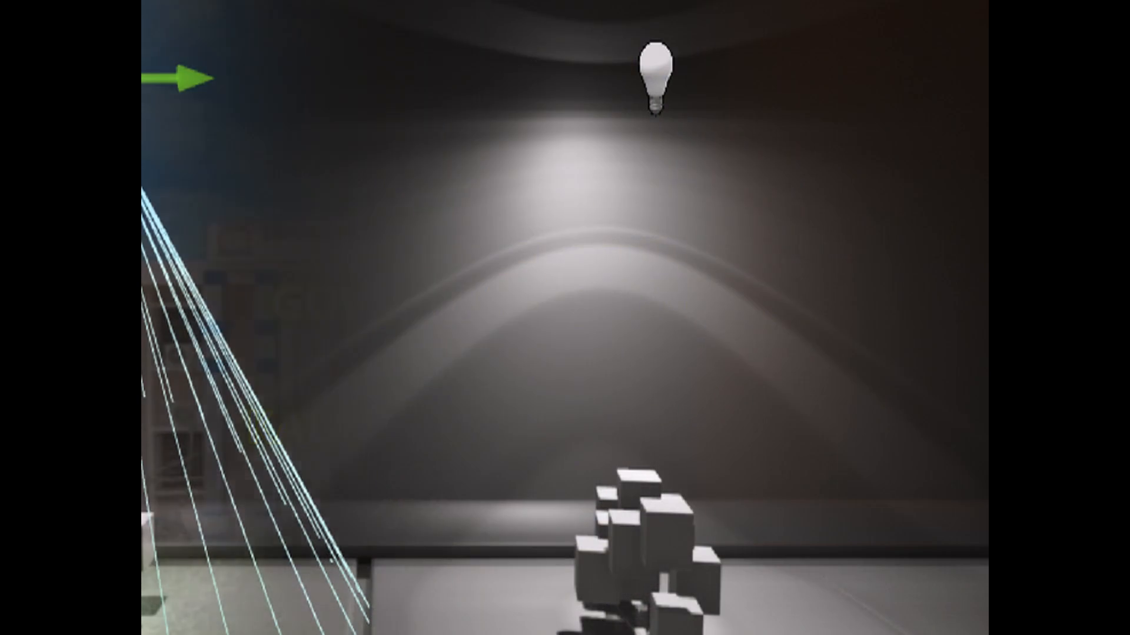
{"action": "key", "text": "Right"}
{"action": "key", "text": "Right"}
{"action": "key", "text": "Right"}
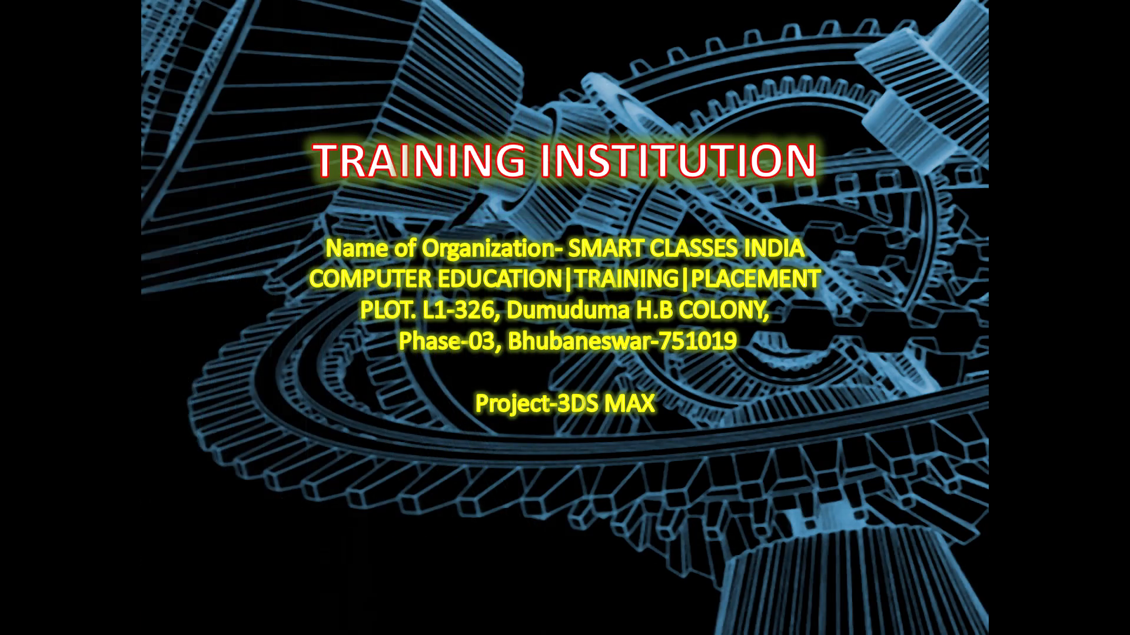
{"action": "key", "text": "Right"}
{"action": "key", "text": "Right"}
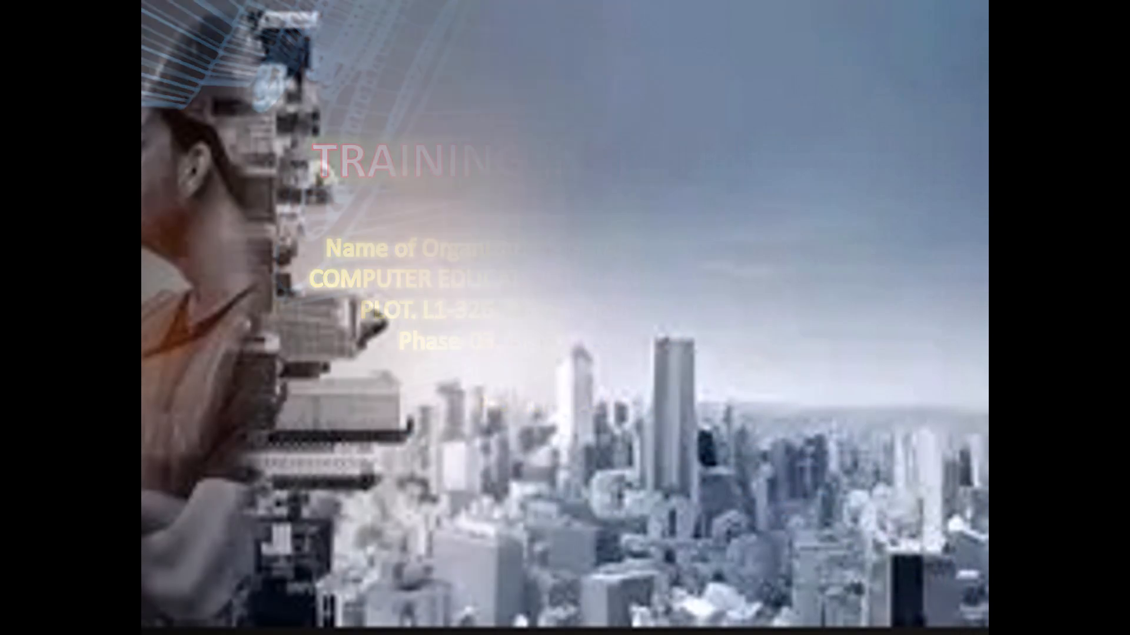
{"action": "key", "text": "Right"}
{"action": "key", "text": "Right"}
{"action": "key", "text": "Right"}
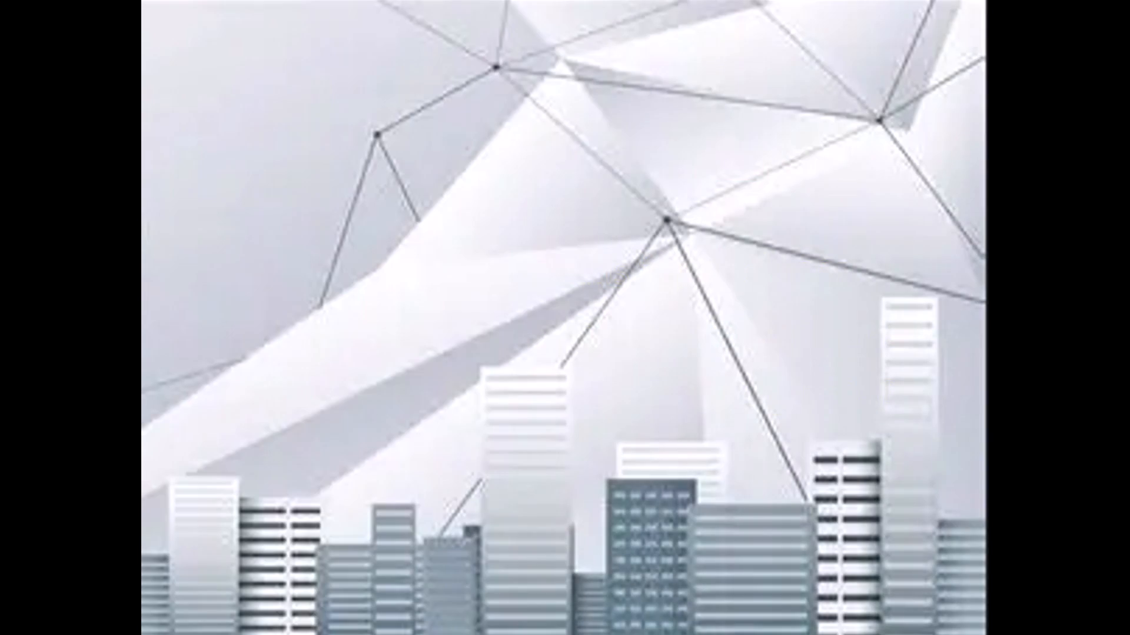
Go back to the Course Objectives slide in the show, replay it through to the Introduction, and end the show.
{"action": "key", "text": "Left"}
{"action": "key", "text": "Left"}
{"action": "key", "text": "Left"}
{"action": "key", "text": "Left"}
{"action": "key", "text": "Left"}
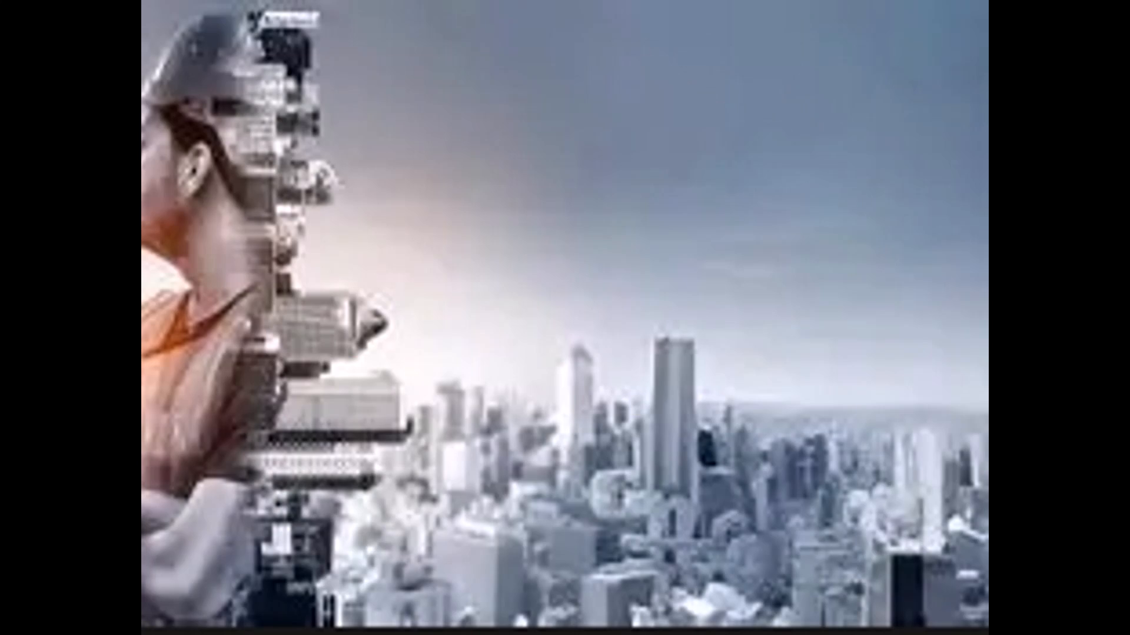
{"action": "key", "text": "Right"}
{"action": "key", "text": "Right"}
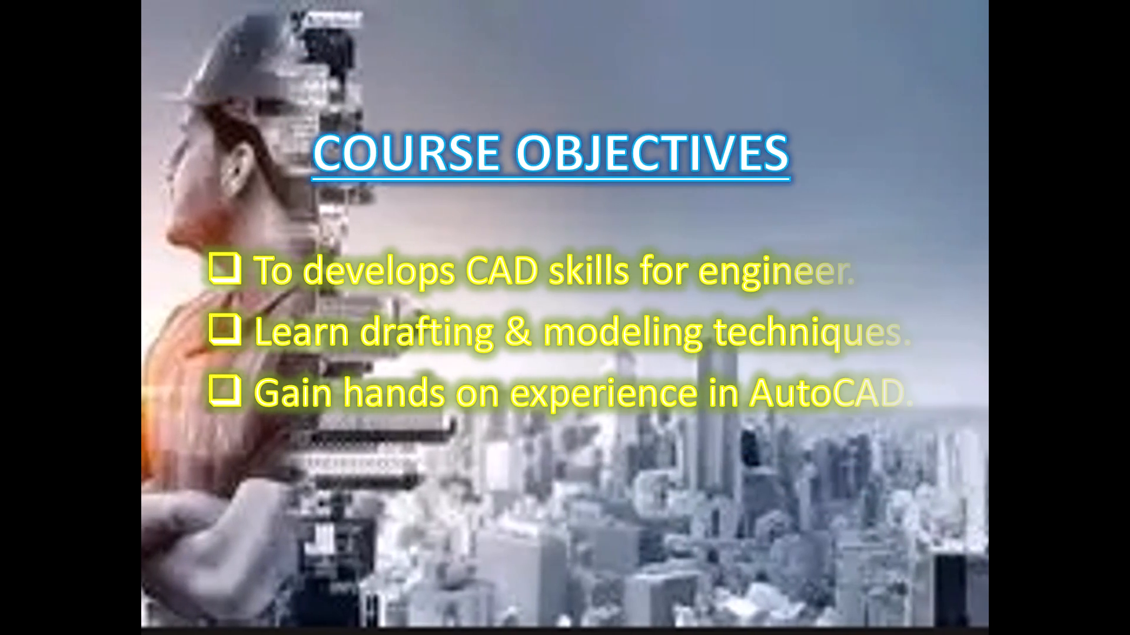
{"action": "key", "text": "Right"}
{"action": "key", "text": "Right"}
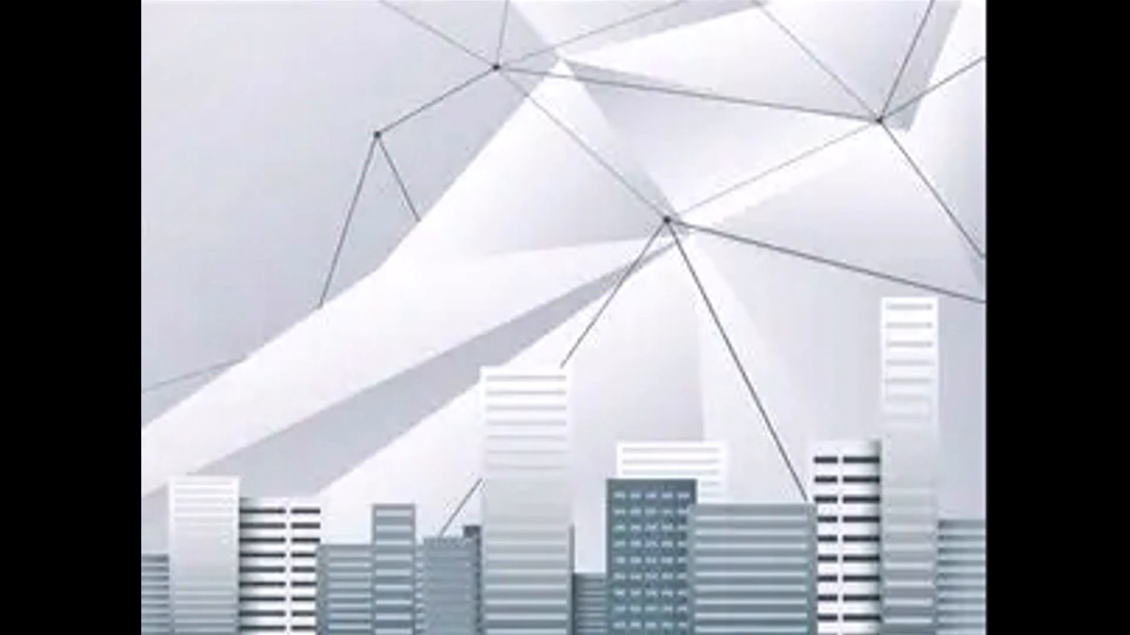
{"action": "key", "text": "Escape"}
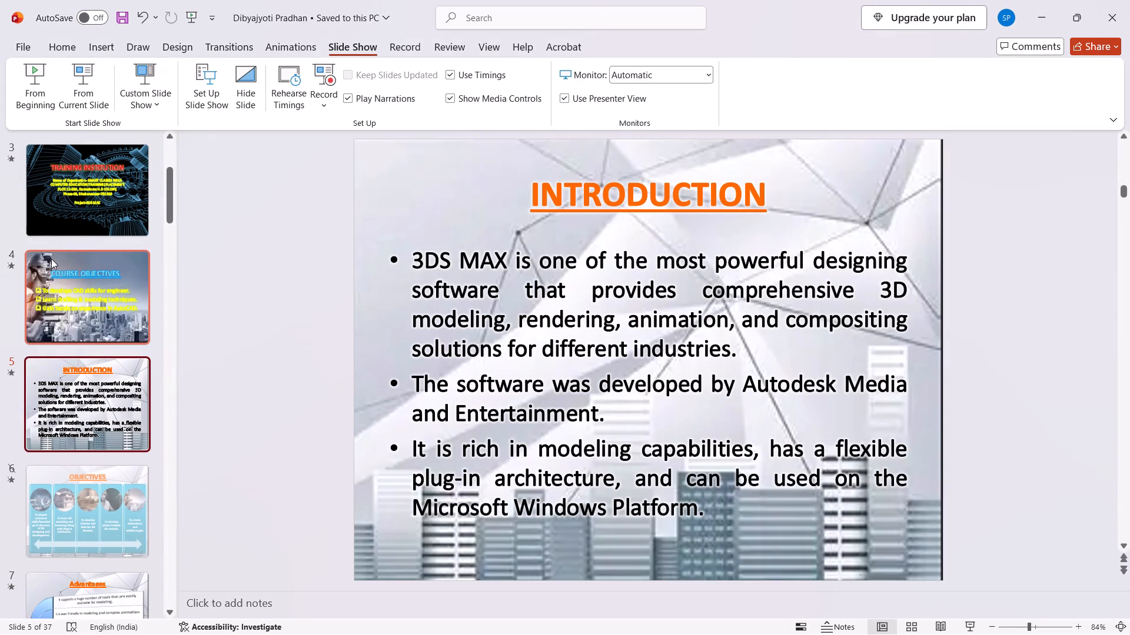
{"action": "left_click", "coordinate": [52, 273]}
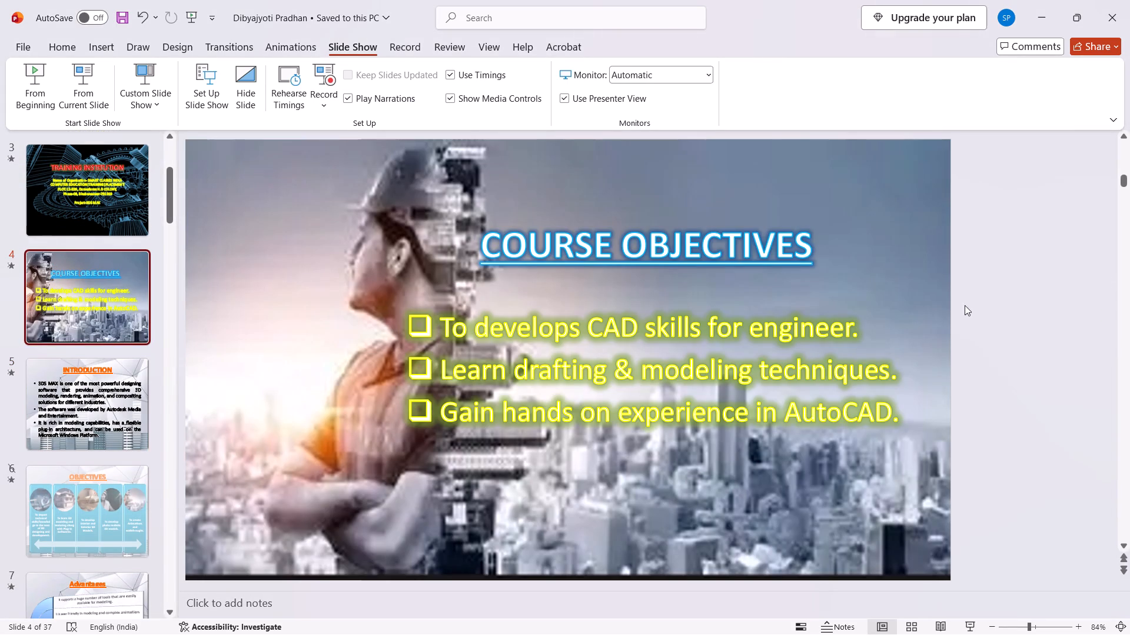
{"action": "scroll", "coordinate": [1010, 293], "scroll_direction": "up", "scroll_amount": 1}
{"action": "scroll", "coordinate": [1010, 293], "scroll_direction": "down", "scroll_amount": 1}
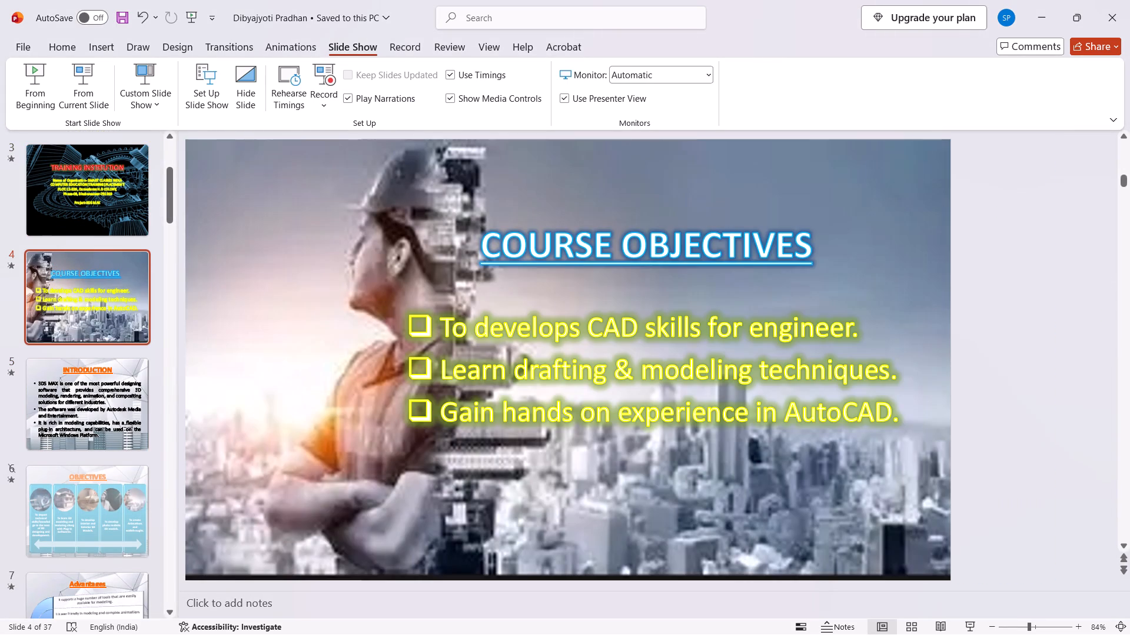
{"action": "key", "text": "shift+super+s"}
{"action": "left_click_drag", "start_coordinate": [174, 138], "coordinate": [254, 155]}
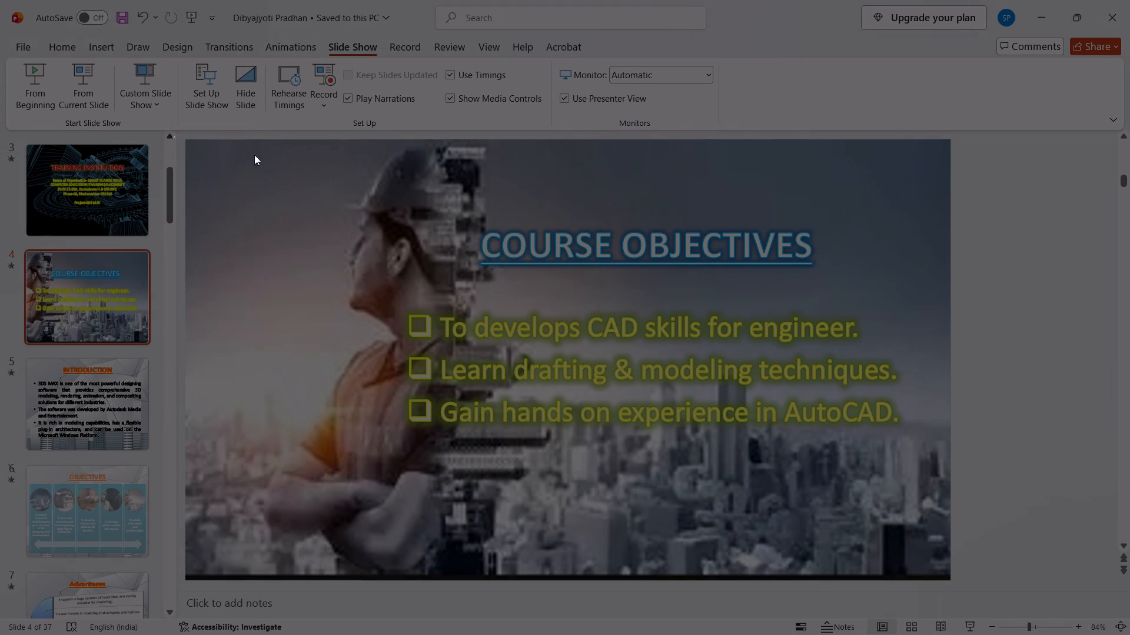
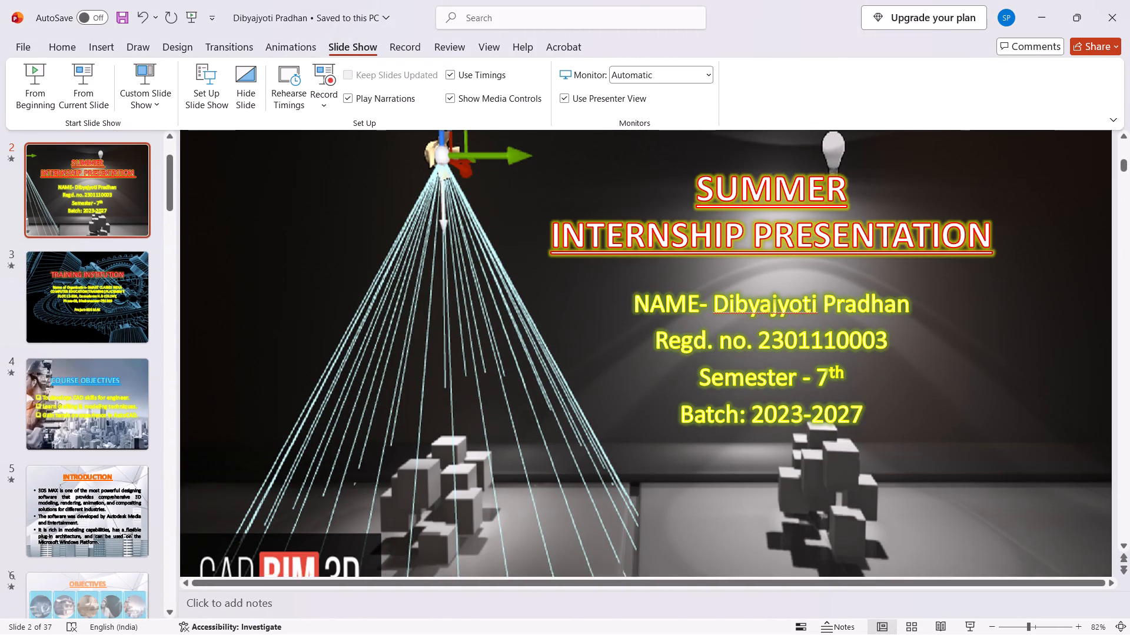
{"action": "scroll", "coordinate": [547, 426], "scroll_direction": "down", "scroll_amount": 7}
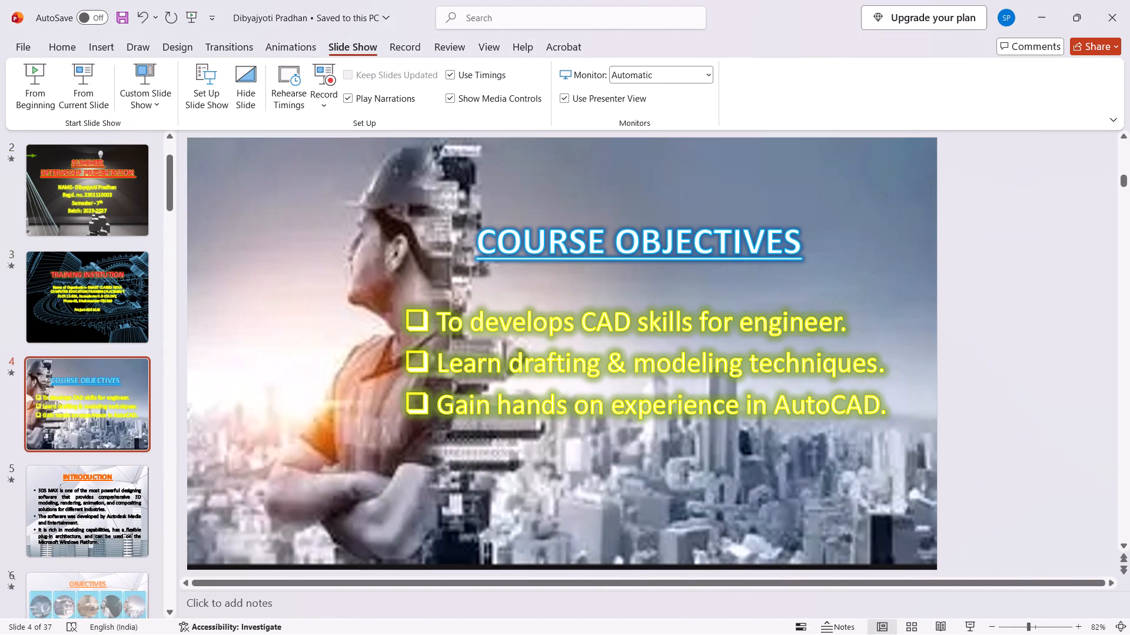
{"action": "scroll", "coordinate": [818, 252], "scroll_direction": "right", "scroll_amount": 2}
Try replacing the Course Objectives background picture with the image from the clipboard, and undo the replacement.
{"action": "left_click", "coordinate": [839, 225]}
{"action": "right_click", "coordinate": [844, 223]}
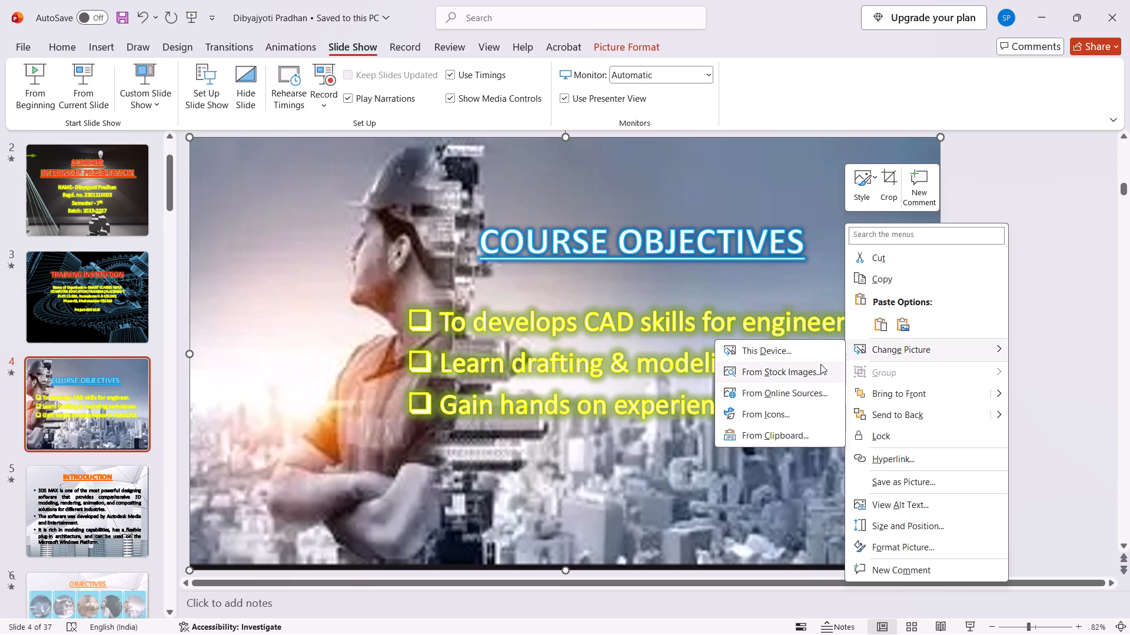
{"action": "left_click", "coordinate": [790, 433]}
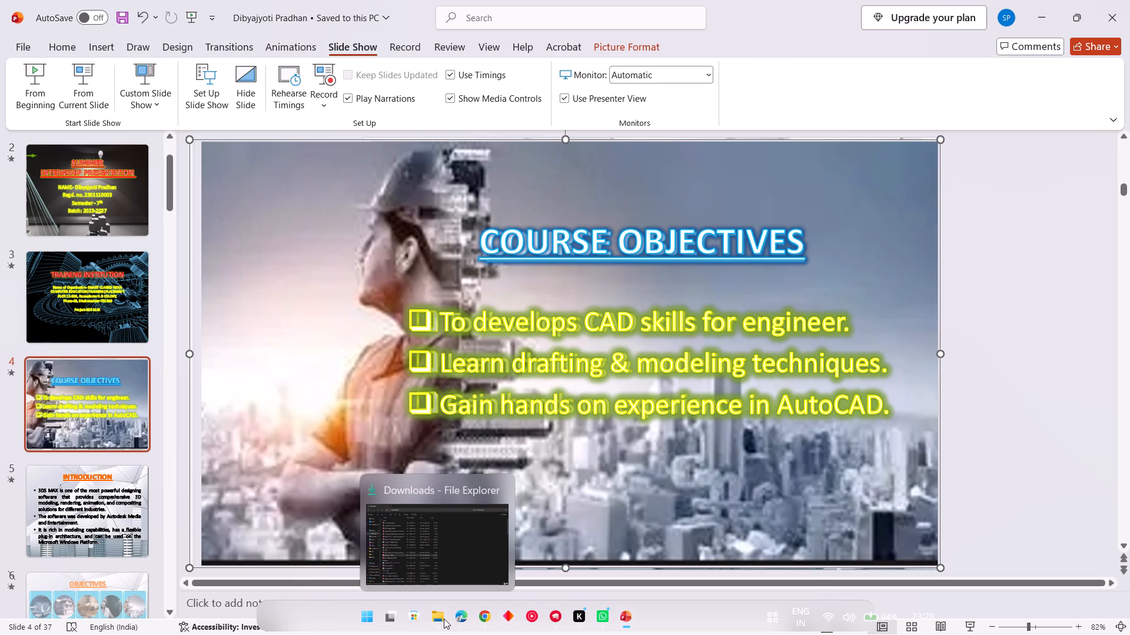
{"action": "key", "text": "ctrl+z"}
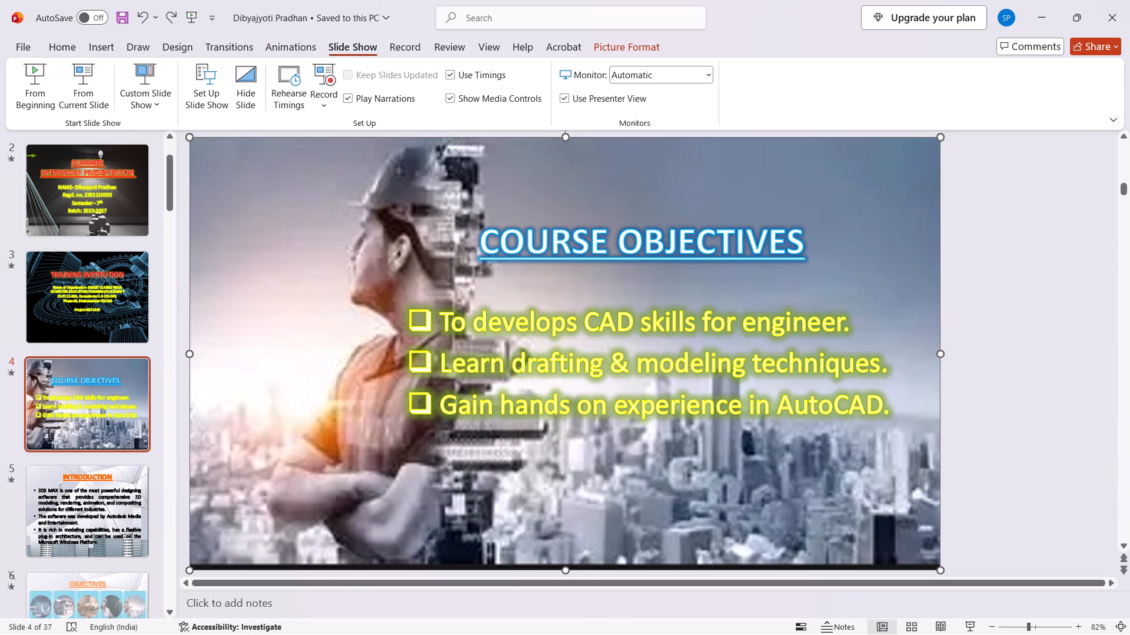
Replace the Course Objectives background picture with Blueprints Over the Sunset Skyline from the Downloads folder.
{"action": "right_click", "coordinate": [879, 223]}
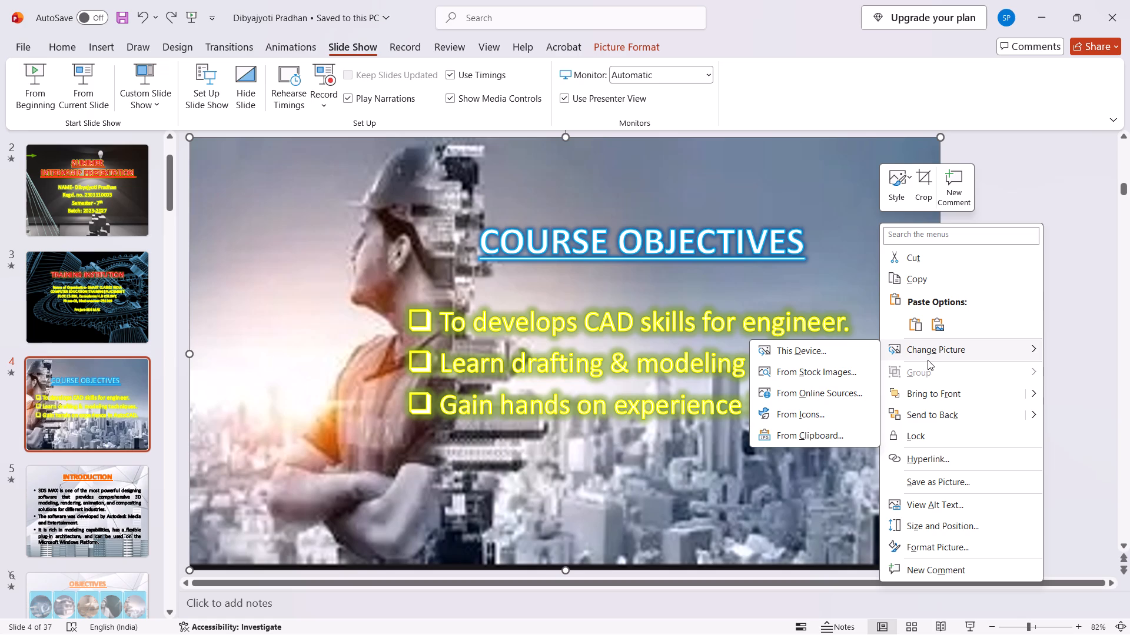
{"action": "left_click", "coordinate": [822, 360]}
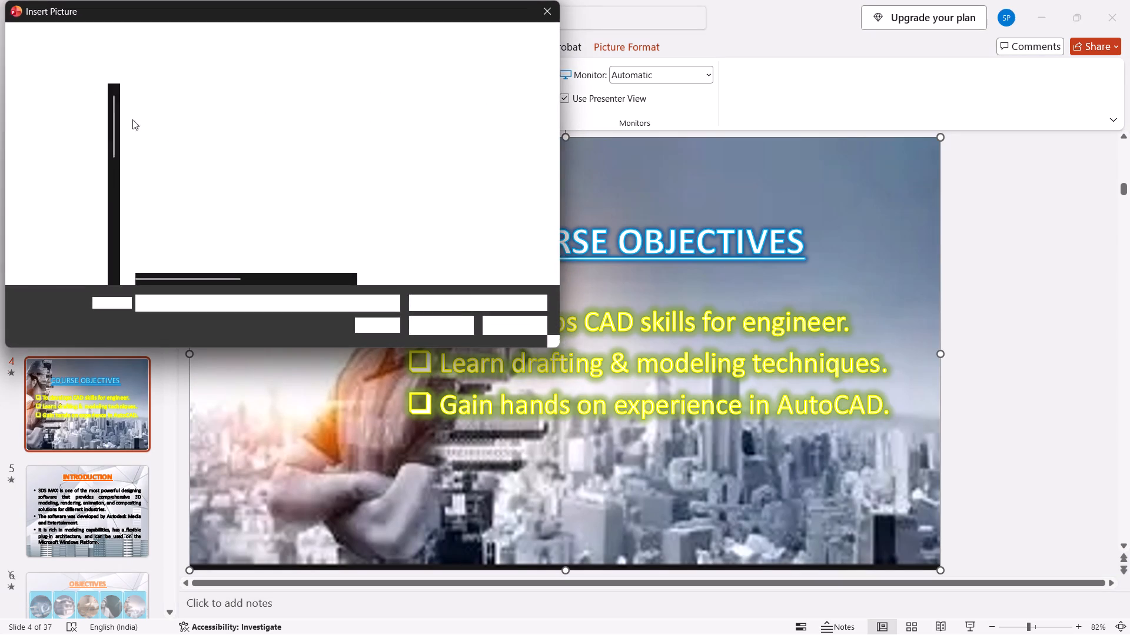
{"action": "left_click", "coordinate": [72, 158]}
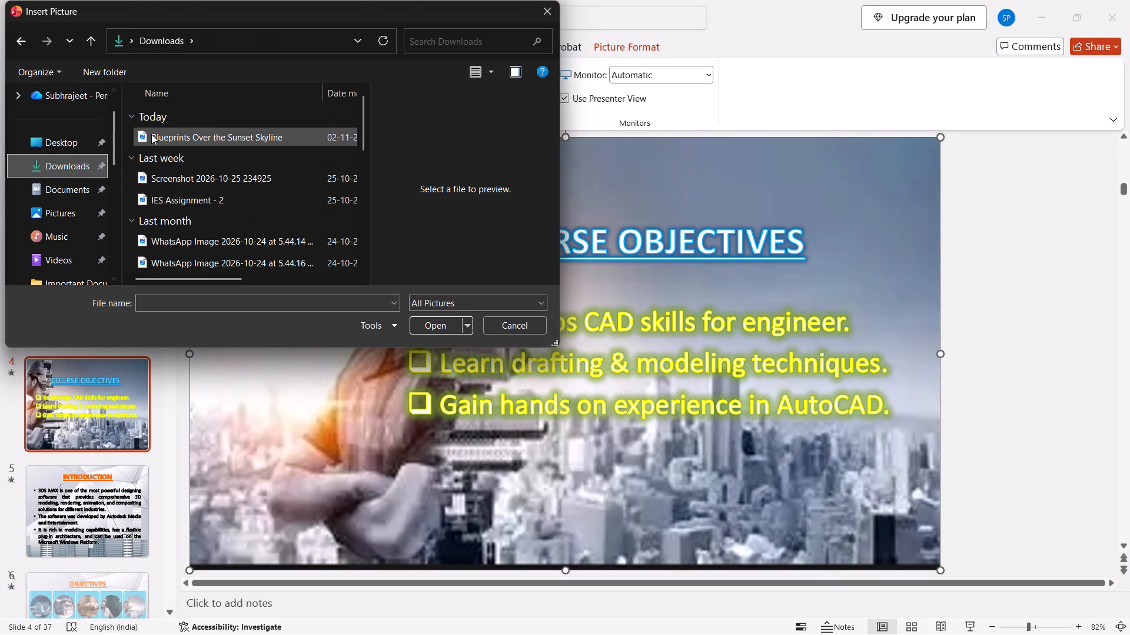
{"action": "double_click", "coordinate": [151, 134]}
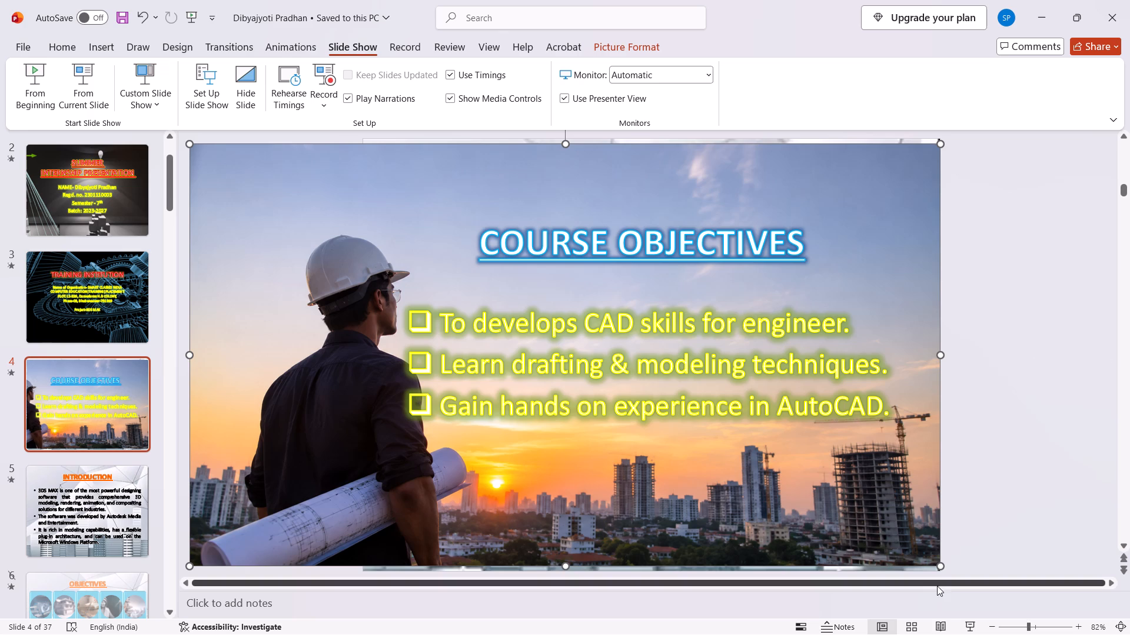
Enlarge the new skyline picture from its corners so it covers the whole Course Objectives slide.
{"action": "left_click_drag", "start_coordinate": [940, 568], "coordinate": [948, 574]}
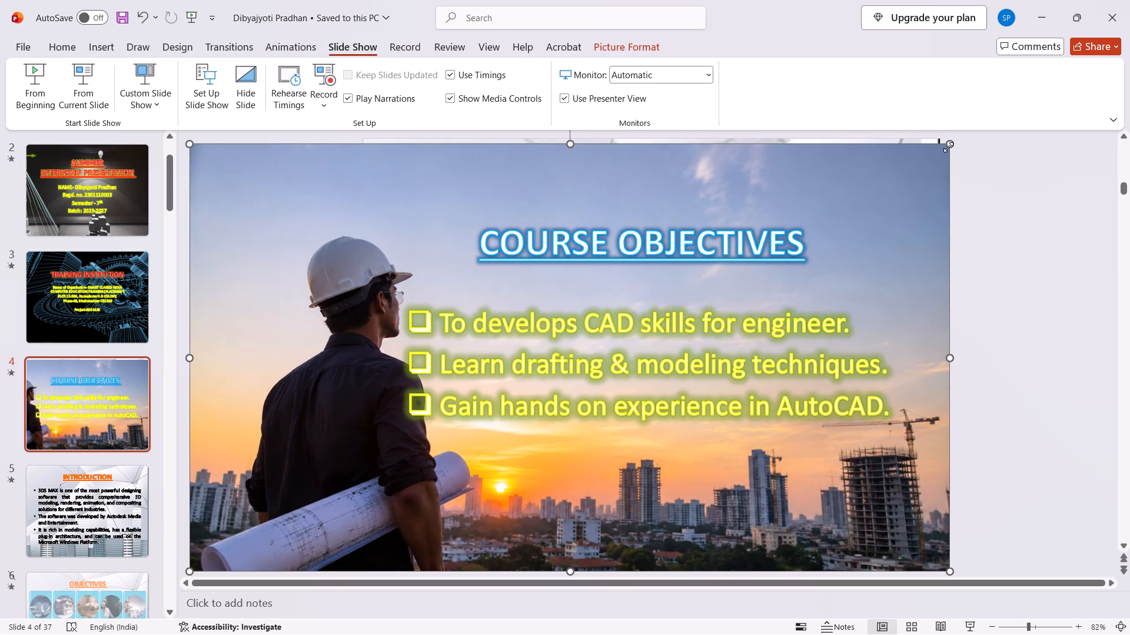
{"action": "left_click", "coordinate": [948, 145]}
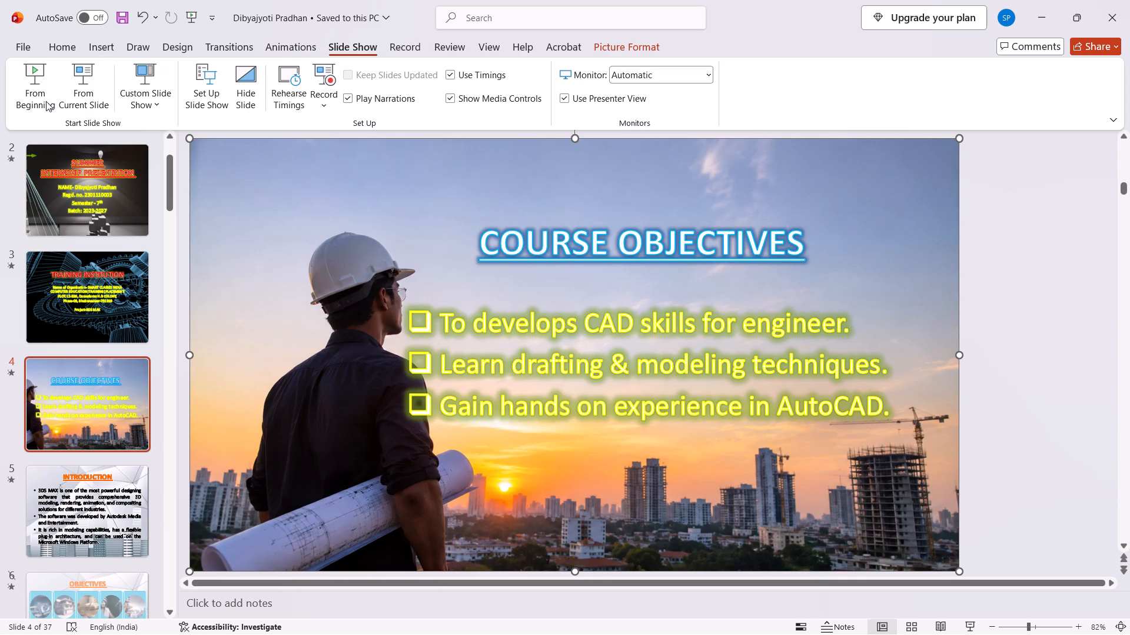
Preview the Course Objectives slide in the slide show and return to editing.
{"action": "left_click", "coordinate": [72, 91]}
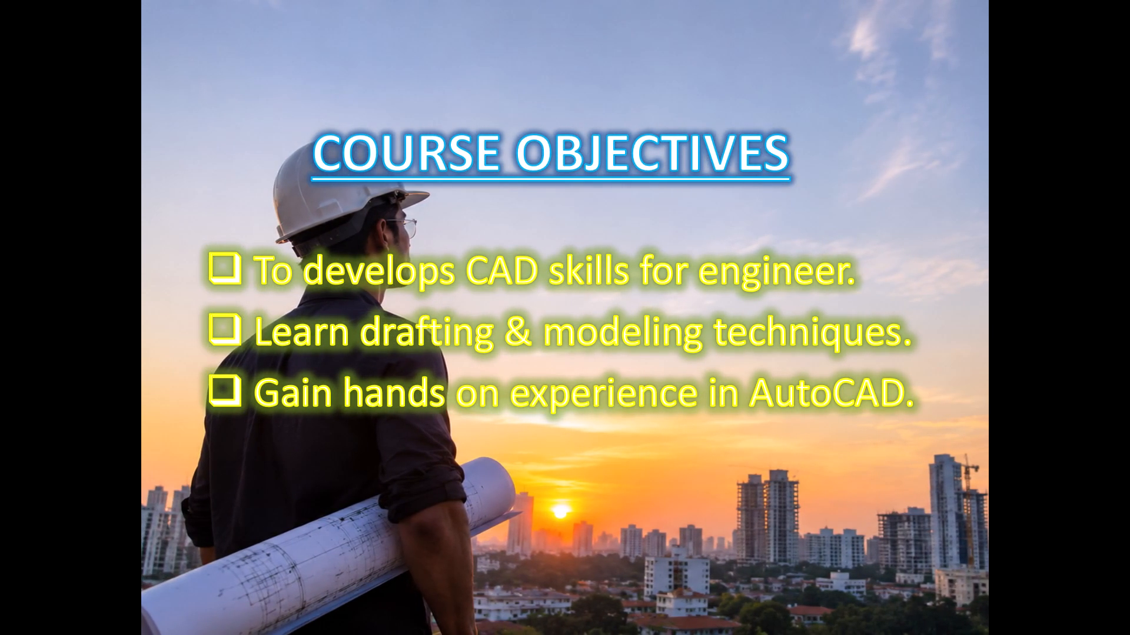
{"action": "key", "text": "Escape"}
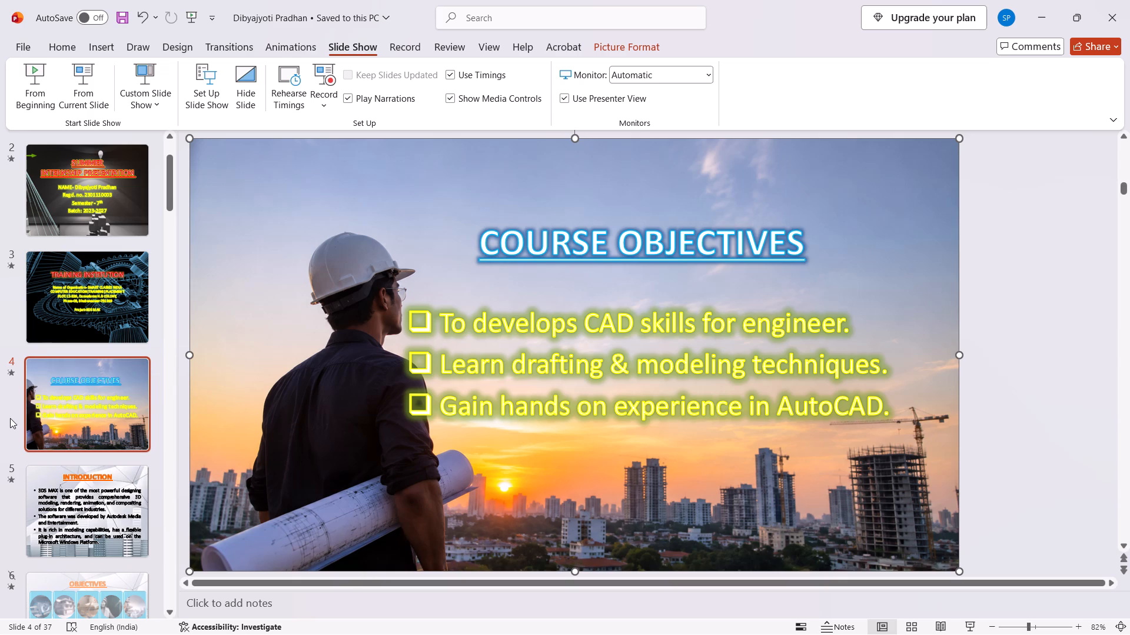
Examine slide 8, Overview, probing its background, title and Venn diagram for a selectable background picture.
{"action": "scroll", "coordinate": [81, 416], "scroll_direction": "down", "scroll_amount": 5}
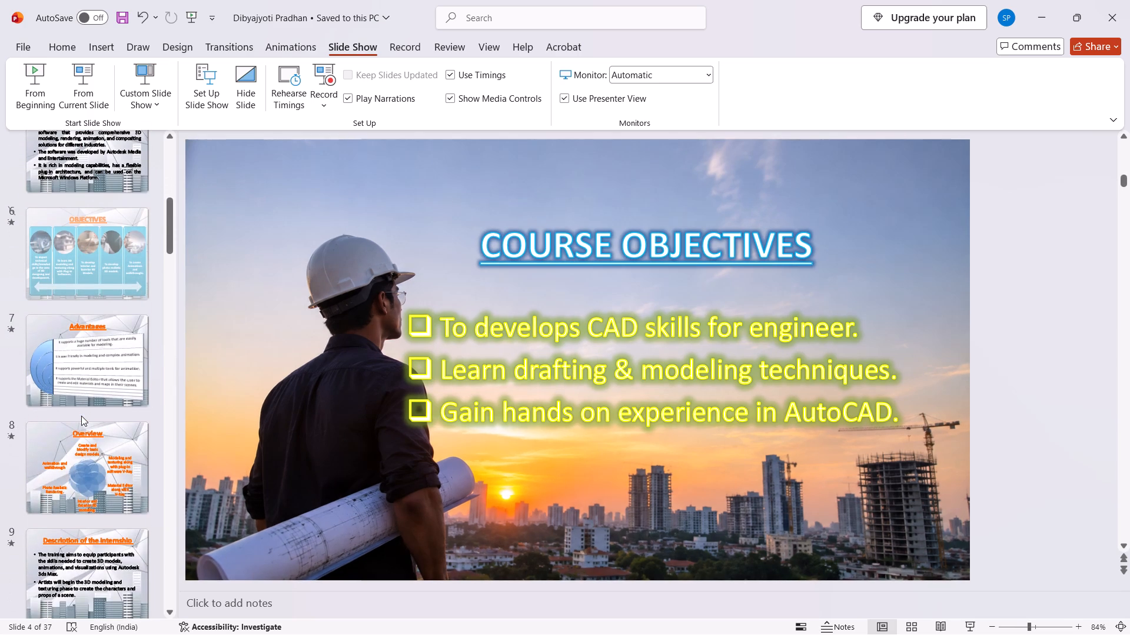
{"action": "scroll", "coordinate": [81, 416], "scroll_direction": "down", "scroll_amount": 2}
{"action": "left_click", "coordinate": [84, 325]}
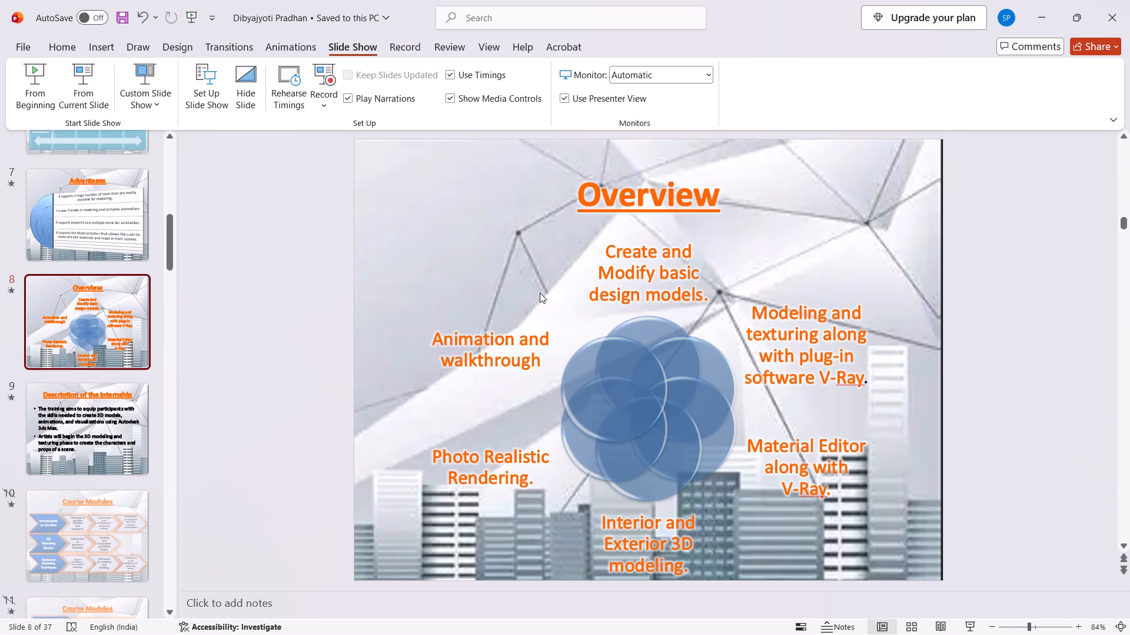
{"action": "left_click", "coordinate": [506, 213]}
{"action": "left_click", "coordinate": [837, 232]}
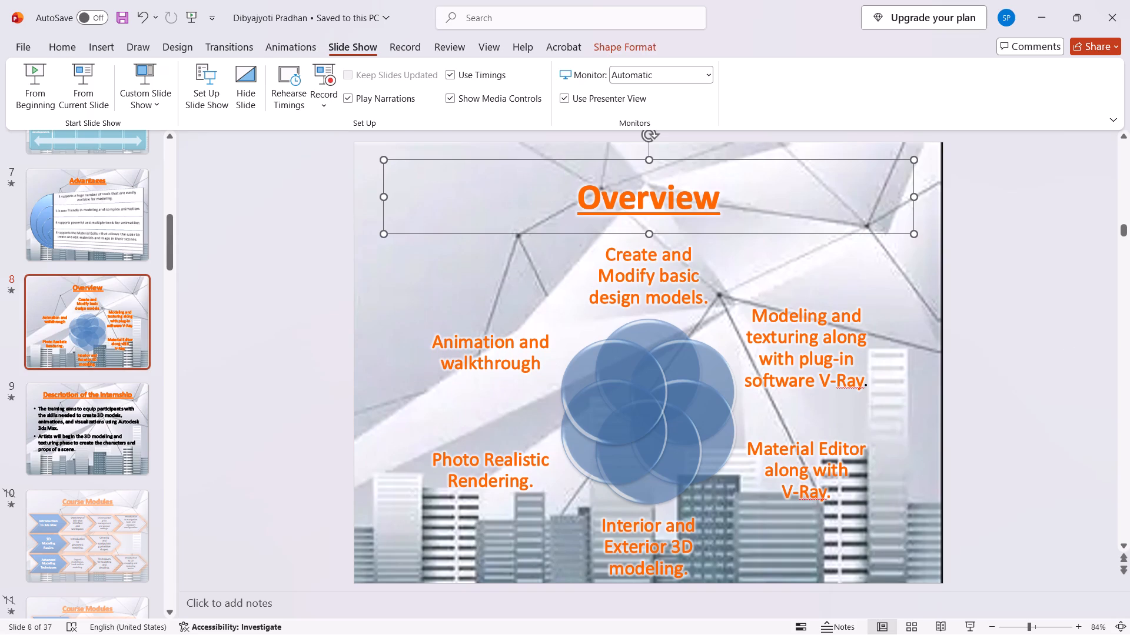
{"action": "left_click", "coordinate": [874, 269]}
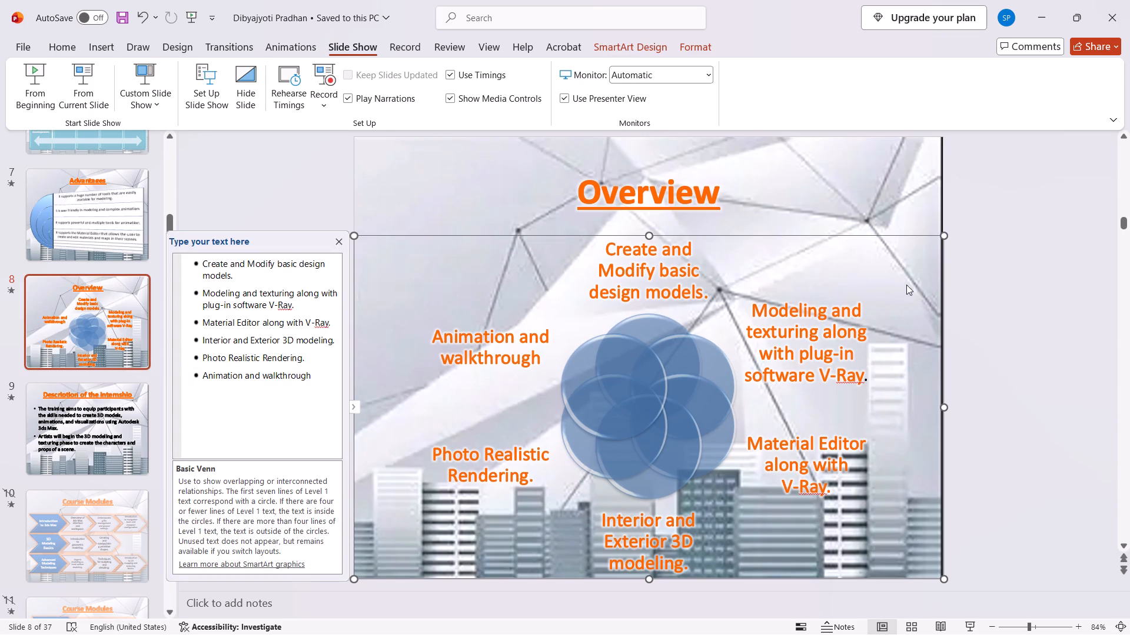
{"action": "left_click", "coordinate": [996, 253]}
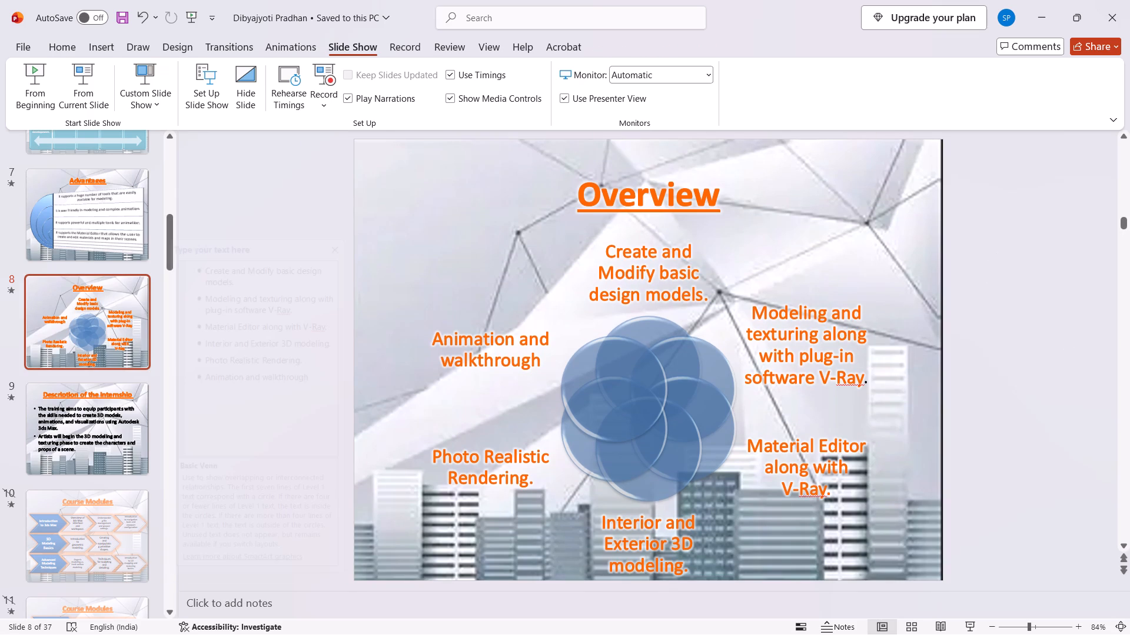
{"action": "left_click", "coordinate": [403, 166]}
{"action": "left_click", "coordinate": [385, 171]}
{"action": "left_click", "coordinate": [367, 172]}
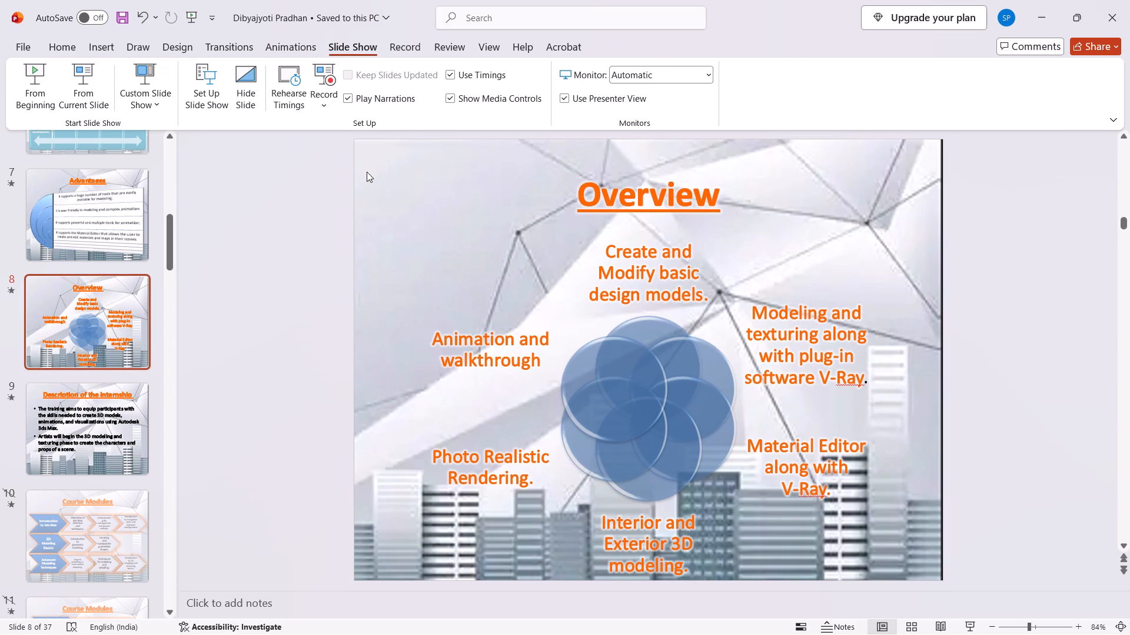
{"action": "left_click", "coordinate": [367, 172]}
{"action": "left_click", "coordinate": [364, 246]}
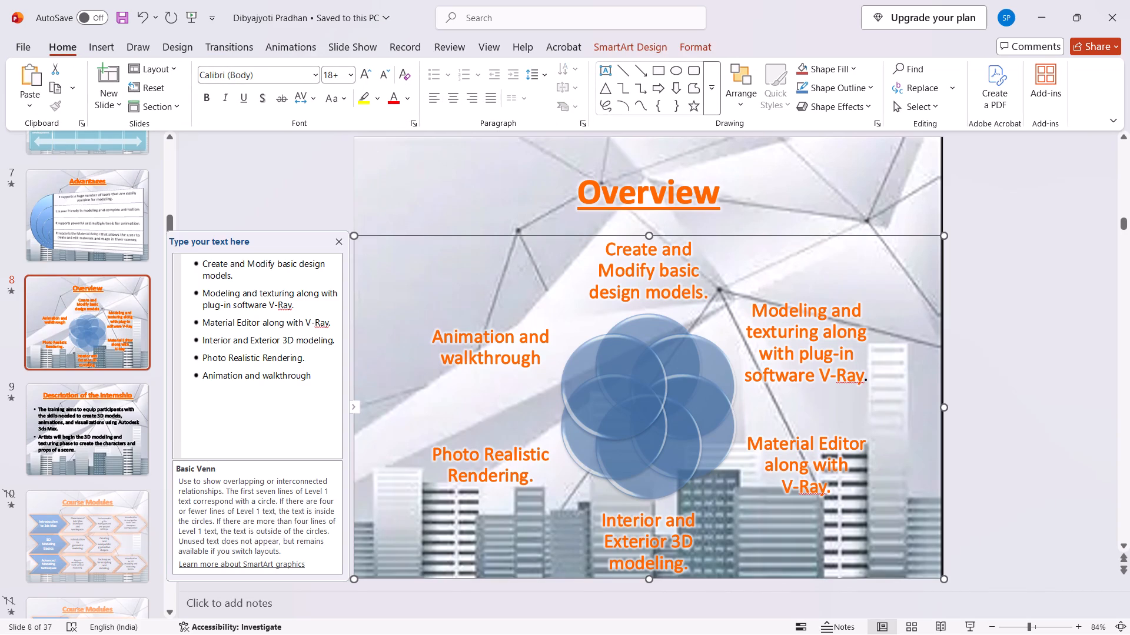
{"action": "left_click", "coordinate": [360, 209]}
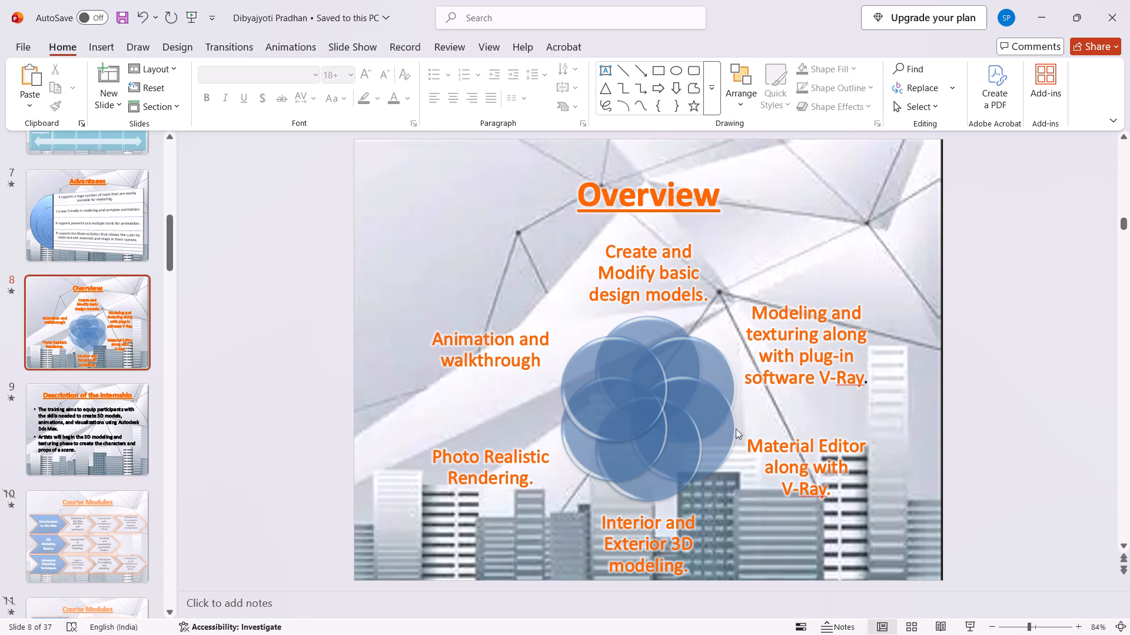
{"action": "left_click", "coordinate": [715, 429]}
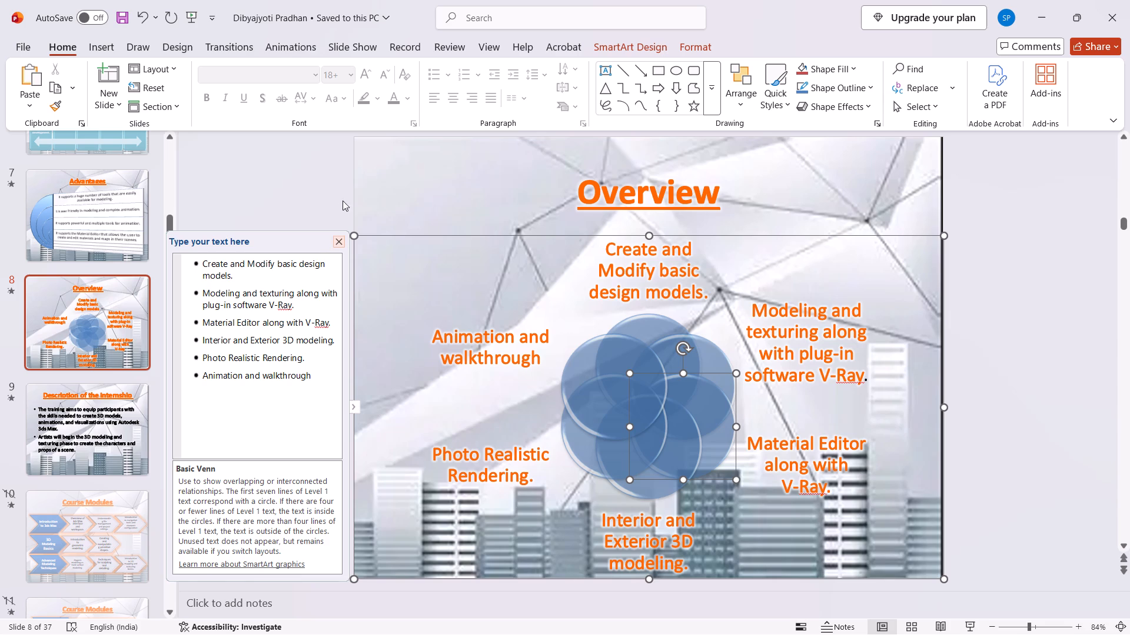
{"action": "left_click", "coordinate": [378, 186]}
{"action": "left_click", "coordinate": [364, 178]}
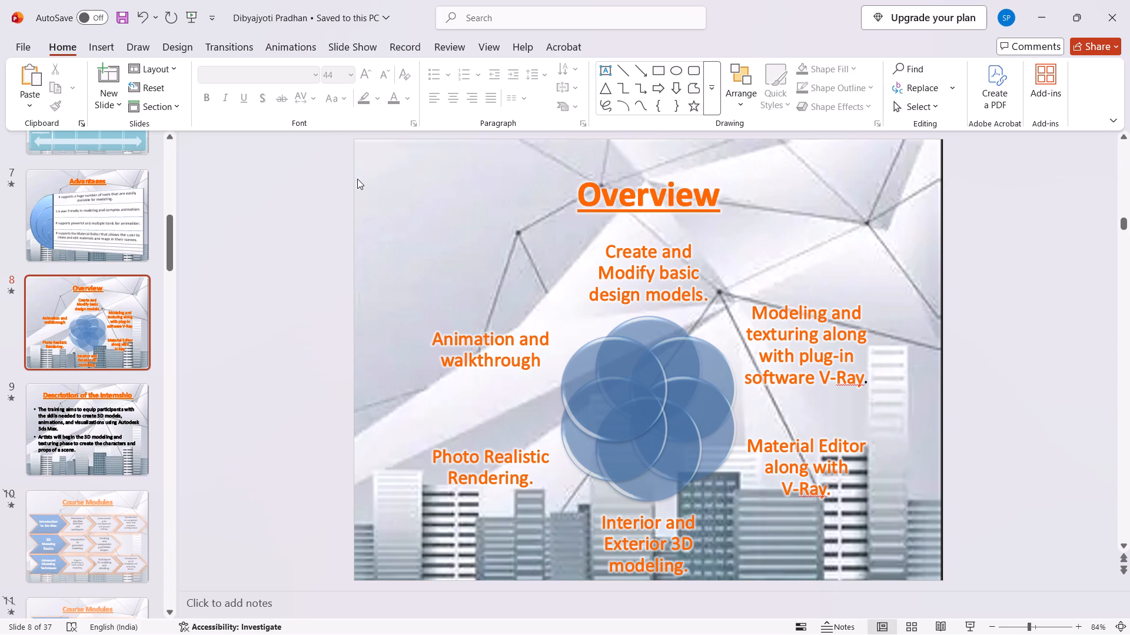
{"action": "left_click", "coordinate": [364, 196]}
{"action": "left_click", "coordinate": [936, 165]}
{"action": "left_click", "coordinate": [933, 166]}
{"action": "left_click_drag", "start_coordinate": [933, 166], "coordinate": [923, 182]}
{"action": "left_click", "coordinate": [928, 276]}
{"action": "left_click", "coordinate": [992, 260]}
Examine the background of slide 9, Description of the Internship, and compare it with slide 8, Overview.
{"action": "left_click", "coordinate": [93, 450]}
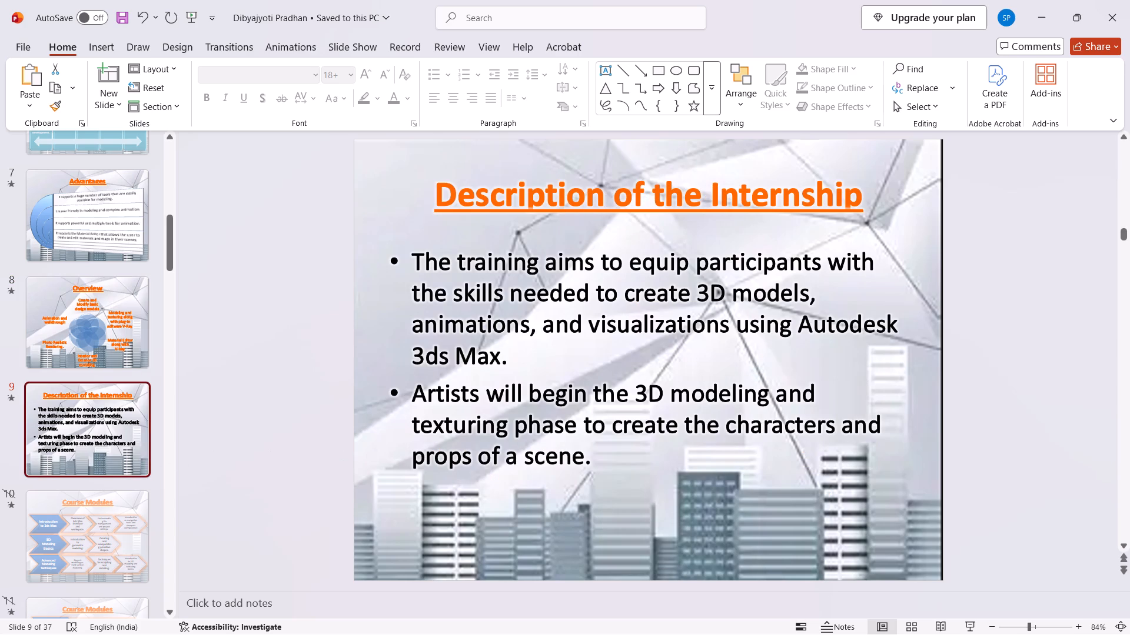
{"action": "left_click", "coordinate": [437, 497]}
{"action": "triple_click", "coordinate": [429, 541]}
{"action": "left_click", "coordinate": [404, 543]}
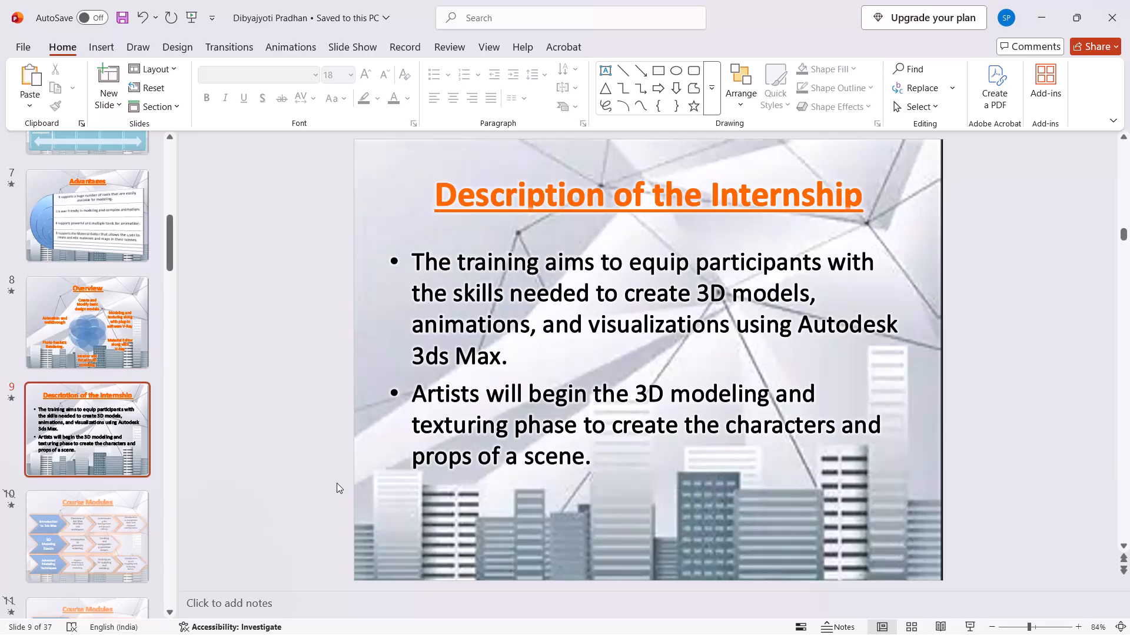
{"action": "left_click", "coordinate": [394, 523]}
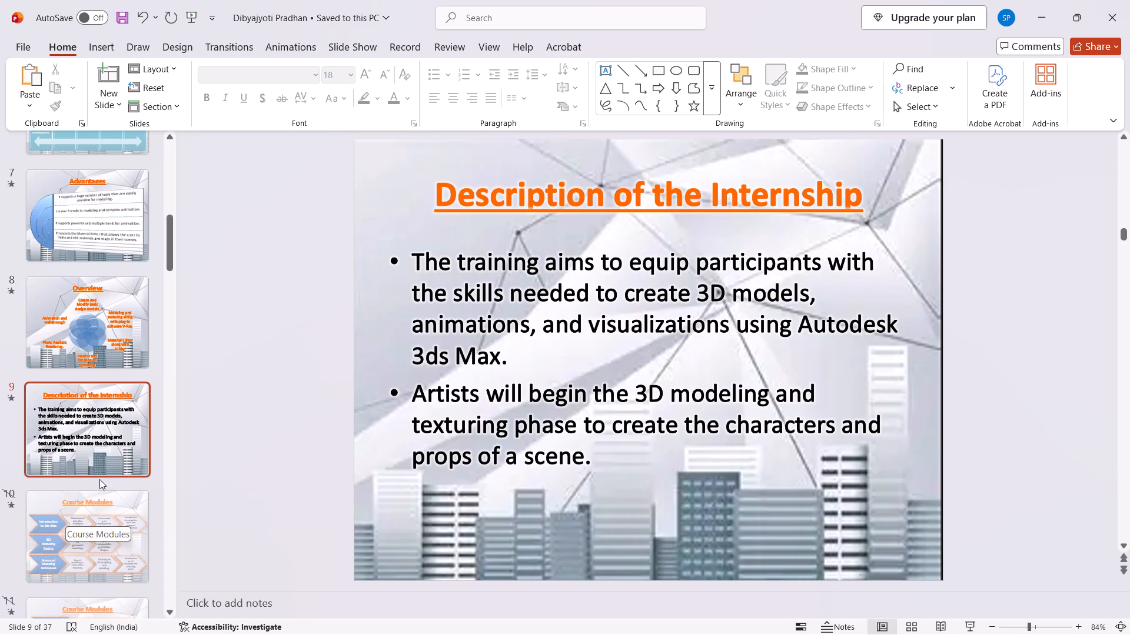
{"action": "left_click", "coordinate": [86, 349]}
{"action": "left_click", "coordinate": [90, 418]}
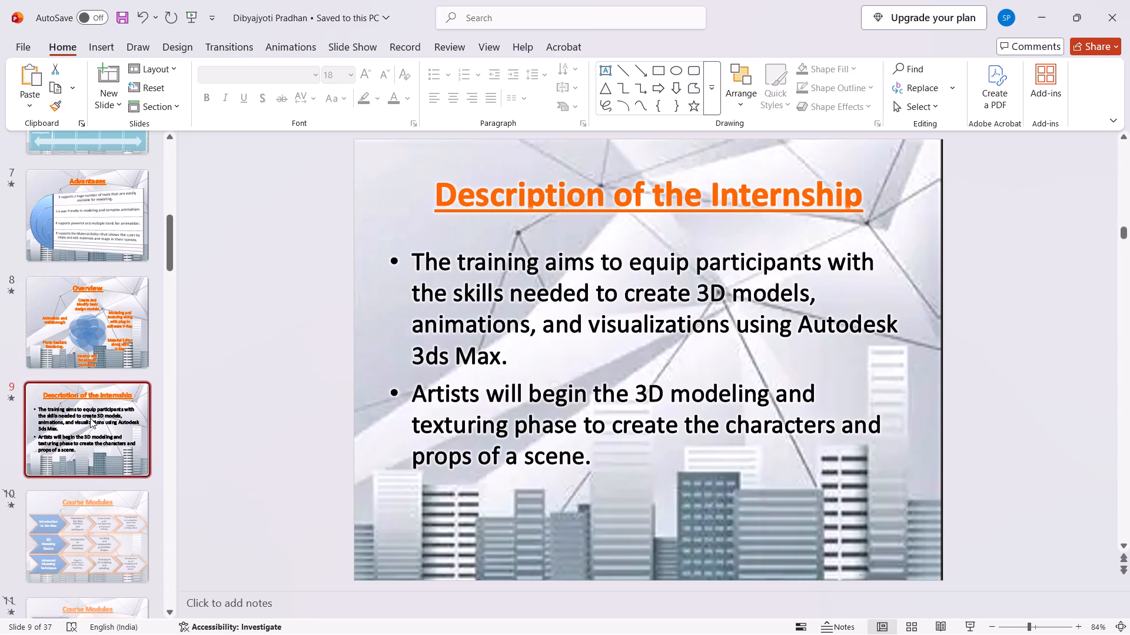
{"action": "left_click", "coordinate": [111, 328]}
{"action": "left_click", "coordinate": [105, 393]}
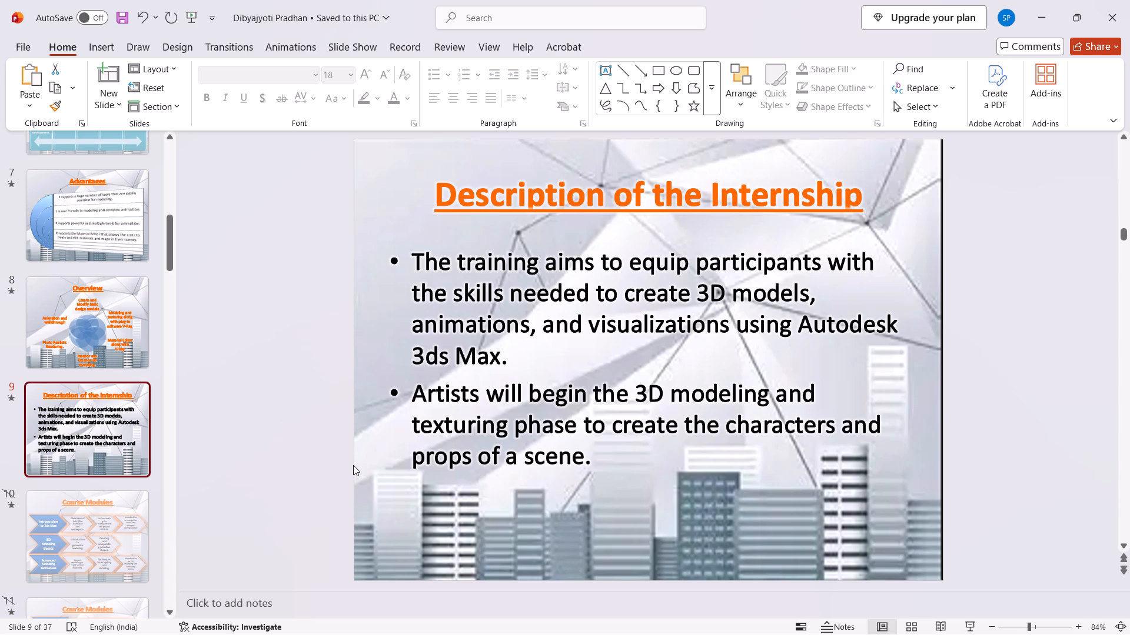
{"action": "left_click", "coordinate": [379, 496]}
{"action": "left_click", "coordinate": [367, 503]}
{"action": "left_click", "coordinate": [367, 510]}
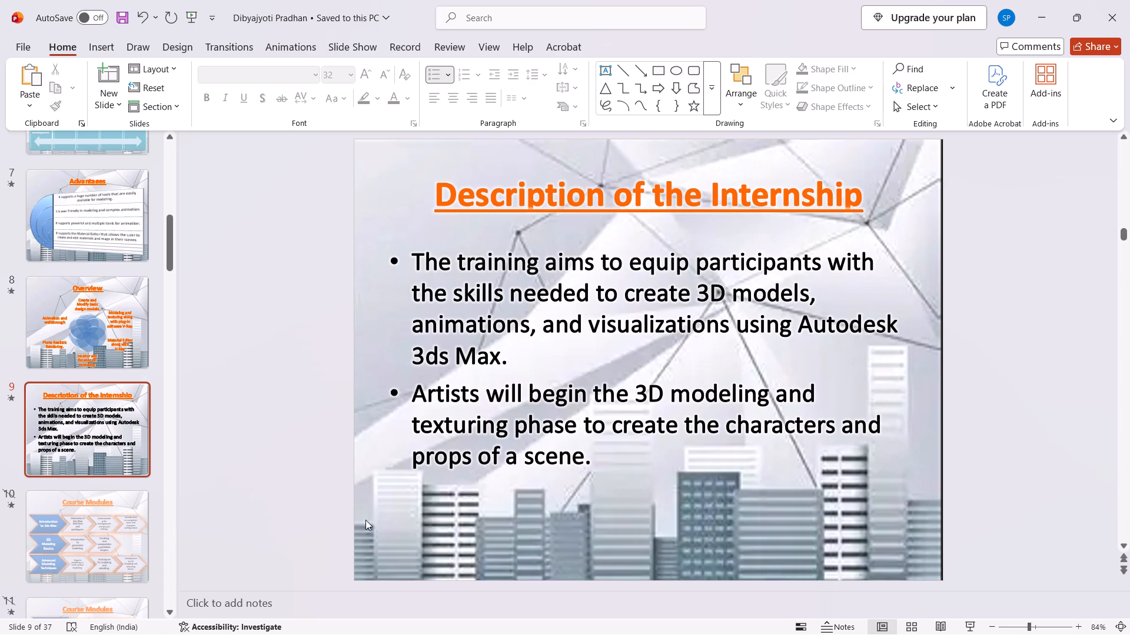
{"action": "left_click", "coordinate": [365, 520]}
{"action": "left_click", "coordinate": [915, 570]}
Compare slide 8, Overview, with slide 9, Description of the Internship, and probe slide 9's background for a selectable picture.
{"action": "scroll", "coordinate": [101, 424], "scroll_direction": "down", "scroll_amount": 2}
{"action": "scroll", "coordinate": [99, 425], "scroll_direction": "up", "scroll_amount": 1}
{"action": "left_click", "coordinate": [62, 256]}
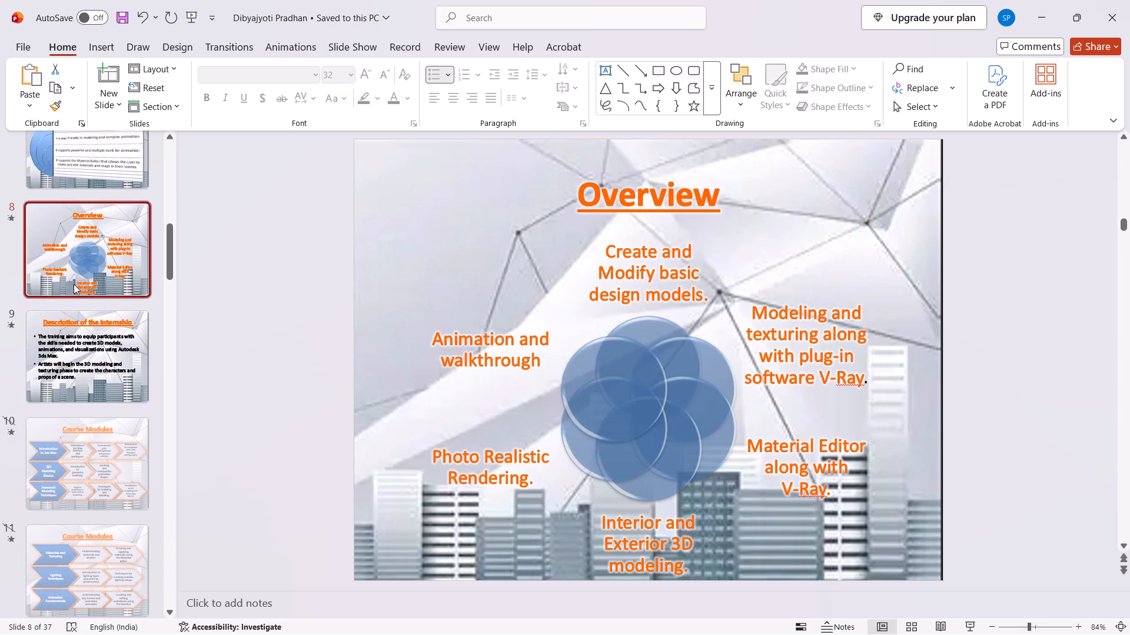
{"action": "left_click", "coordinate": [89, 328]}
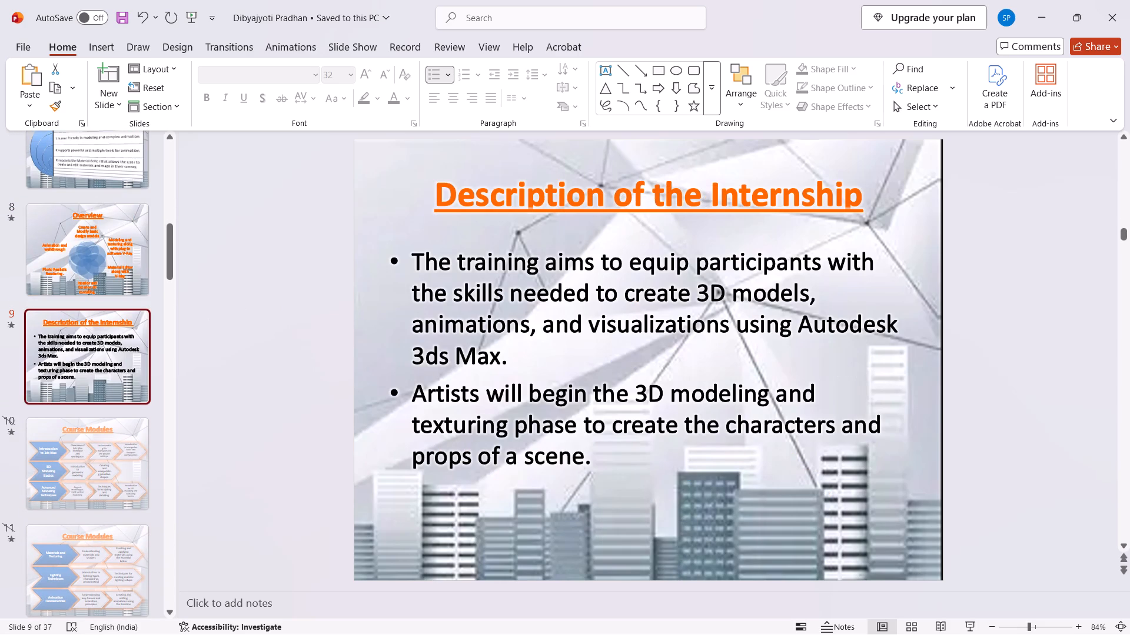
{"action": "left_click", "coordinate": [414, 152]}
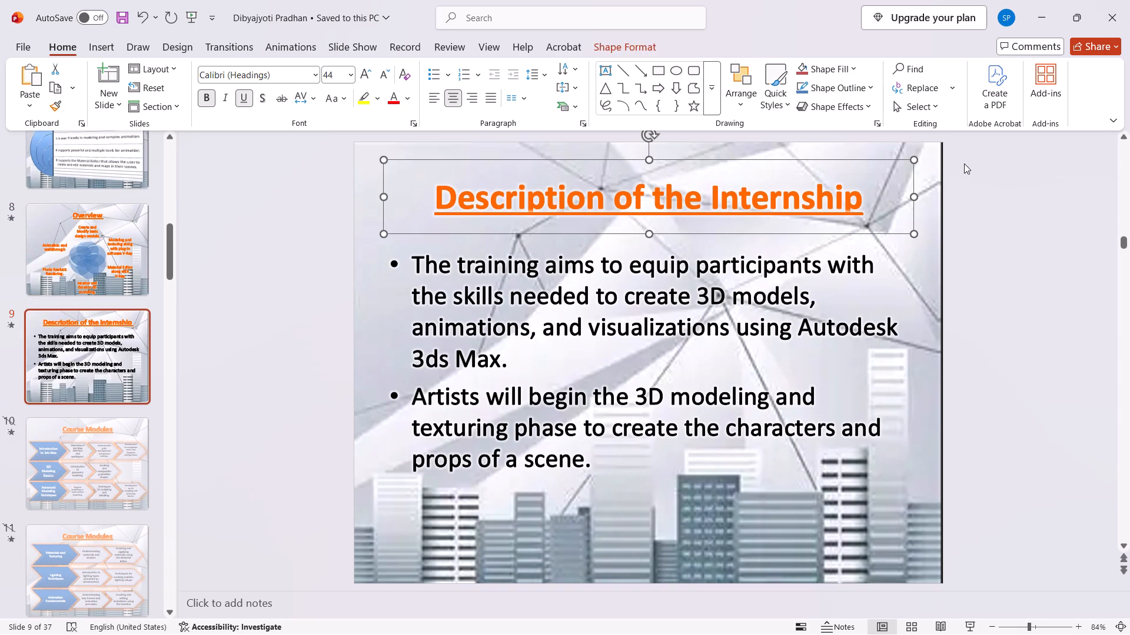
{"action": "left_click", "coordinate": [939, 168]}
{"action": "right_click", "coordinate": [935, 169]}
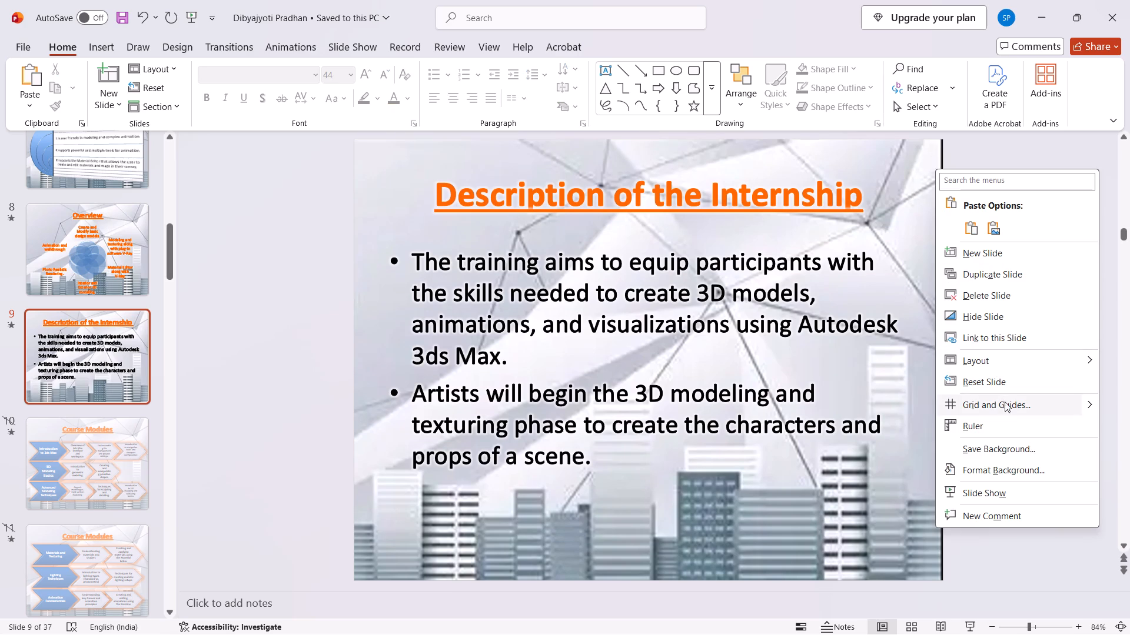
{"action": "left_click", "coordinate": [1018, 573]}
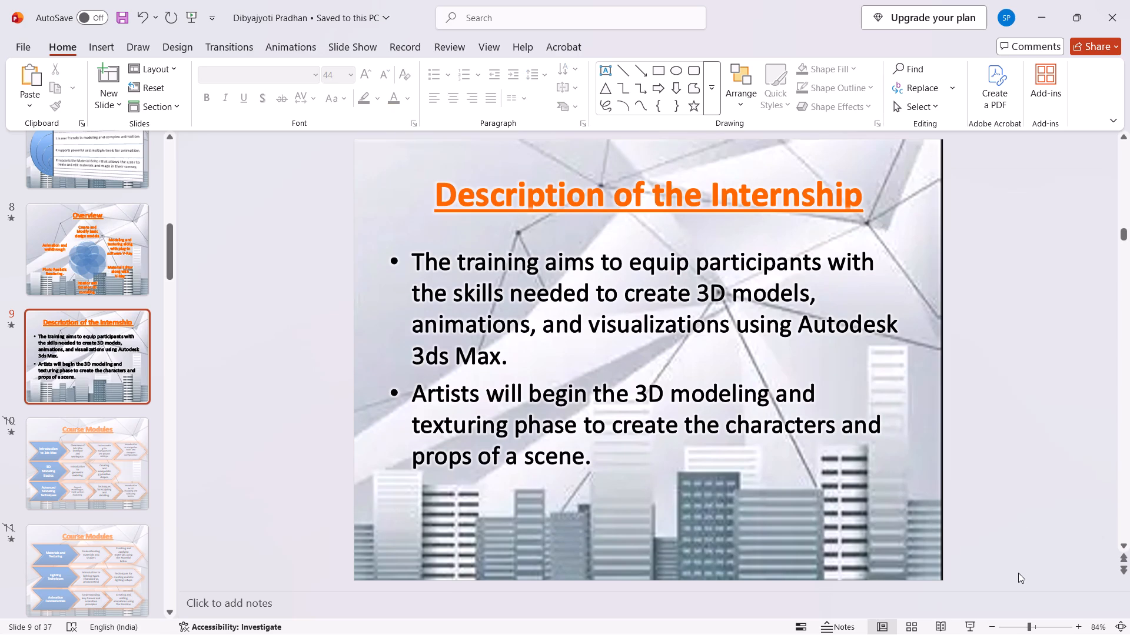
Look through the thumbnails of the opening slides to compare their backgrounds.
{"action": "scroll", "coordinate": [136, 372], "scroll_direction": "up", "scroll_amount": 6}
{"action": "scroll", "coordinate": [95, 300], "scroll_direction": "up", "scroll_amount": 1}
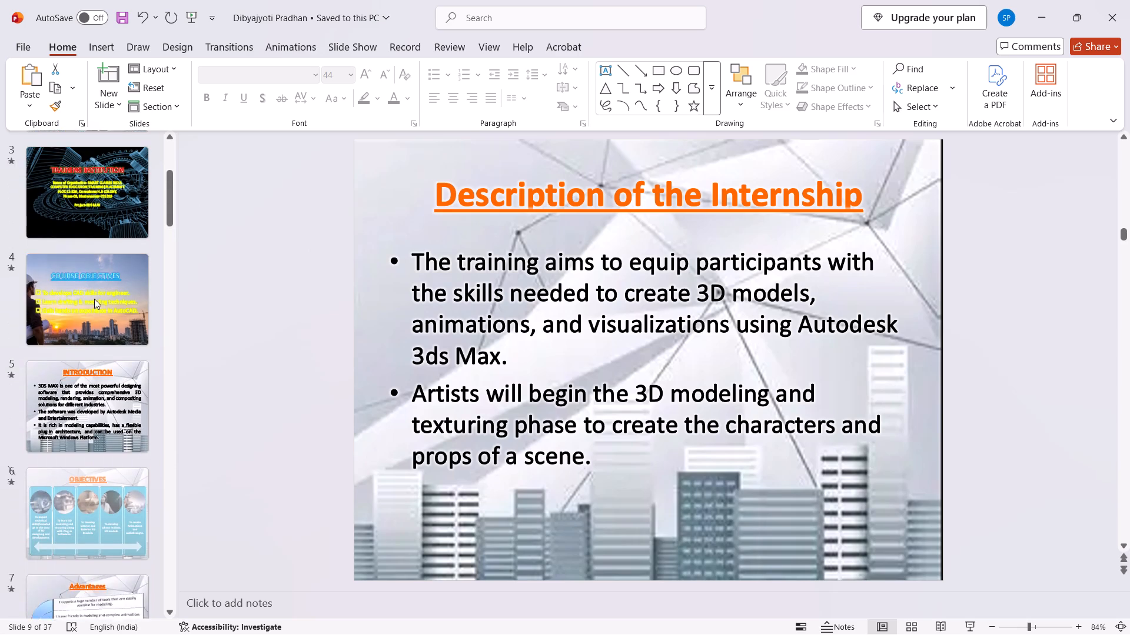
{"action": "scroll", "coordinate": [90, 275], "scroll_direction": "up", "scroll_amount": 7}
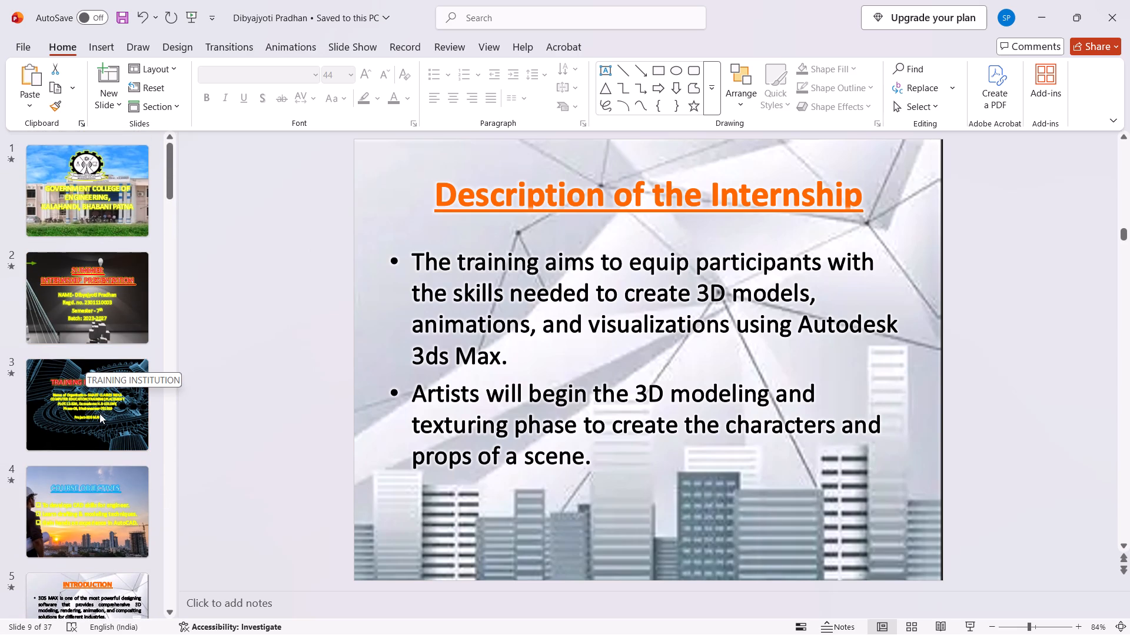
{"action": "scroll", "coordinate": [119, 443], "scroll_direction": "down", "scroll_amount": 1}
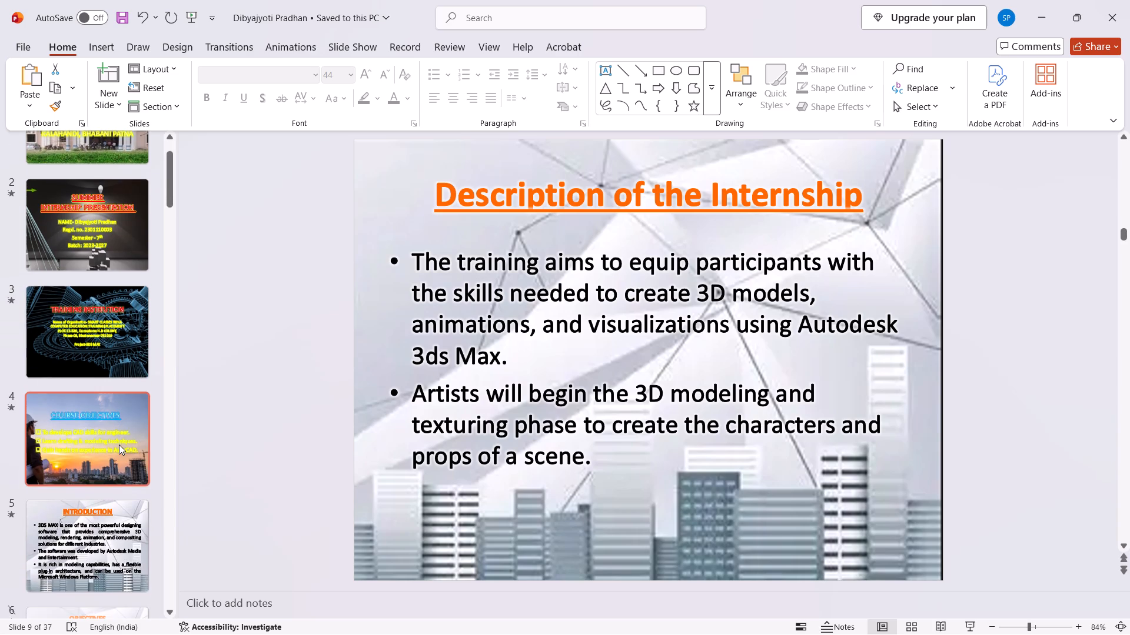
{"action": "scroll", "coordinate": [119, 444], "scroll_direction": "down", "scroll_amount": 1}
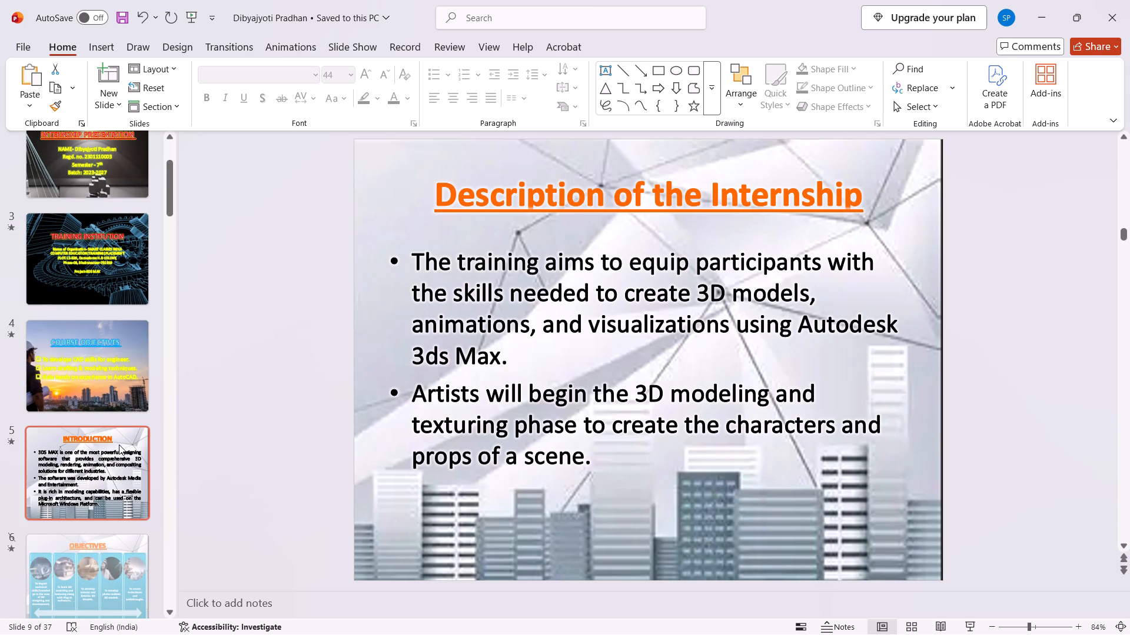
{"action": "scroll", "coordinate": [119, 444], "scroll_direction": "down", "scroll_amount": 2}
{"action": "scroll", "coordinate": [119, 444], "scroll_direction": "up", "scroll_amount": 3}
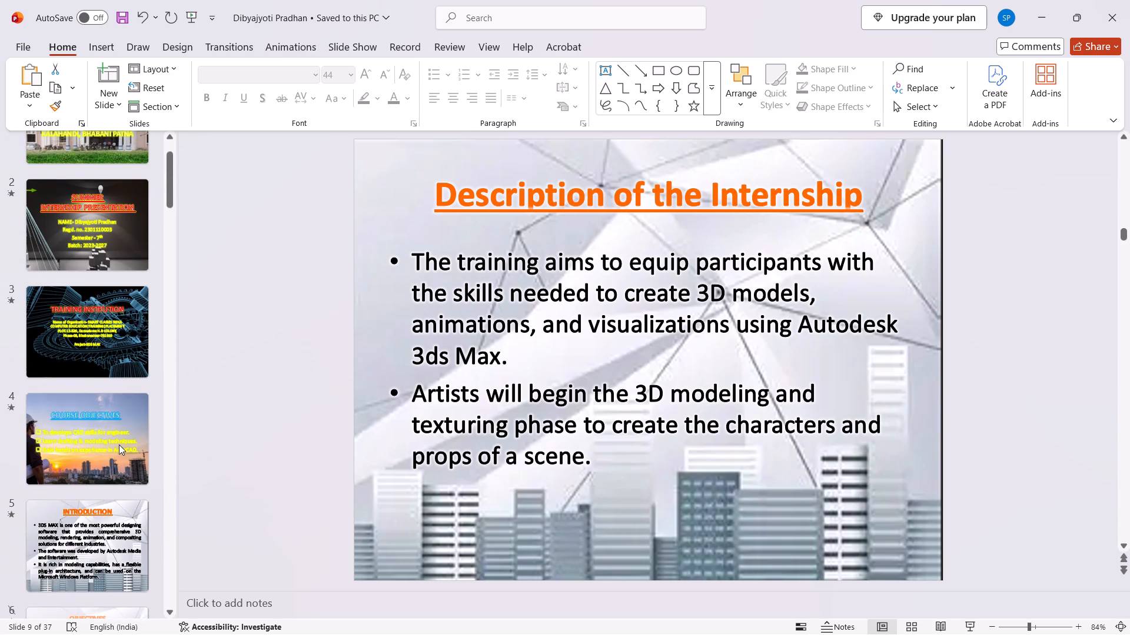
{"action": "scroll", "coordinate": [119, 444], "scroll_direction": "up", "scroll_amount": 3}
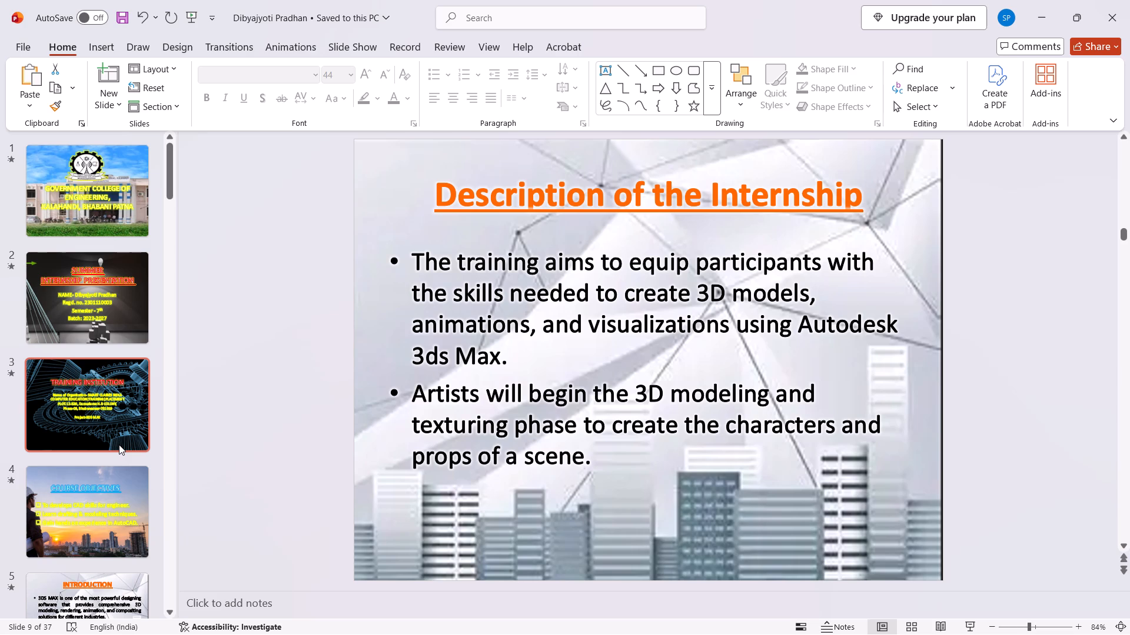
{"action": "scroll", "coordinate": [132, 489], "scroll_direction": "down", "scroll_amount": 1}
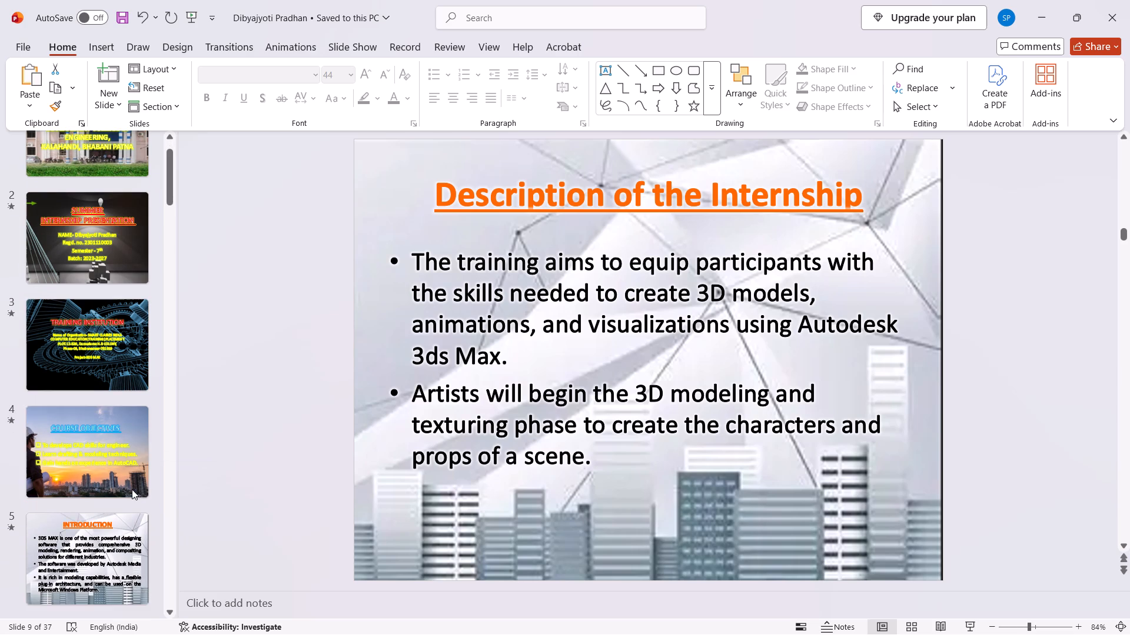
Inspect the title and bullet text on slide 4, Course Objectives, and compare the slide with slide 5, Introduction.
{"action": "left_click", "coordinate": [132, 465]}
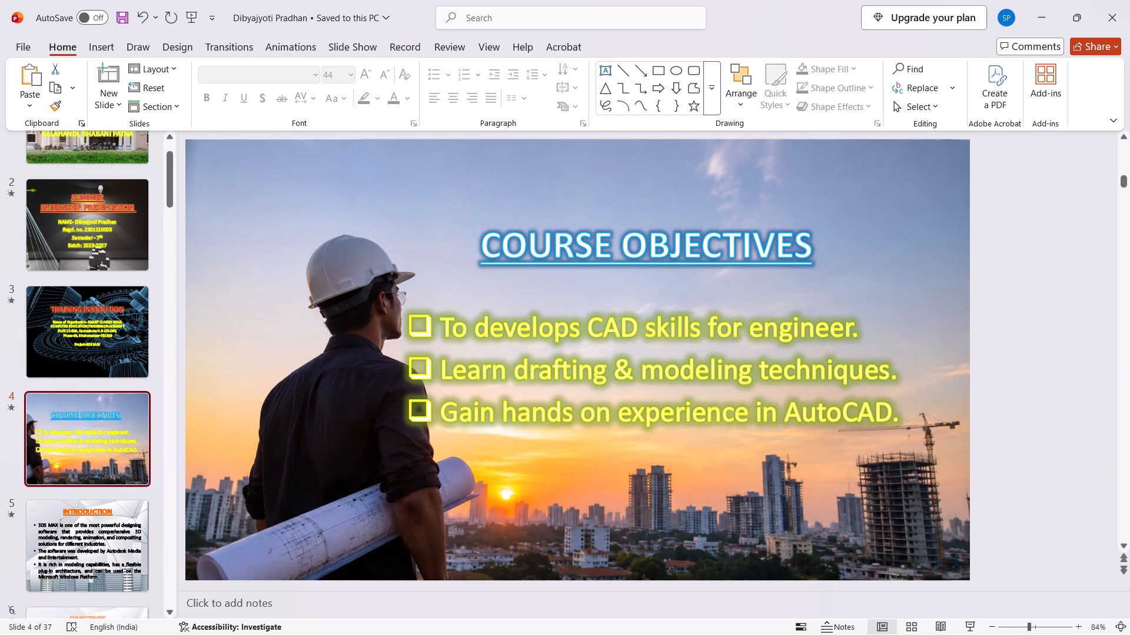
{"action": "left_click", "coordinate": [551, 331]}
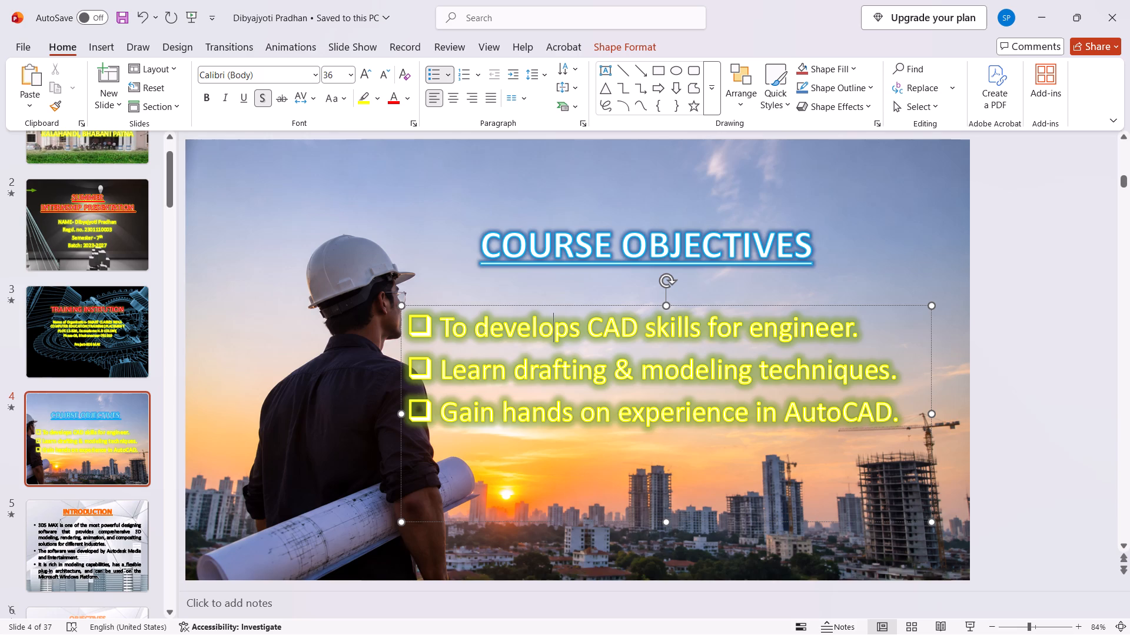
{"action": "left_click", "coordinate": [887, 324]}
{"action": "left_click", "coordinate": [899, 377]}
{"action": "left_click", "coordinate": [1003, 239]}
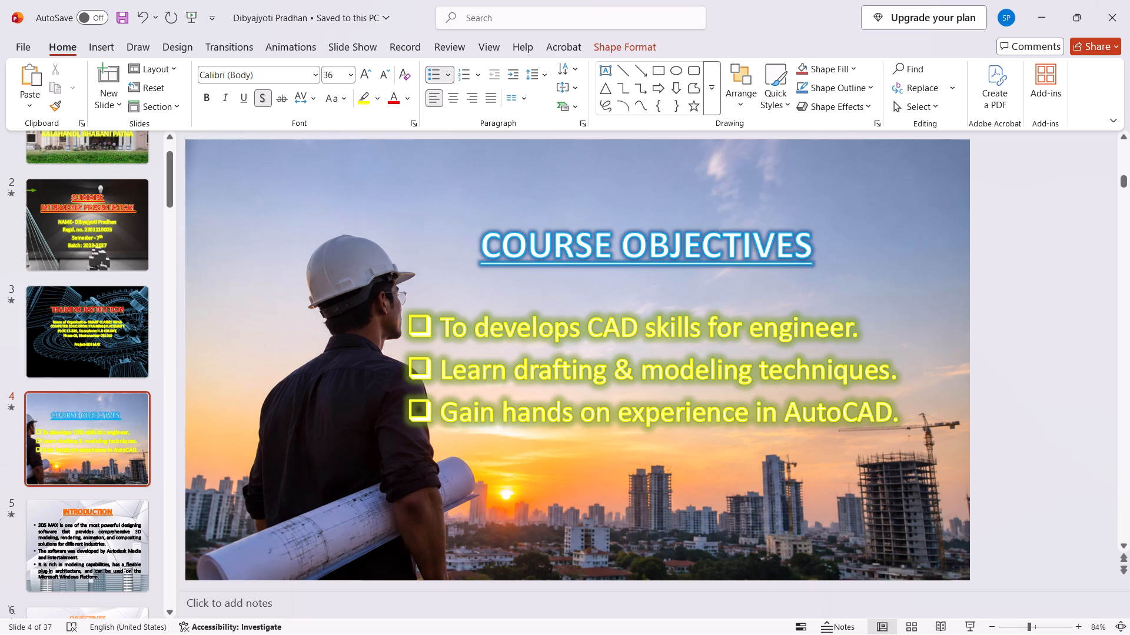
{"action": "scroll", "coordinate": [155, 435], "scroll_direction": "down", "scroll_amount": 3}
{"action": "left_click", "coordinate": [100, 286]}
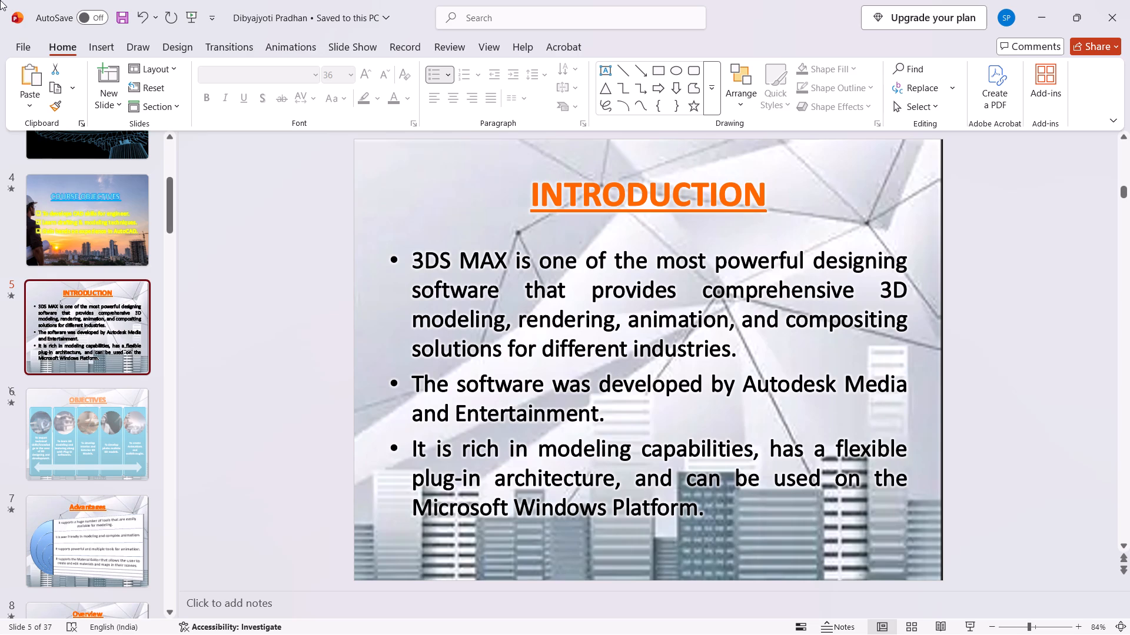
{"action": "left_click", "coordinate": [82, 255]}
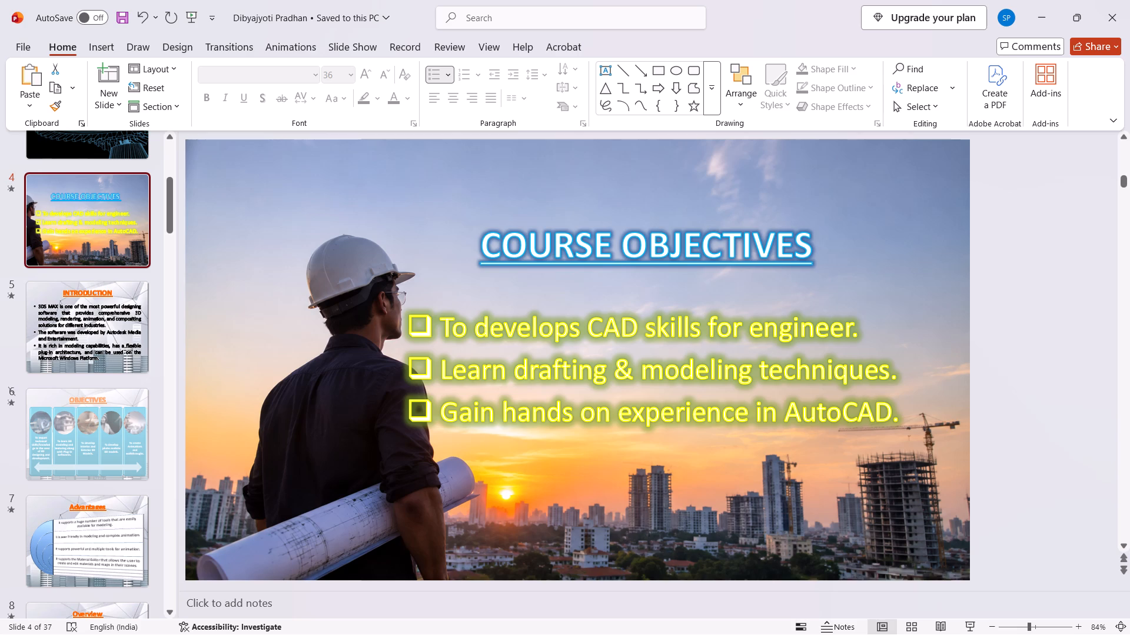
{"action": "left_click", "coordinate": [448, 397]}
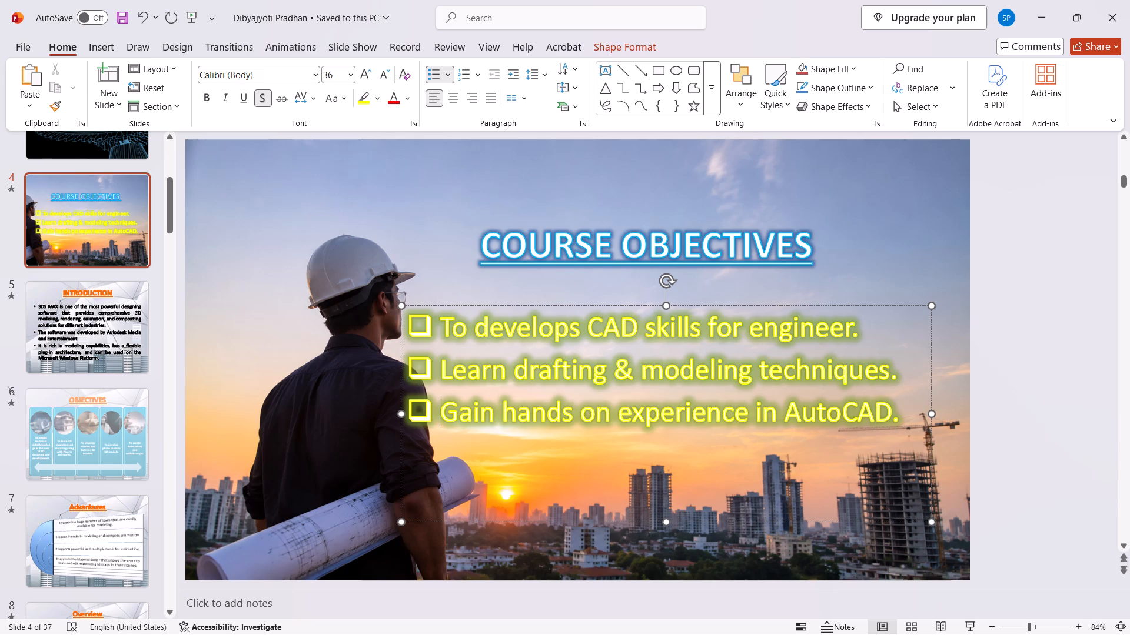
{"action": "left_click", "coordinate": [579, 252]}
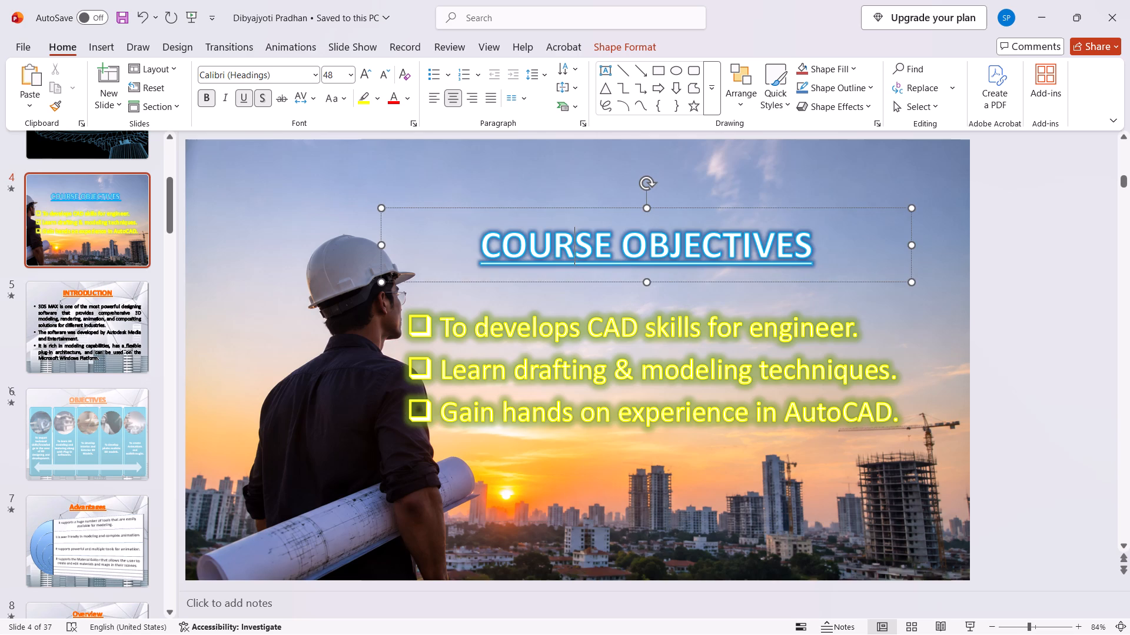
{"action": "left_click", "coordinate": [62, 322]}
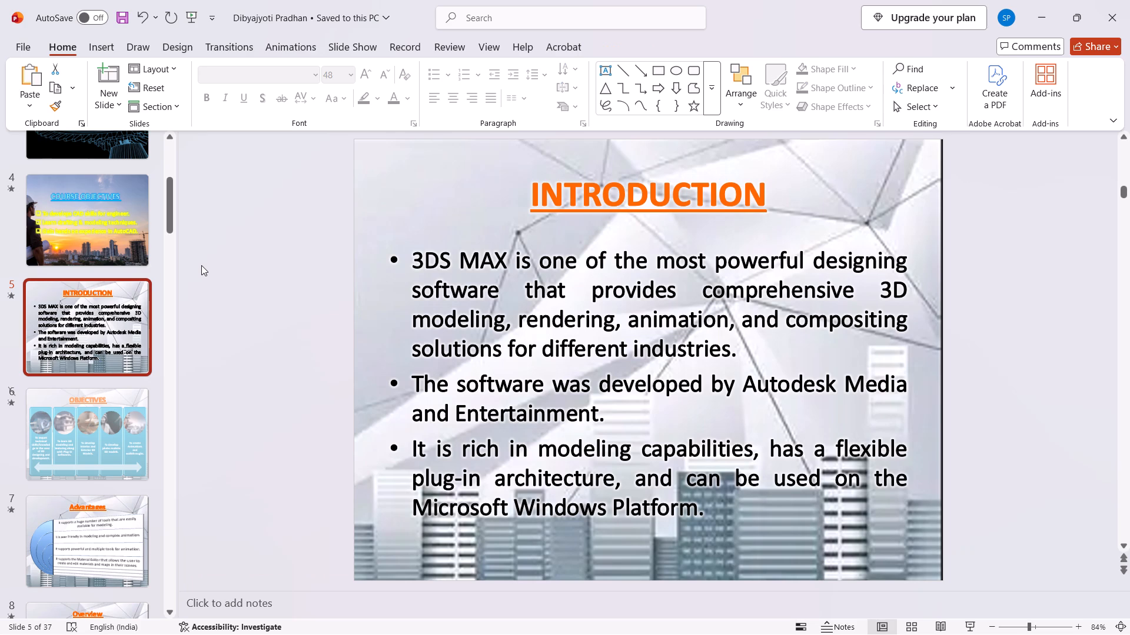
Check whether the backgrounds of slide 7, Advantages, and slide 8, Overview, contain a selectable picture.
{"action": "scroll", "coordinate": [95, 460], "scroll_direction": "down", "scroll_amount": 3}
{"action": "left_click", "coordinate": [64, 320]}
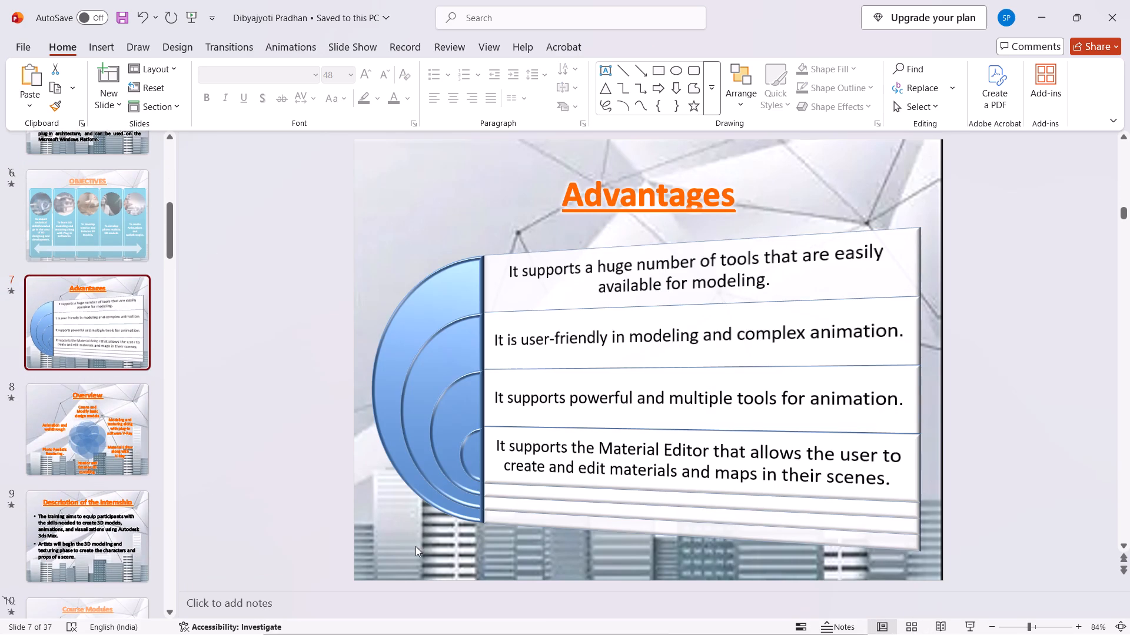
{"action": "left_click", "coordinate": [412, 547]}
{"action": "left_click", "coordinate": [410, 547]}
{"action": "left_click", "coordinate": [36, 439]}
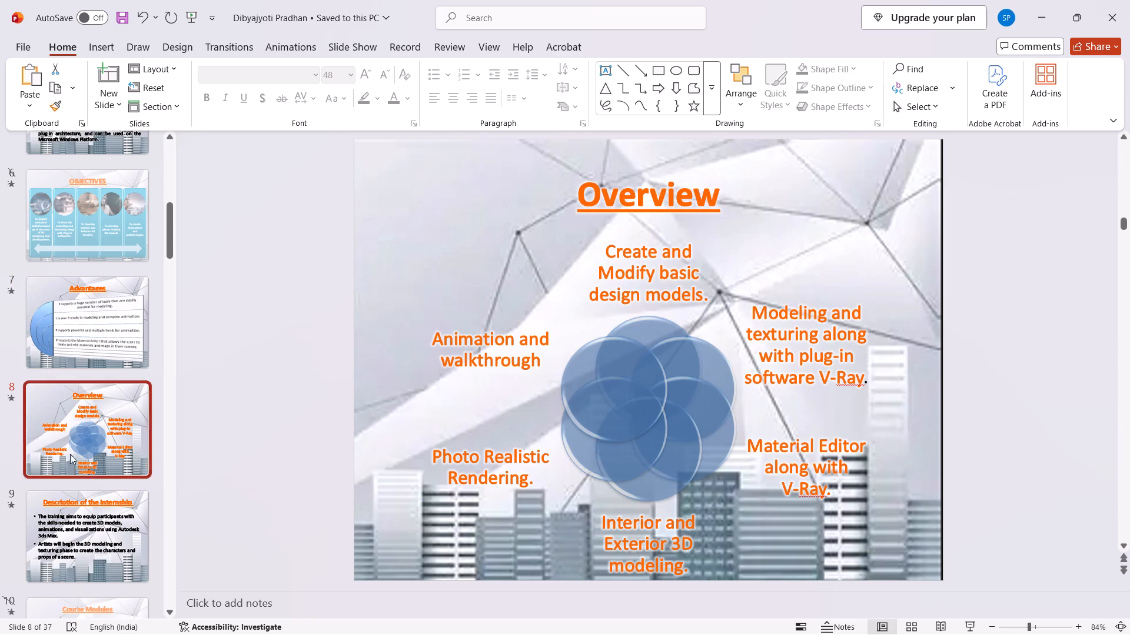
{"action": "left_click", "coordinate": [373, 535]}
{"action": "left_click", "coordinate": [376, 553]}
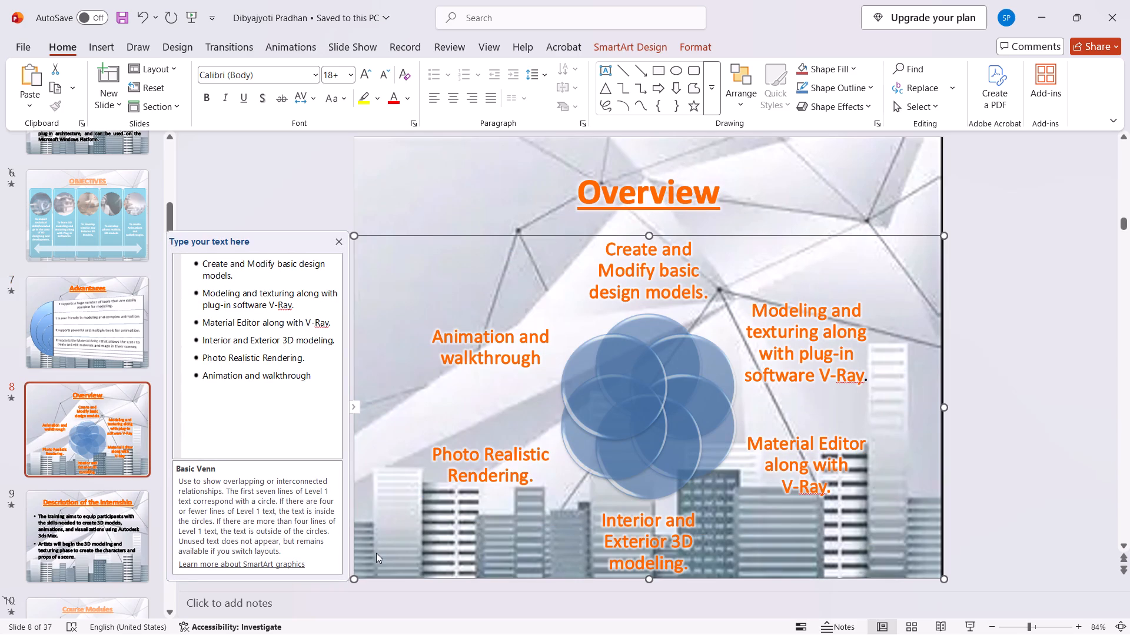
{"action": "left_click", "coordinate": [391, 170]}
{"action": "left_click", "coordinate": [364, 162]}
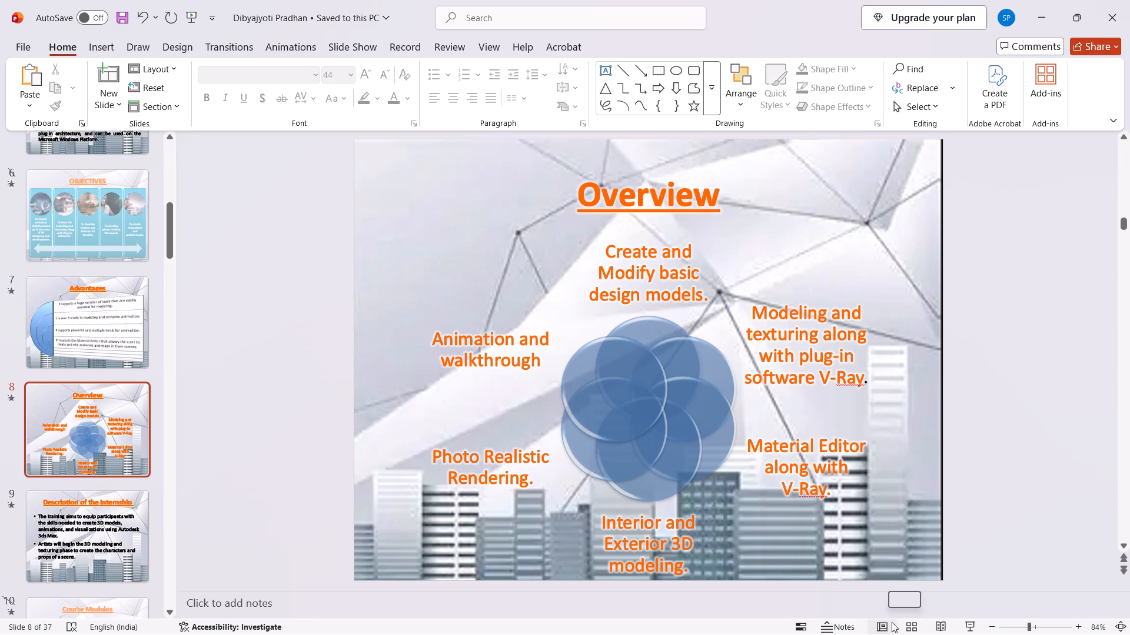
Inspect the background fill settings of slide 15, 3DS Max User Interface, and close them again.
{"action": "left_click", "coordinate": [62, 497]}
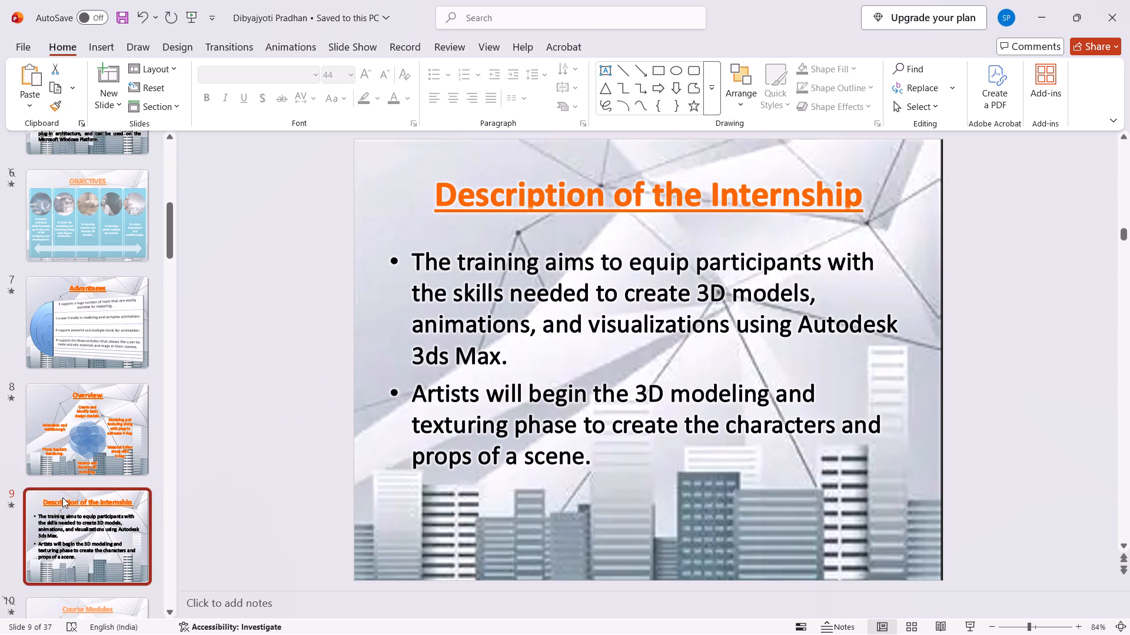
{"action": "scroll", "coordinate": [62, 497], "scroll_direction": "down", "scroll_amount": 2}
{"action": "left_click", "coordinate": [62, 497]}
{"action": "scroll", "coordinate": [62, 497], "scroll_direction": "down", "scroll_amount": 9}
{"action": "left_click", "coordinate": [80, 377]}
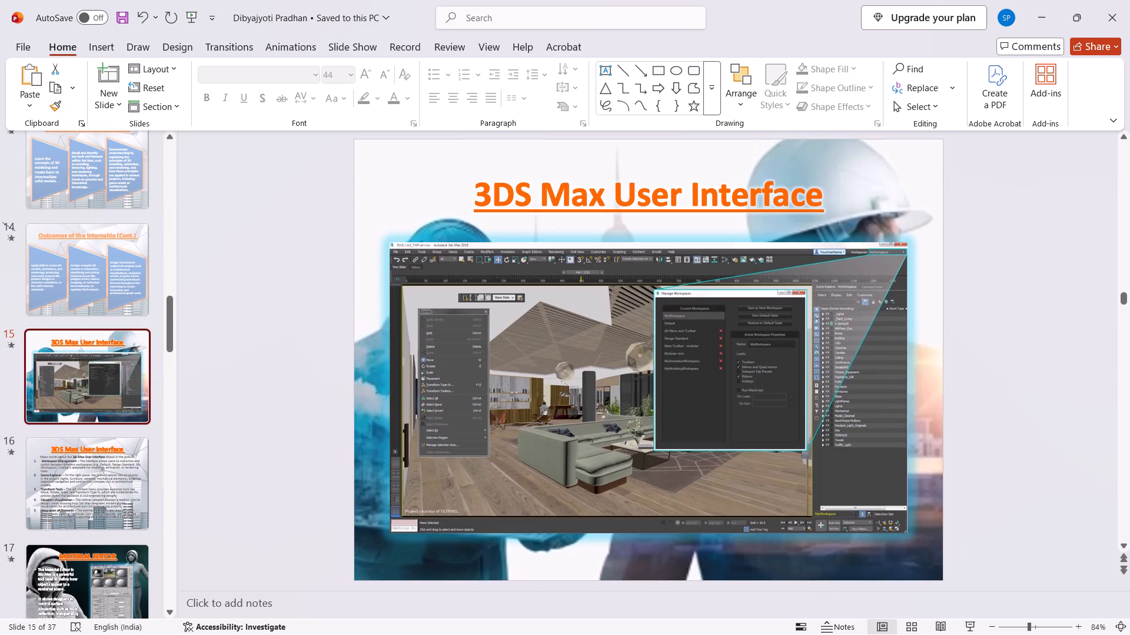
{"action": "left_click", "coordinate": [885, 566]}
{"action": "left_click", "coordinate": [885, 566]}
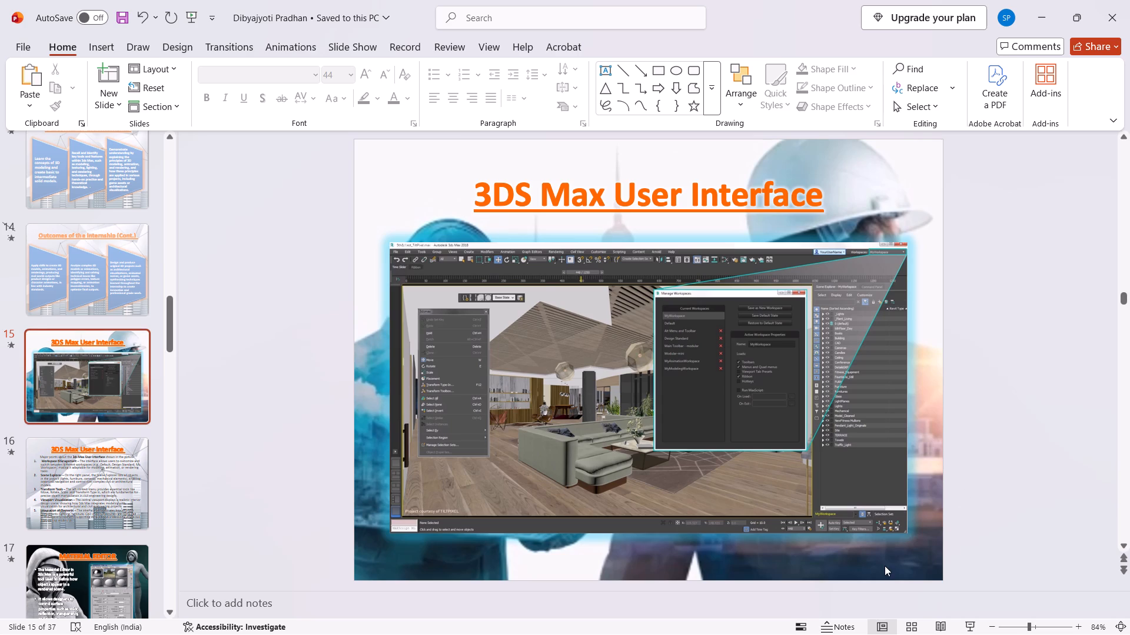
{"action": "right_click", "coordinate": [885, 566]}
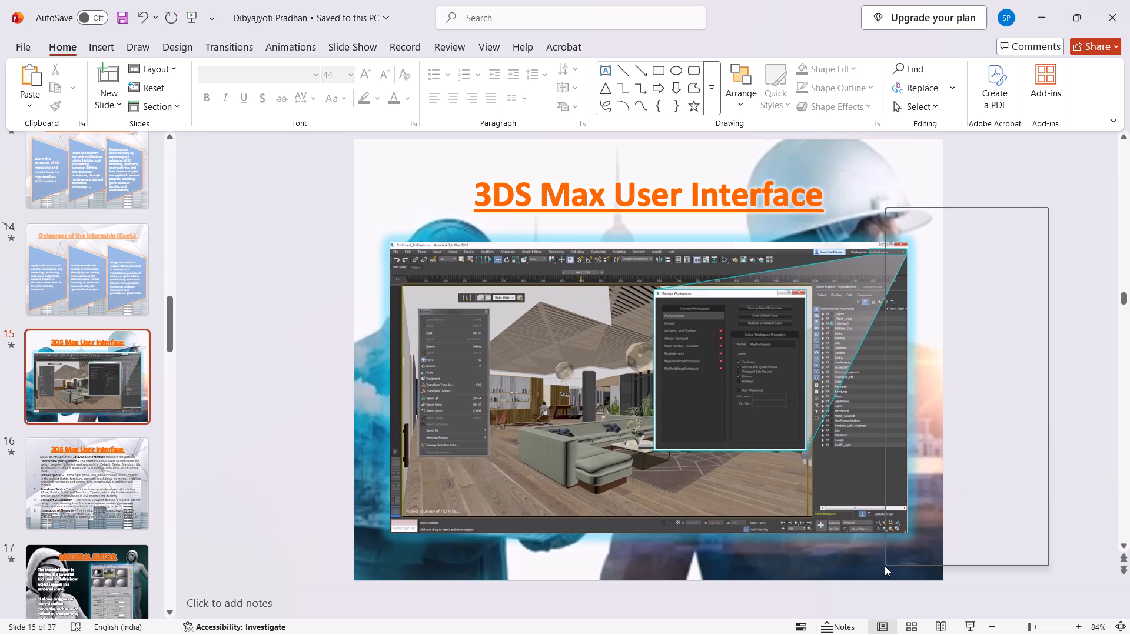
{"action": "left_click", "coordinate": [919, 501]}
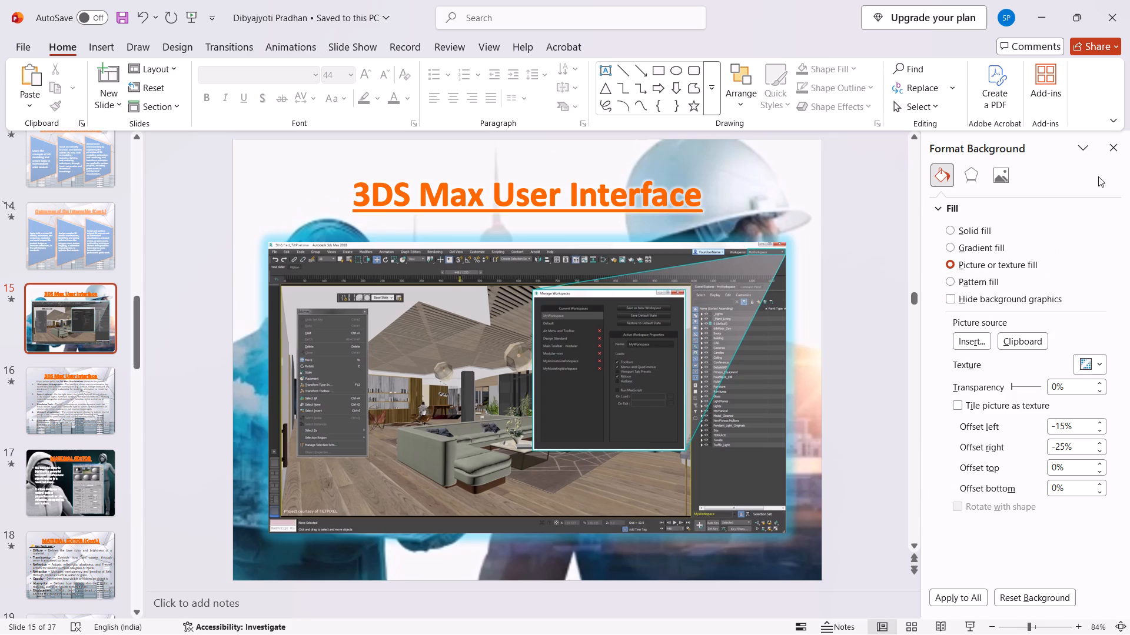
{"action": "left_click", "coordinate": [1104, 151]}
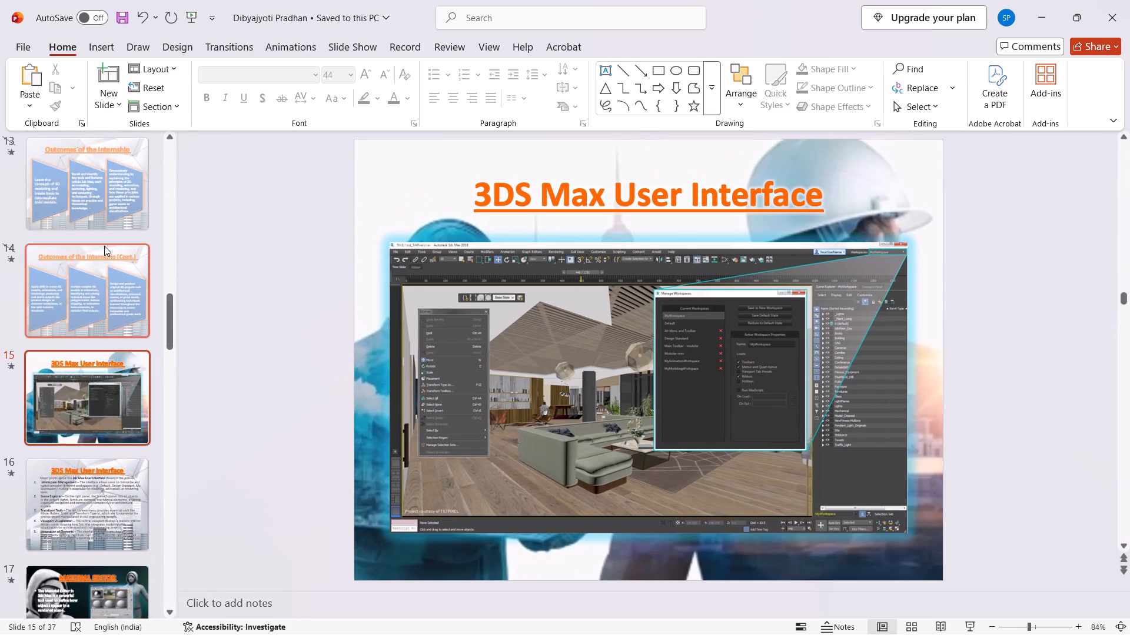
Open the background formatting settings for slide 5, Introduction.
{"action": "scroll", "coordinate": [86, 250], "scroll_direction": "up", "scroll_amount": 20}
{"action": "scroll", "coordinate": [86, 250], "scroll_direction": "up", "scroll_amount": 2}
{"action": "scroll", "coordinate": [78, 286], "scroll_direction": "down", "scroll_amount": 2}
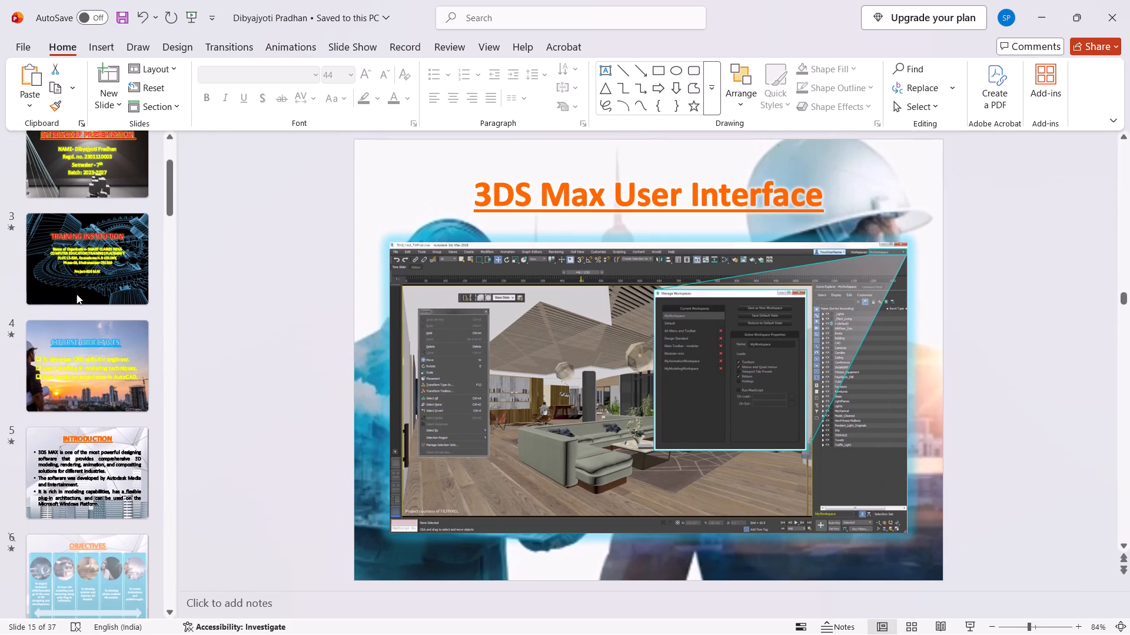
{"action": "left_click", "coordinate": [98, 249]}
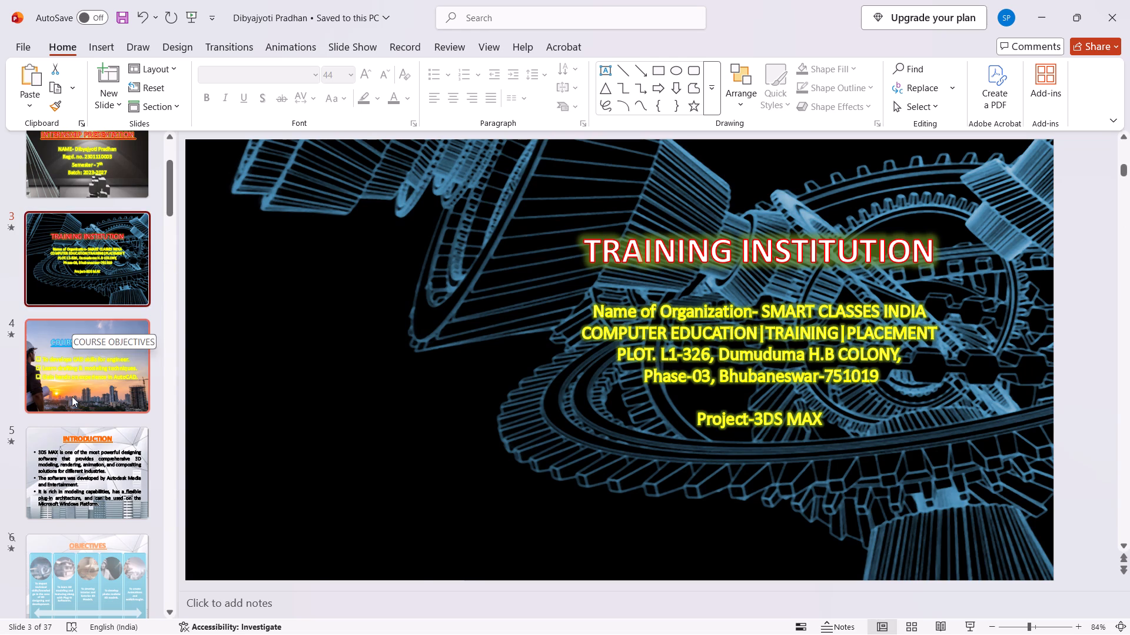
{"action": "left_click", "coordinate": [72, 396]}
{"action": "left_click", "coordinate": [64, 479]}
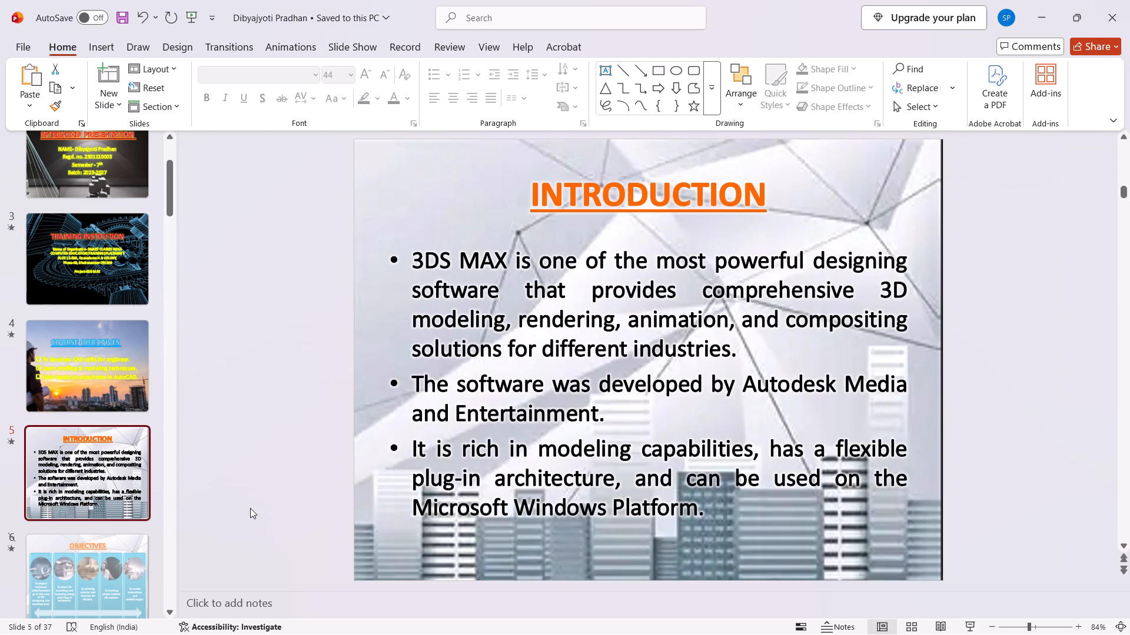
{"action": "left_click", "coordinate": [121, 383]}
{"action": "left_click", "coordinate": [111, 439]}
{"action": "left_click", "coordinate": [380, 560]}
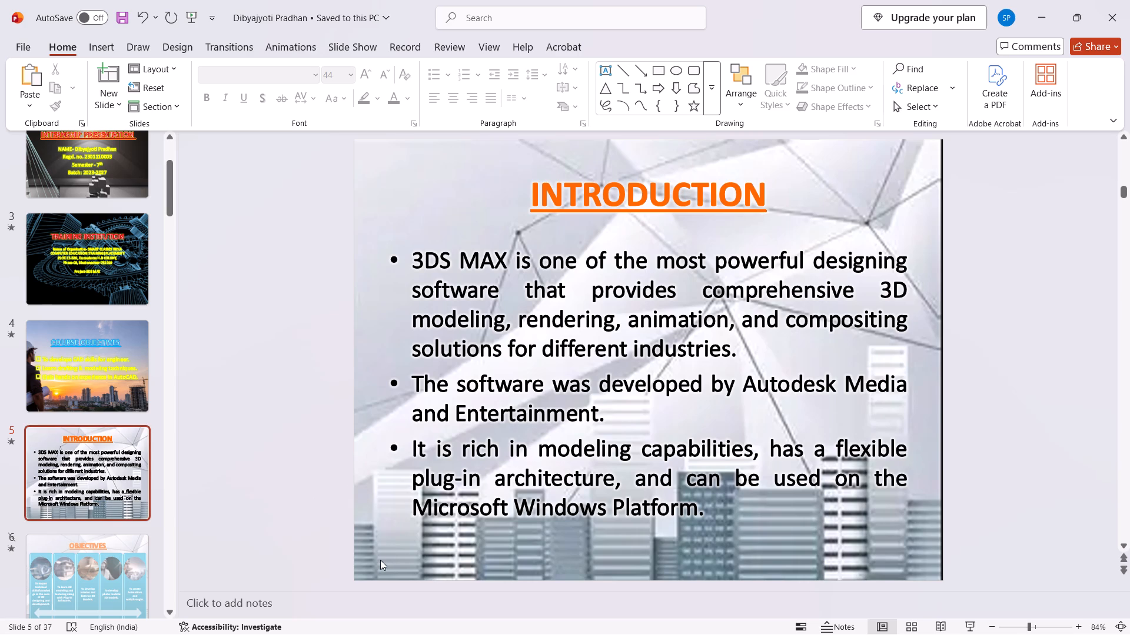
{"action": "right_click", "coordinate": [380, 560]}
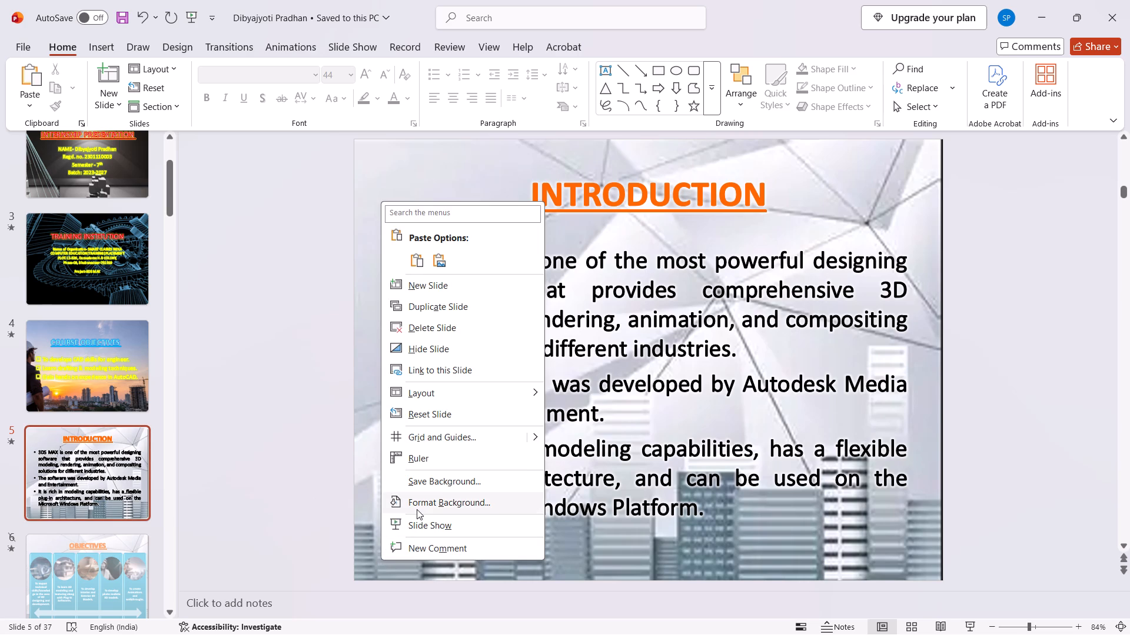
{"action": "left_click", "coordinate": [417, 509]}
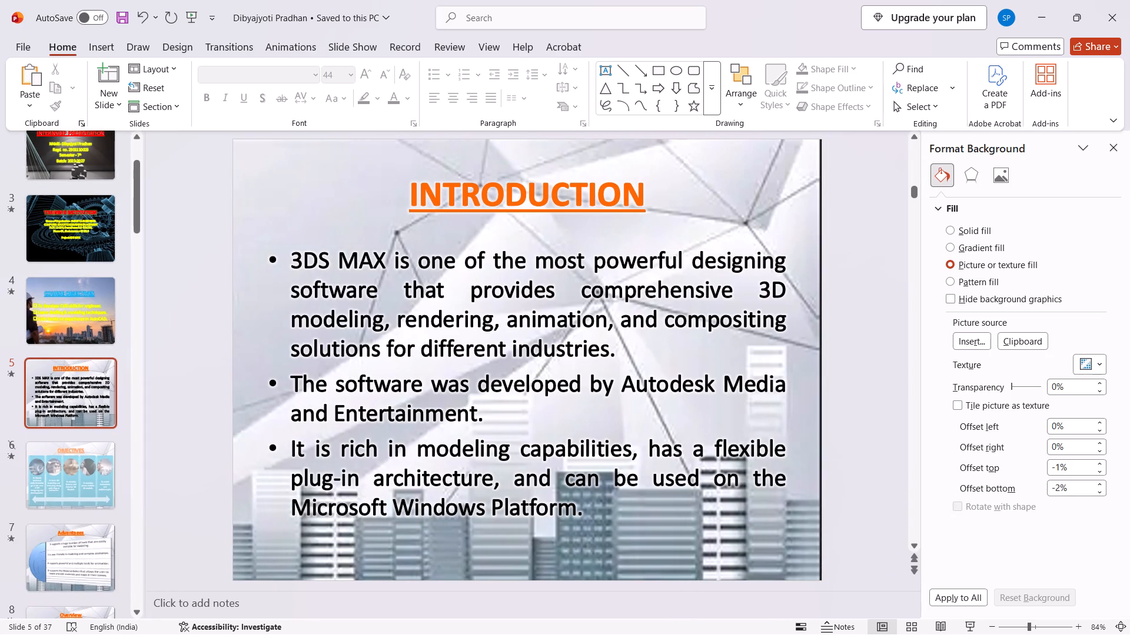
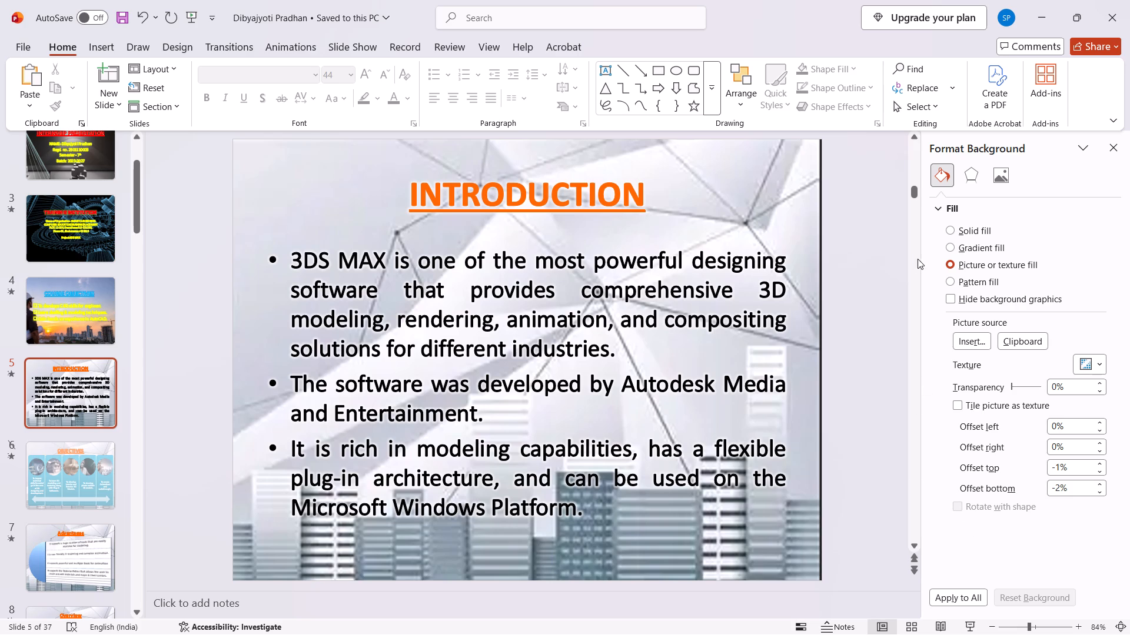
Examine the background fill and picture settings of slide 5, Introduction, and compare them with the bullet text box's shape settings.
{"action": "left_click", "coordinate": [1008, 173]}
{"action": "left_click", "coordinate": [946, 176]}
{"action": "scroll", "coordinate": [955, 346], "scroll_direction": "down", "scroll_amount": 5}
{"action": "scroll", "coordinate": [940, 354], "scroll_direction": "up", "scroll_amount": 1}
{"action": "scroll", "coordinate": [882, 392], "scroll_direction": "down", "scroll_amount": 1}
{"action": "scroll", "coordinate": [882, 392], "scroll_direction": "up", "scroll_amount": 1}
{"action": "left_click", "coordinate": [516, 450]}
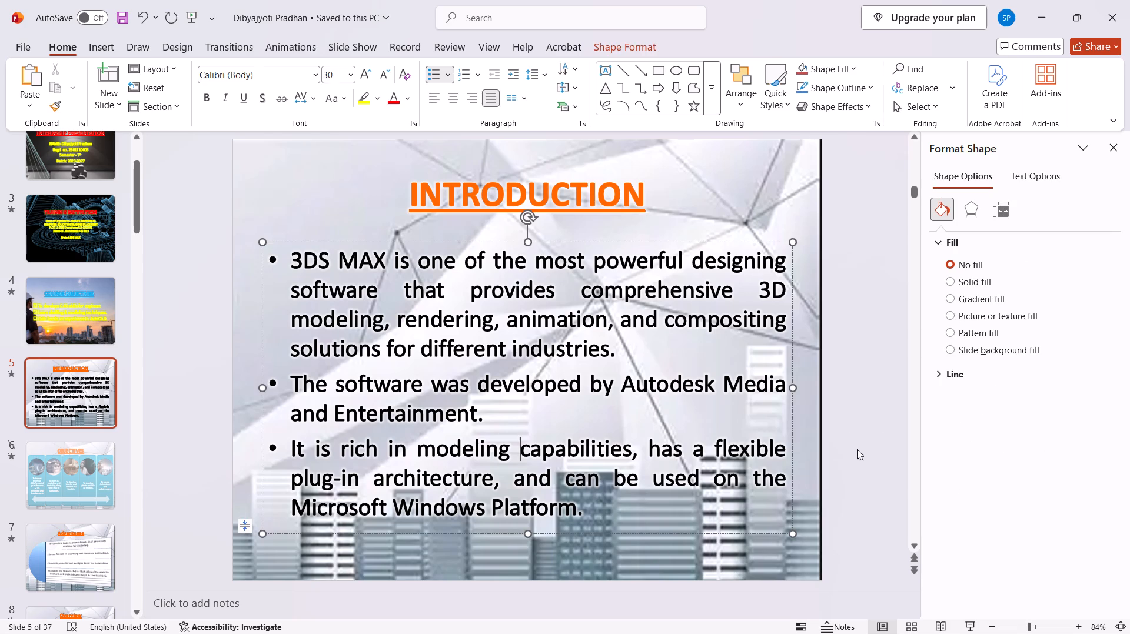
{"action": "left_click", "coordinate": [877, 338]}
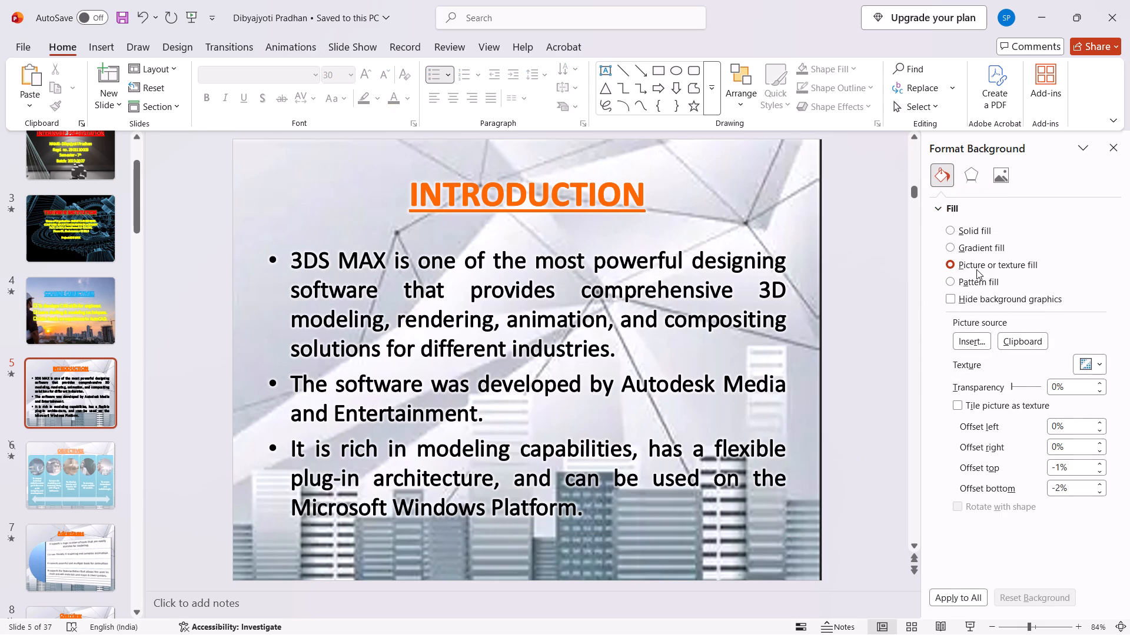
{"action": "left_click", "coordinate": [843, 290]}
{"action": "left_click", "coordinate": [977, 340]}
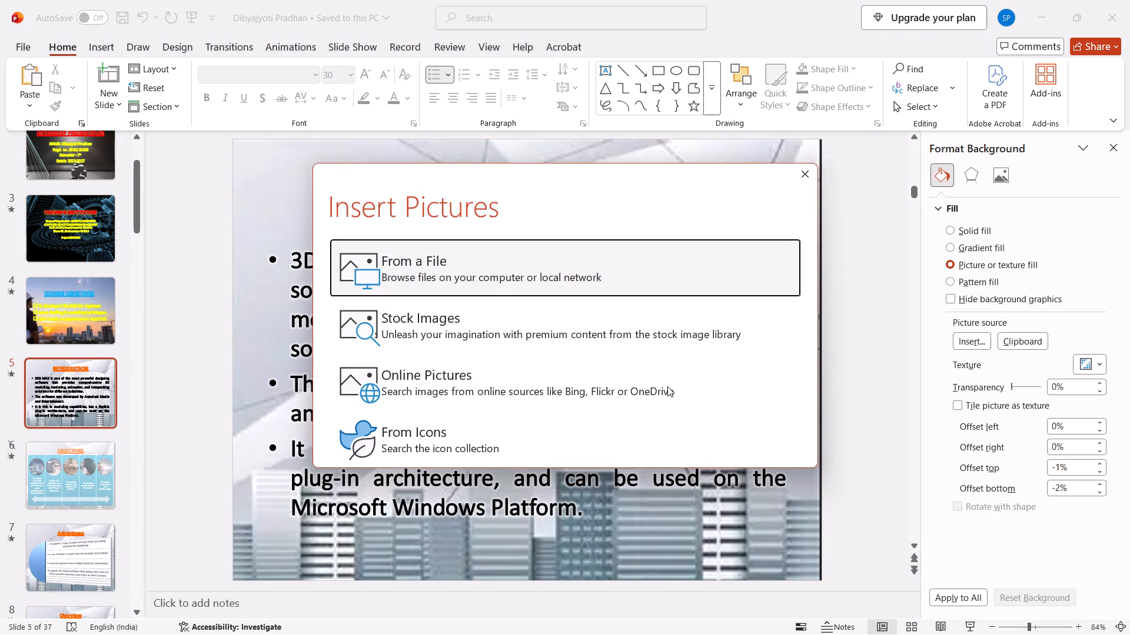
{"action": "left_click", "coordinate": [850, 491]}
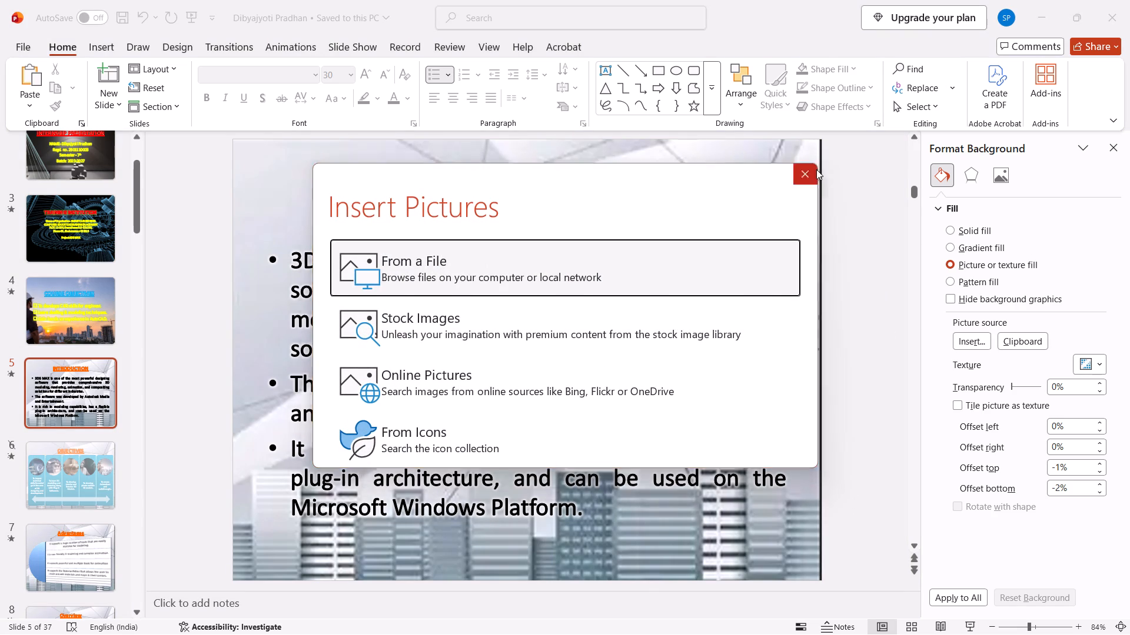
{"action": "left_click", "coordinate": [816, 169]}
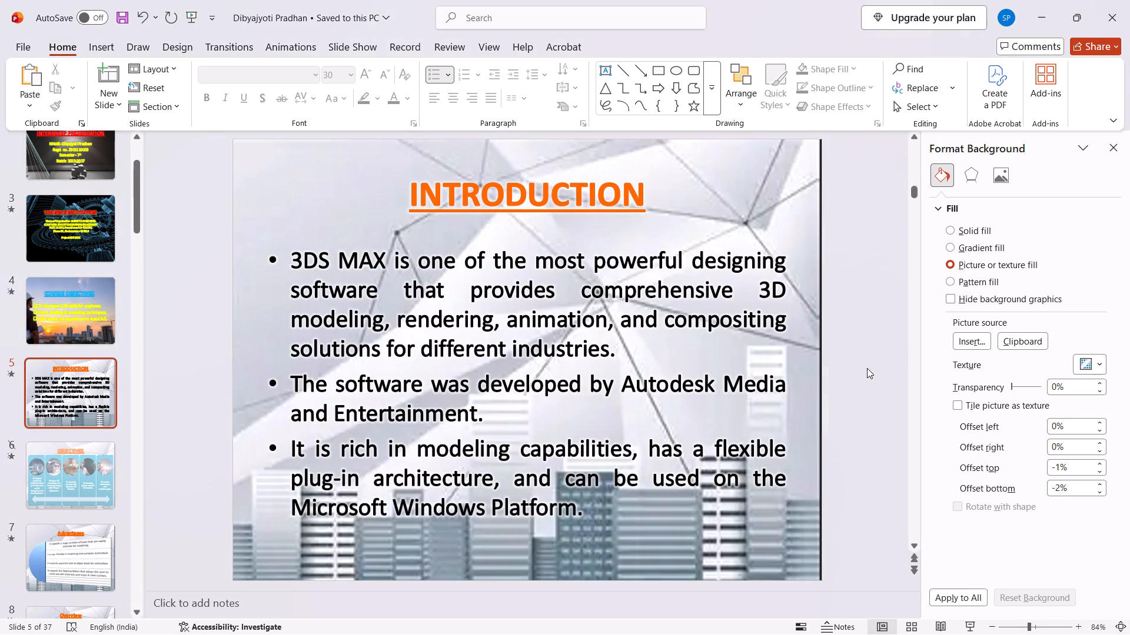
{"action": "key", "text": "shift+super+s"}
{"action": "left_click_drag", "start_coordinate": [214, 130], "coordinate": [250, 154]}
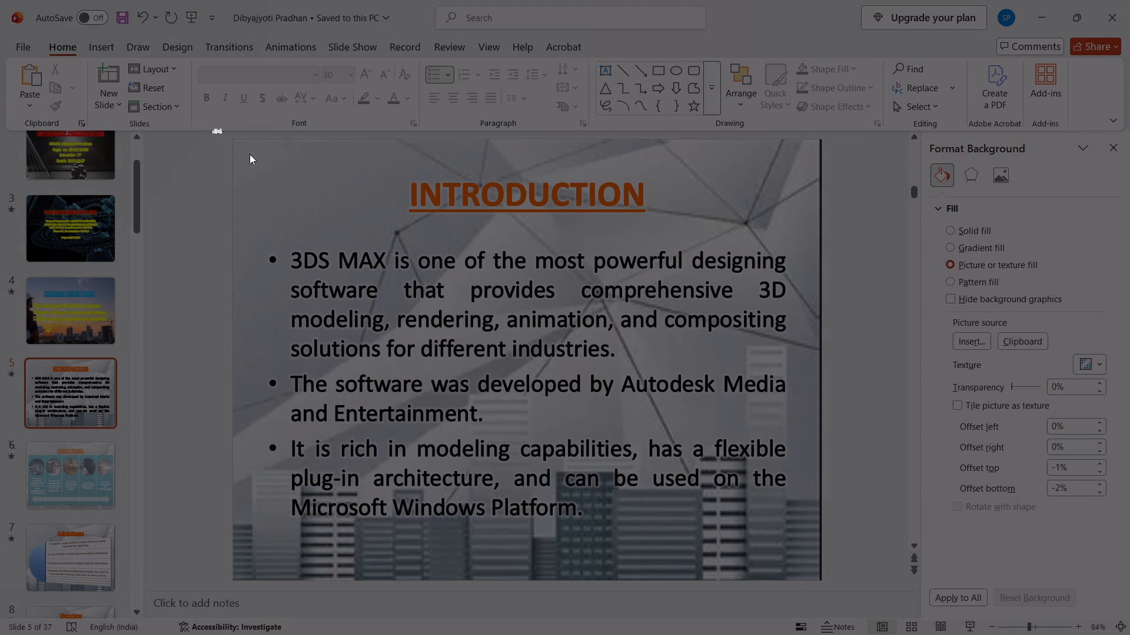
{"action": "left_click_drag", "start_coordinate": [250, 154], "coordinate": [837, 587]}
{"action": "key", "text": "ctrl+c"}
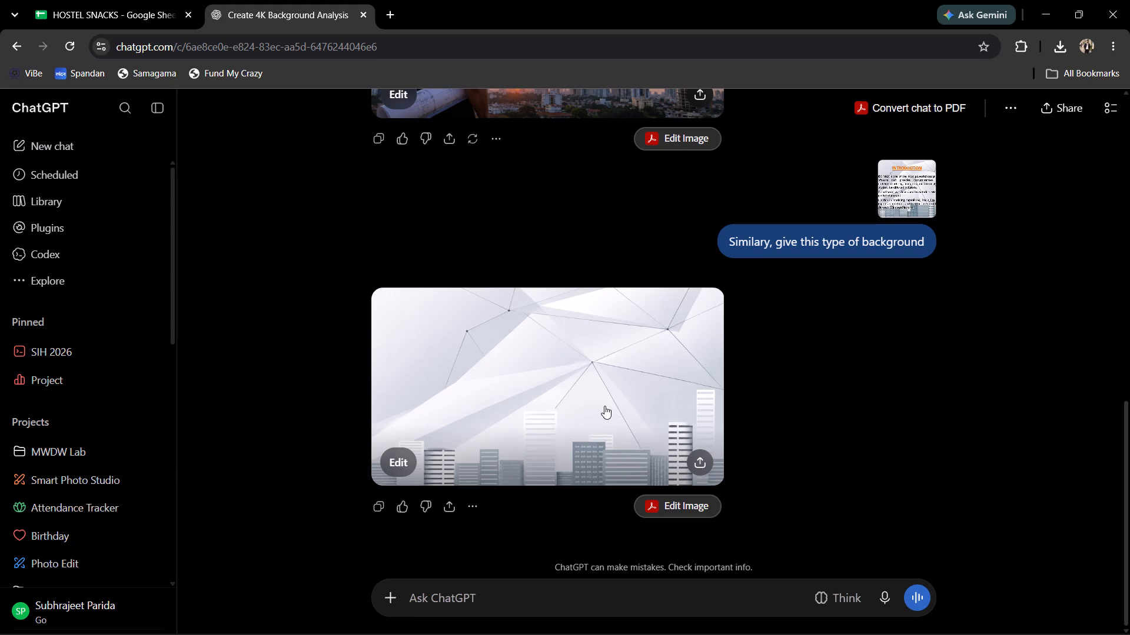
{"action": "left_click", "coordinate": [620, 402]}
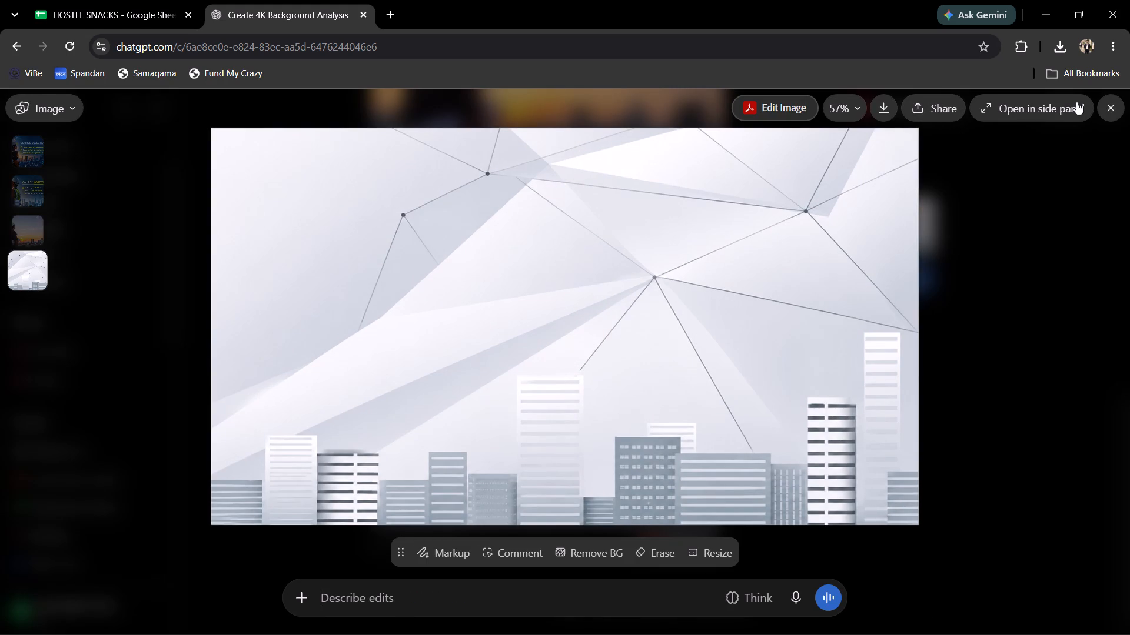
{"action": "left_click", "coordinate": [885, 115]}
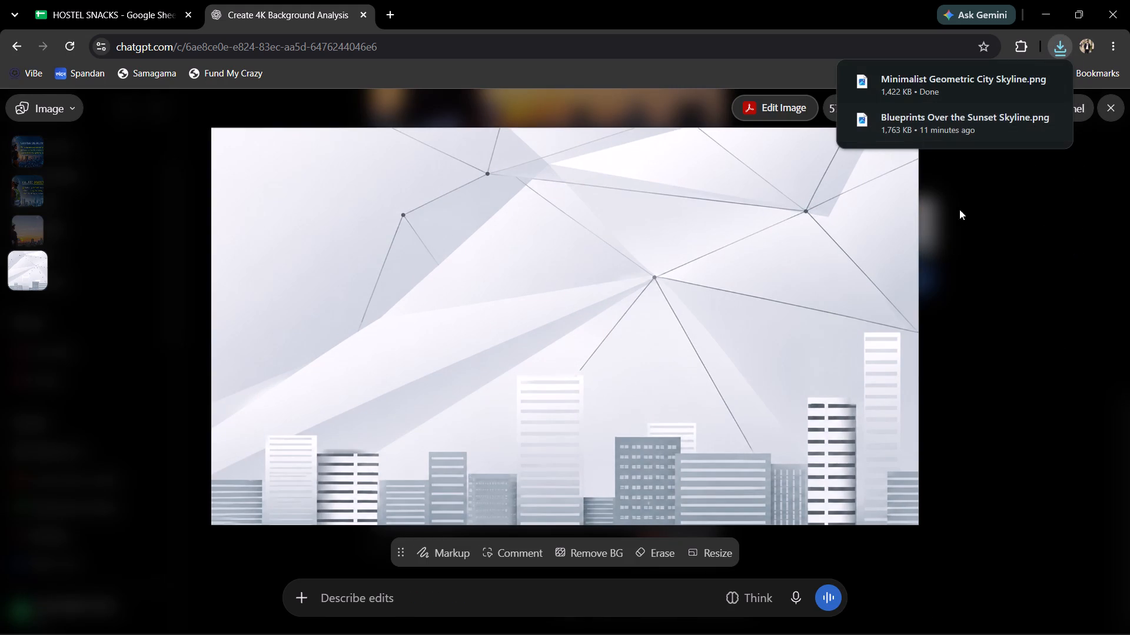
{"action": "left_click", "coordinate": [1120, 109]}
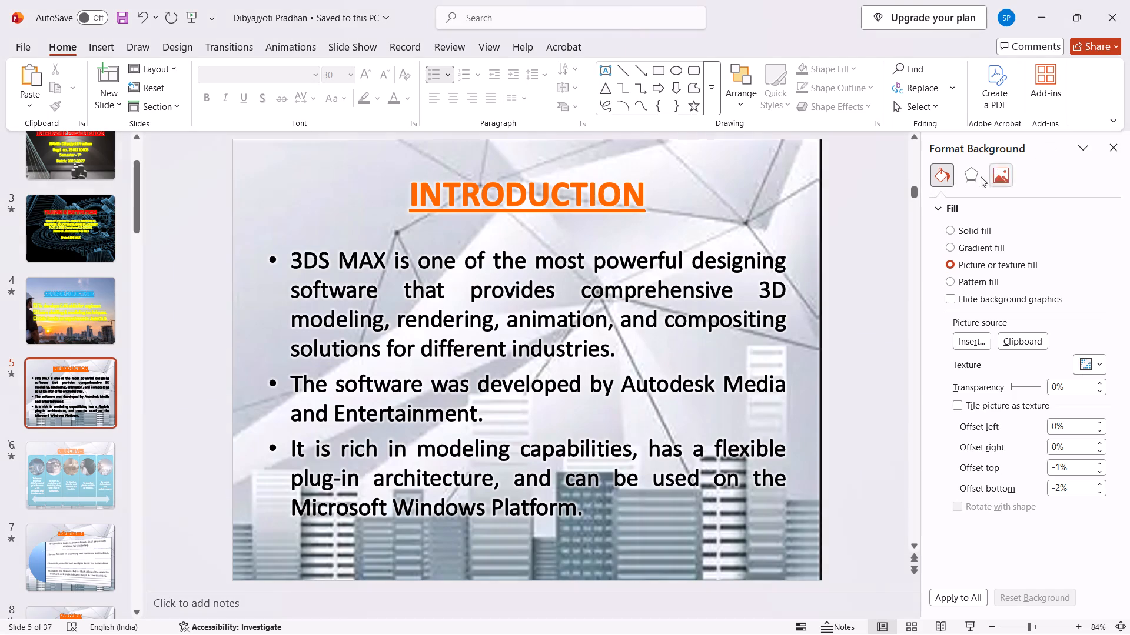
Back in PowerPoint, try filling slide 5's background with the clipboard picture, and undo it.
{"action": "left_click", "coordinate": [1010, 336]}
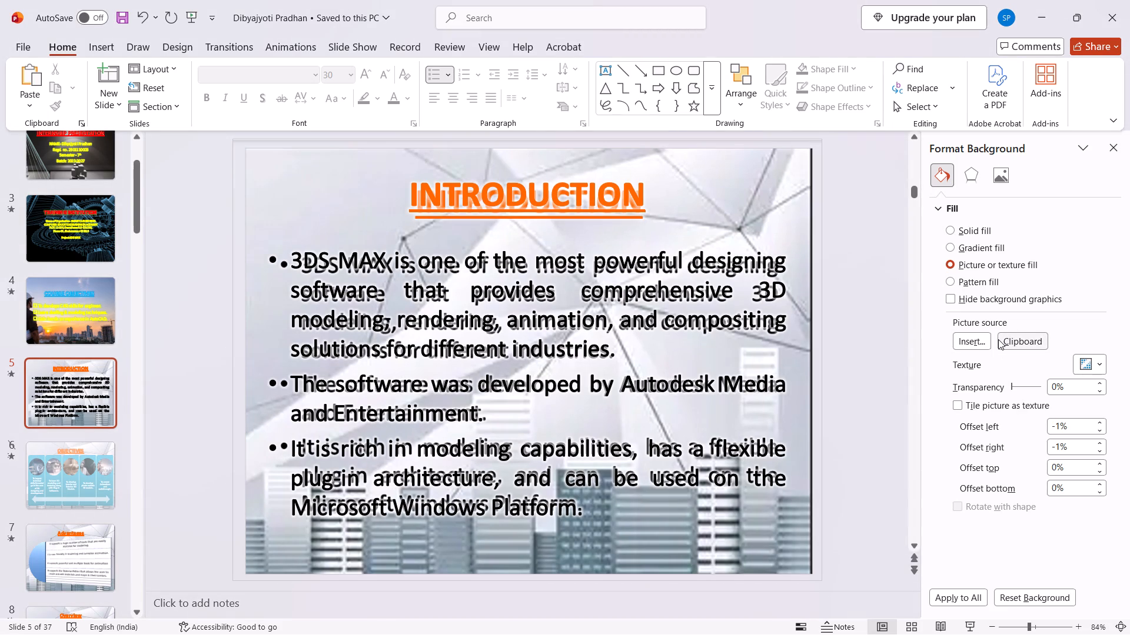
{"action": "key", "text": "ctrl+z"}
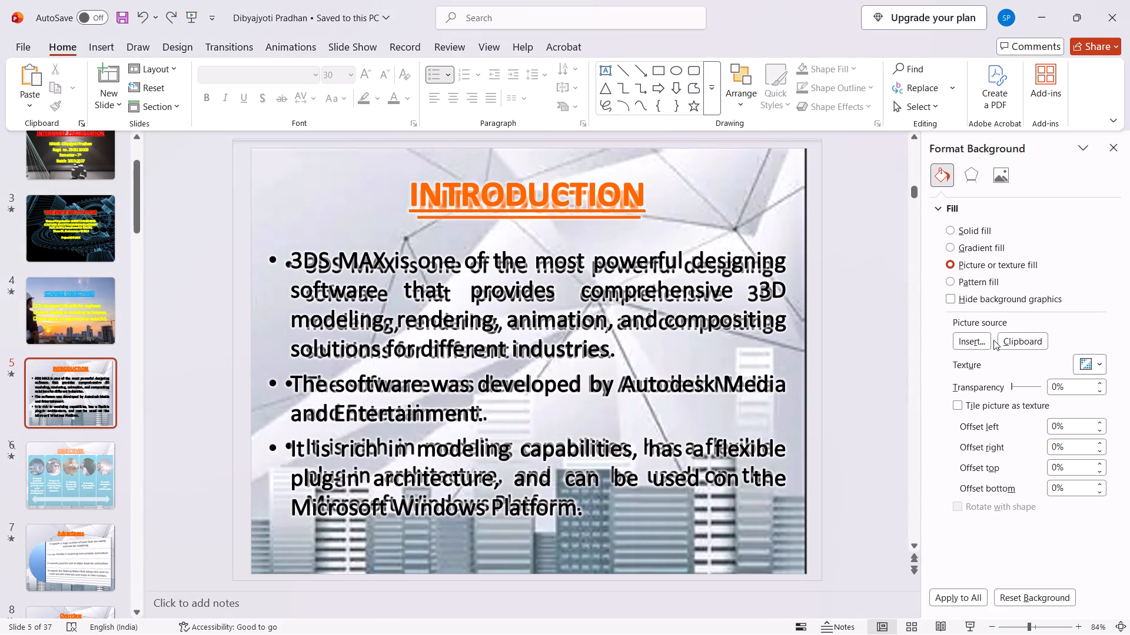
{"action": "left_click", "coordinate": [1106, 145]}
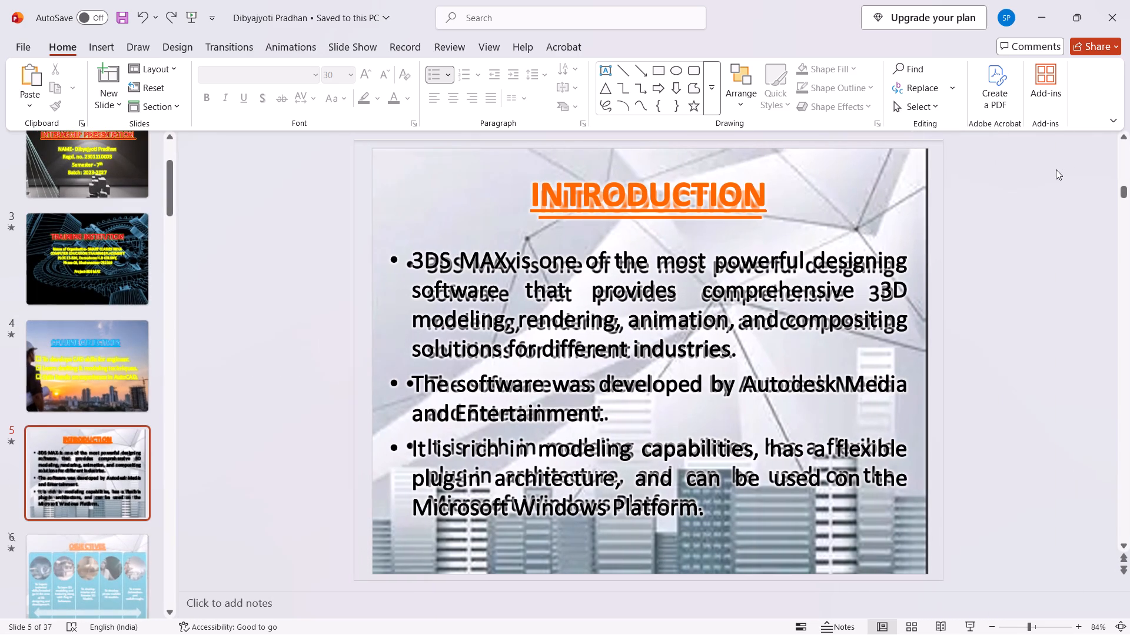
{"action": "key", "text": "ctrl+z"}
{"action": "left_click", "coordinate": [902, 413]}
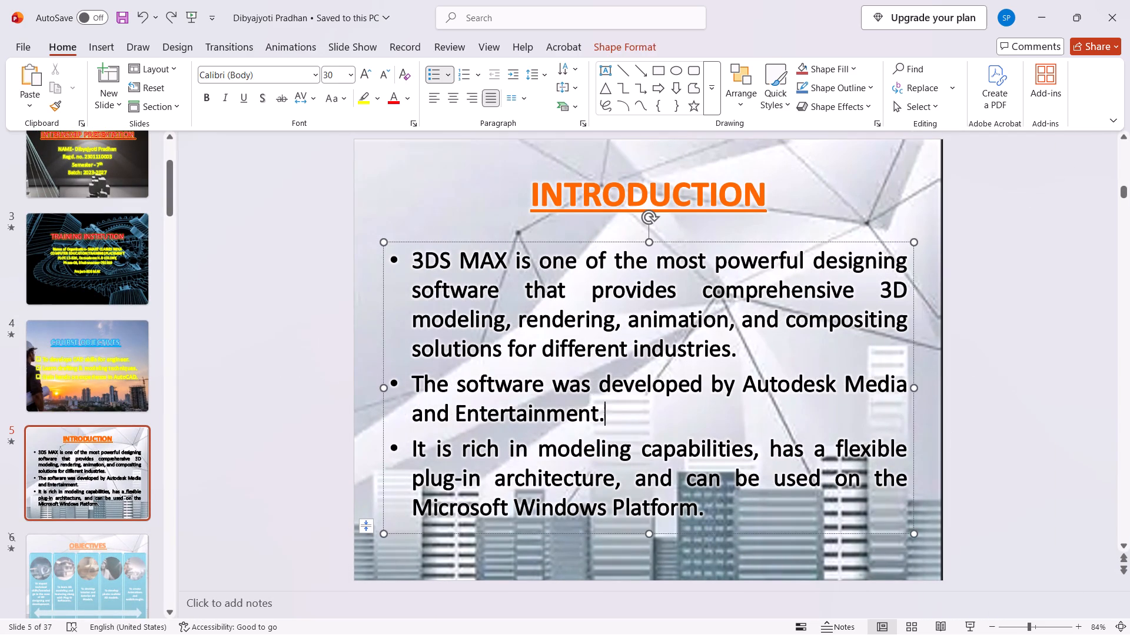
Fill the background of slide 5, Introduction, with the picture file Minimalist Geometric City Skyline from the Downloads folder.
{"action": "left_click", "coordinate": [919, 560]}
{"action": "right_click", "coordinate": [919, 560]}
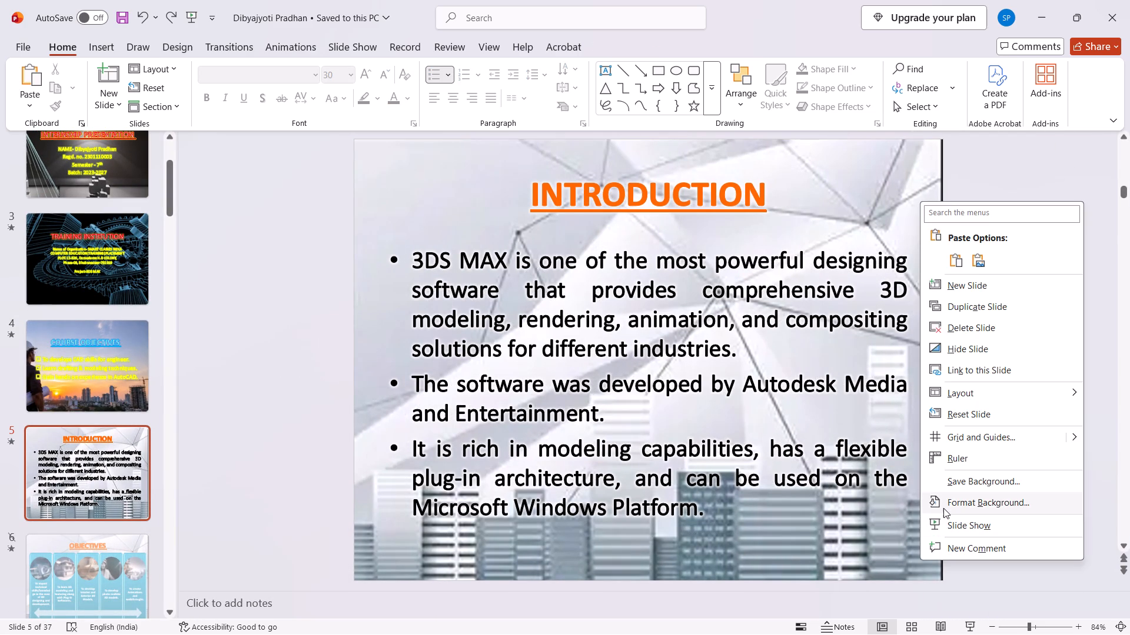
{"action": "left_click", "coordinate": [943, 508]}
{"action": "left_click", "coordinate": [971, 343]}
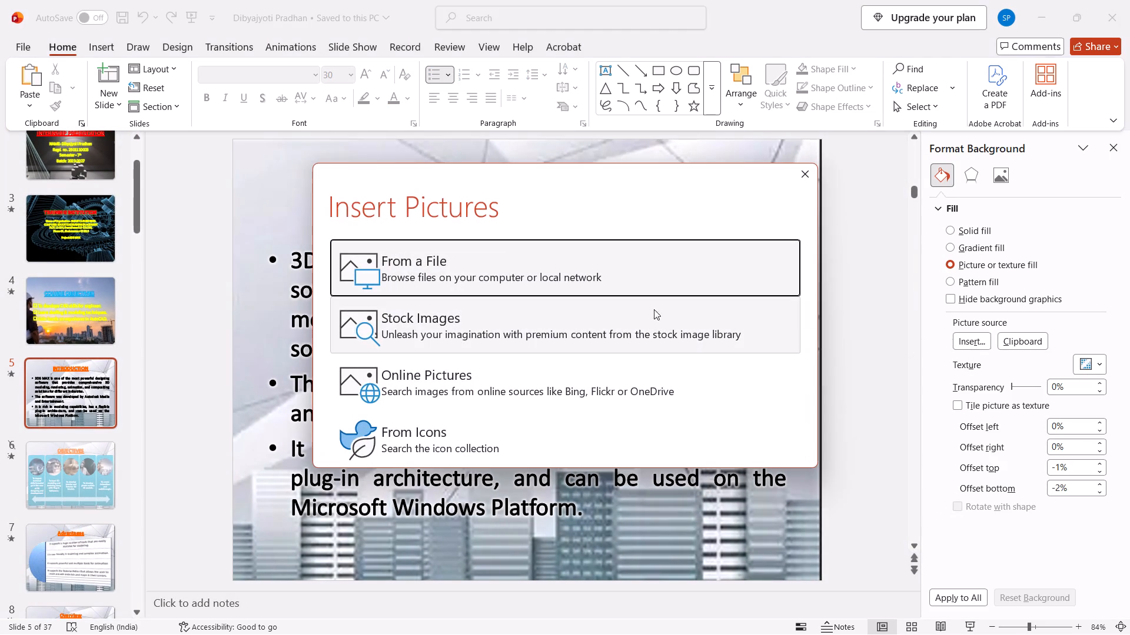
{"action": "left_click", "coordinate": [453, 275]}
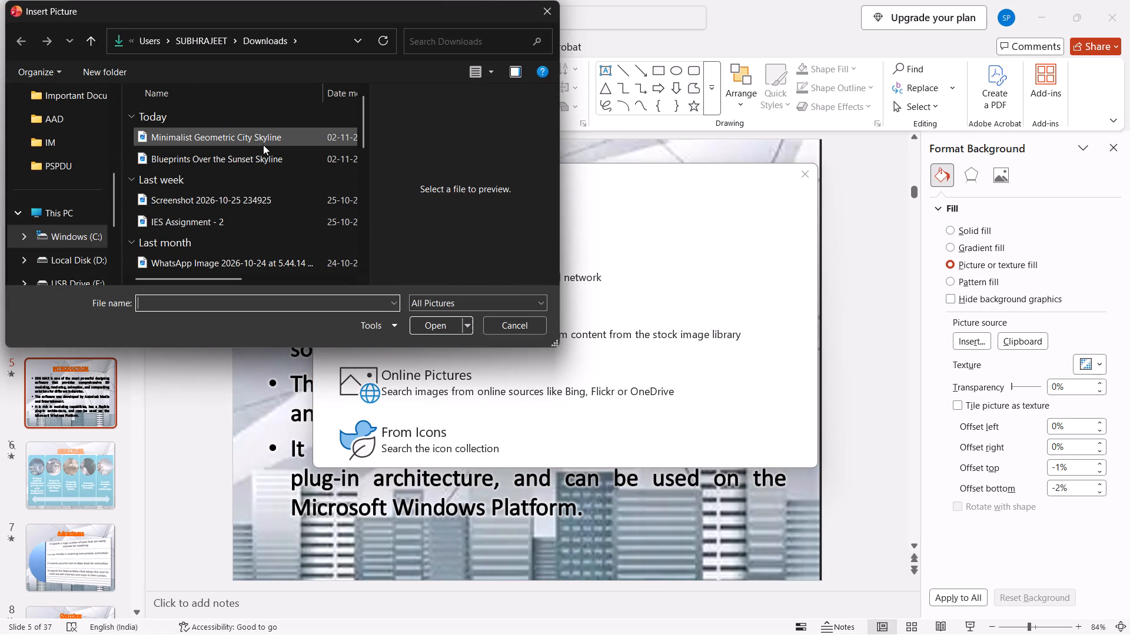
{"action": "double_click", "coordinate": [263, 145]}
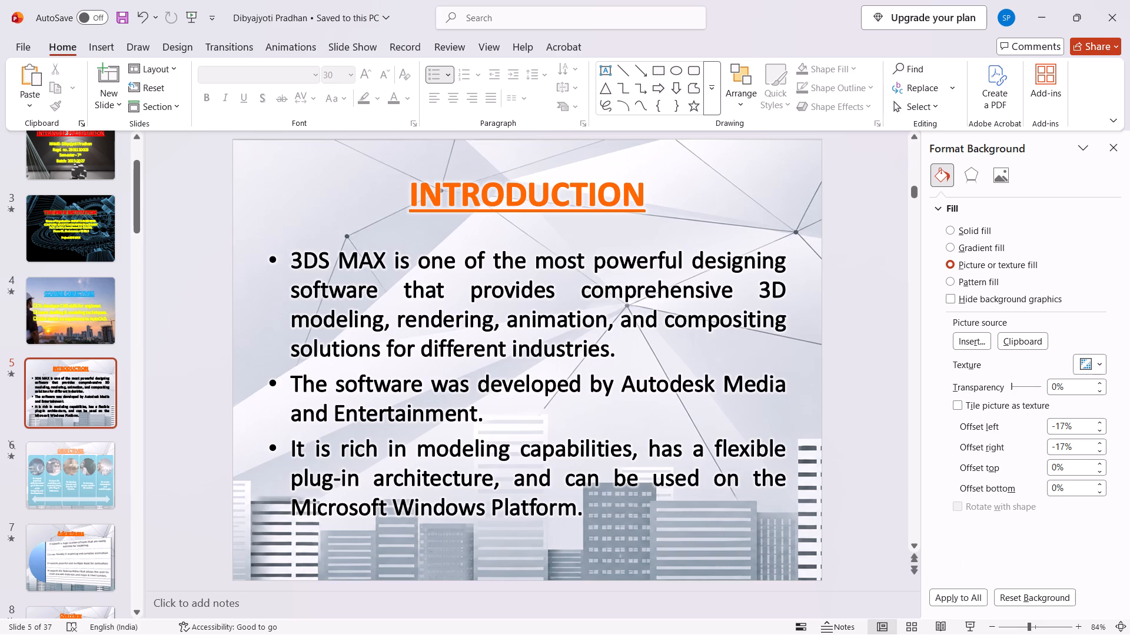
Fill the background of slide 6, Objectives, with the picture file Minimalist Geometric City Skyline from the Downloads folder.
{"action": "scroll", "coordinate": [696, 414], "scroll_direction": "down", "scroll_amount": 1}
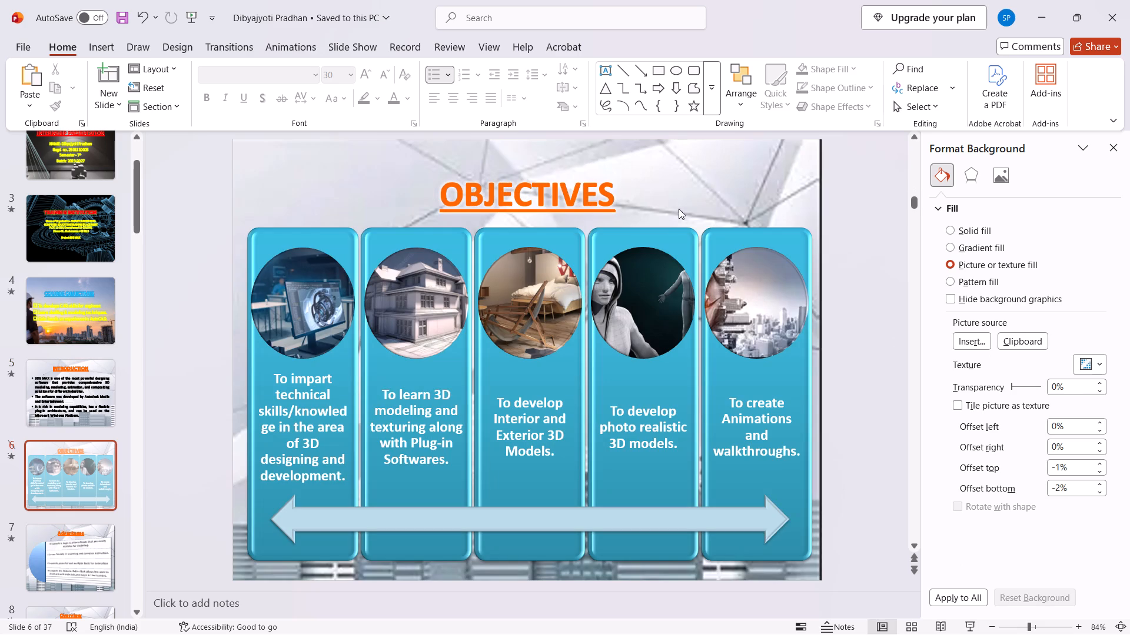
{"action": "right_click", "coordinate": [802, 156]}
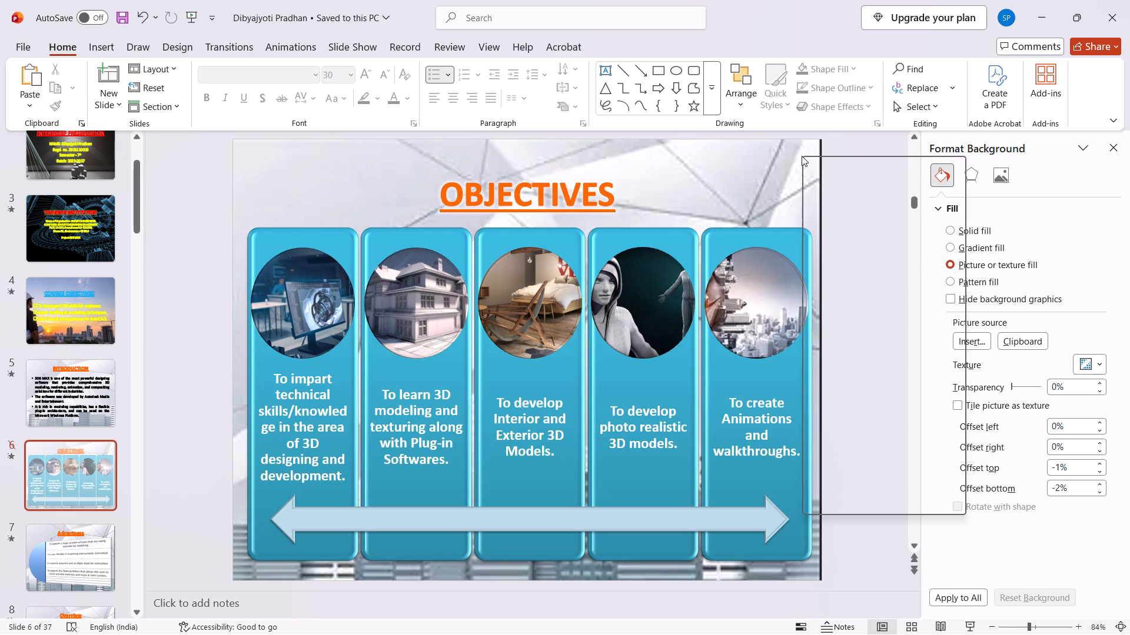
{"action": "left_click", "coordinate": [837, 453]}
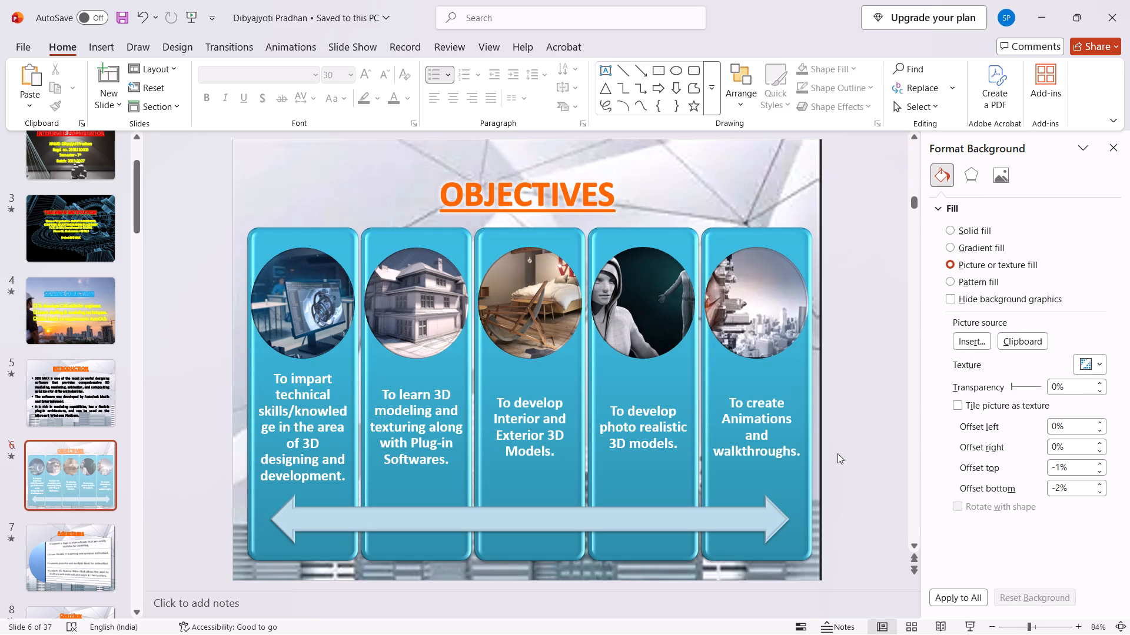
{"action": "left_click", "coordinate": [976, 343]}
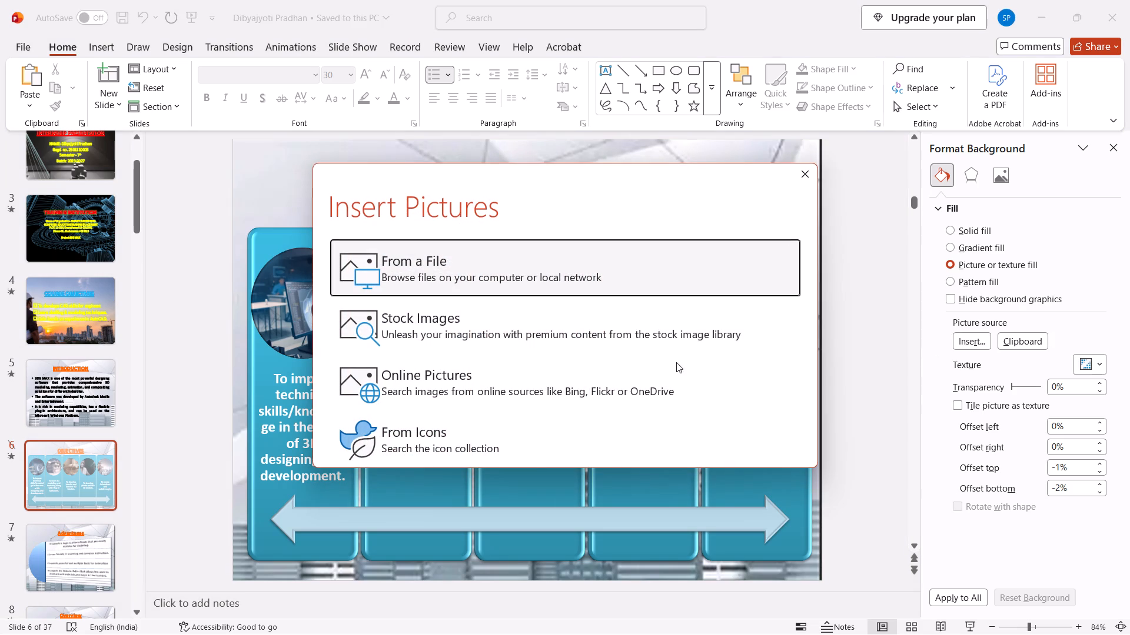
{"action": "left_click", "coordinate": [523, 270]}
{"action": "double_click", "coordinate": [277, 130]}
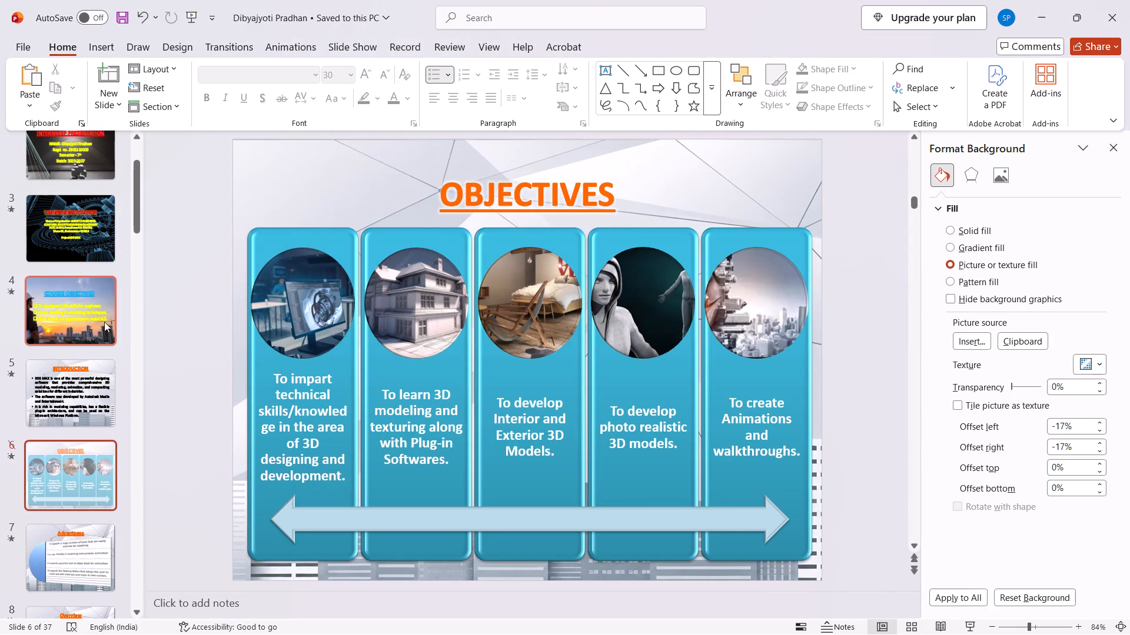
Replace the background of slide 7, Advantages, with the Minimalist Geometric City Skyline picture file.
{"action": "scroll", "coordinate": [101, 323], "scroll_direction": "down", "scroll_amount": 1}
{"action": "left_click", "coordinate": [74, 477]}
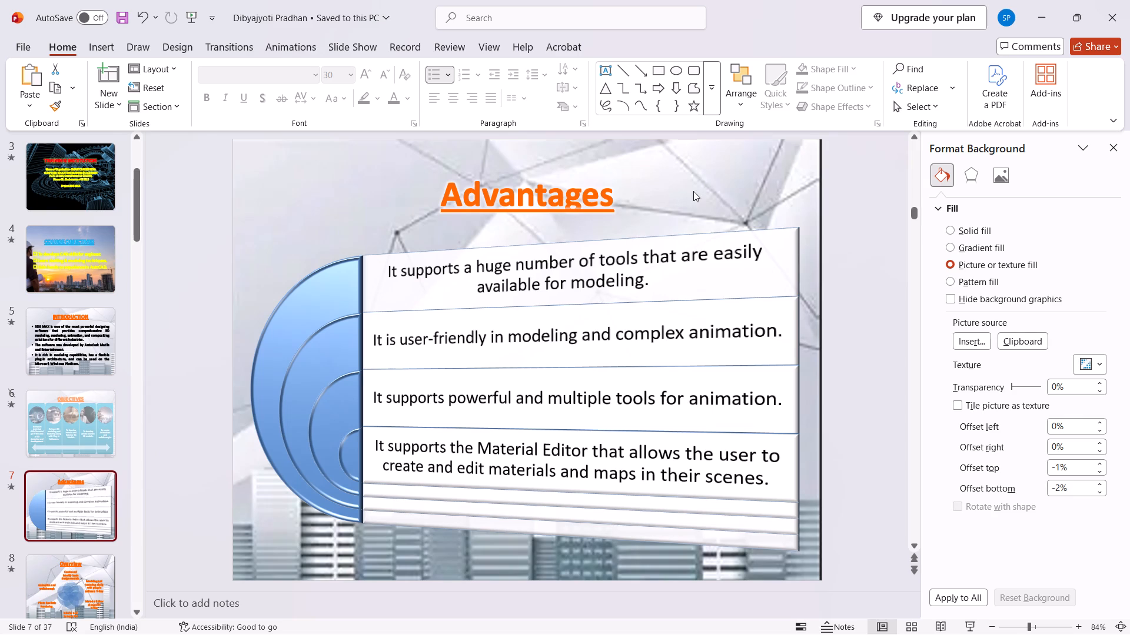
{"action": "right_click", "coordinate": [742, 161]}
{"action": "left_click", "coordinate": [698, 153]}
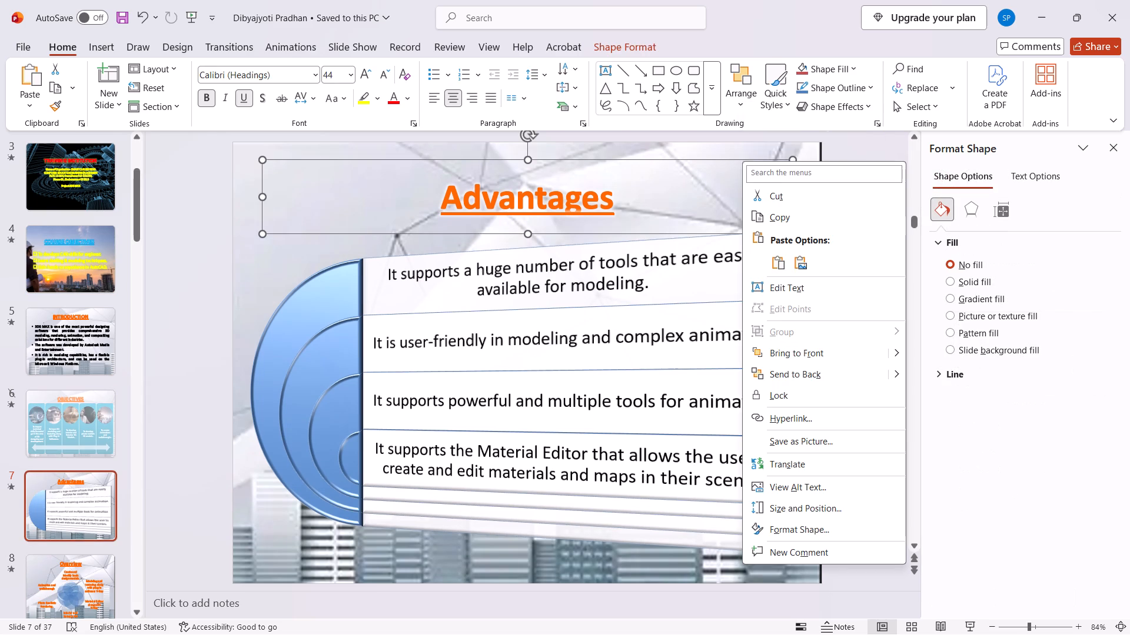
{"action": "right_click", "coordinate": [698, 153]}
{"action": "left_click", "coordinate": [684, 146]}
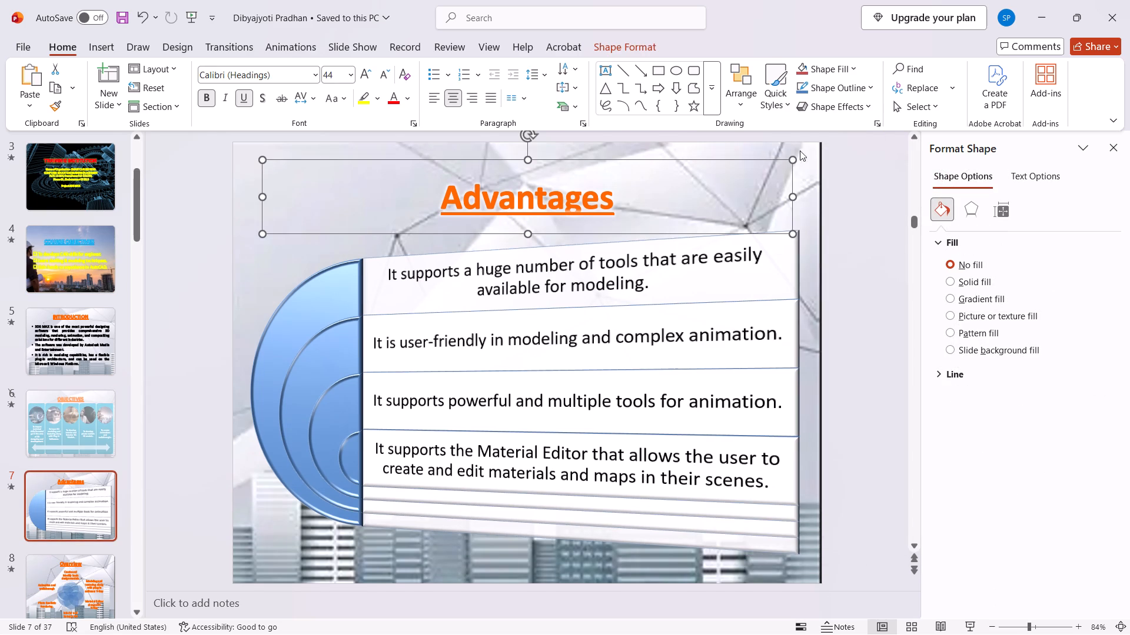
{"action": "left_click", "coordinate": [812, 155]}
{"action": "right_click", "coordinate": [805, 160]}
{"action": "left_click", "coordinate": [847, 456]}
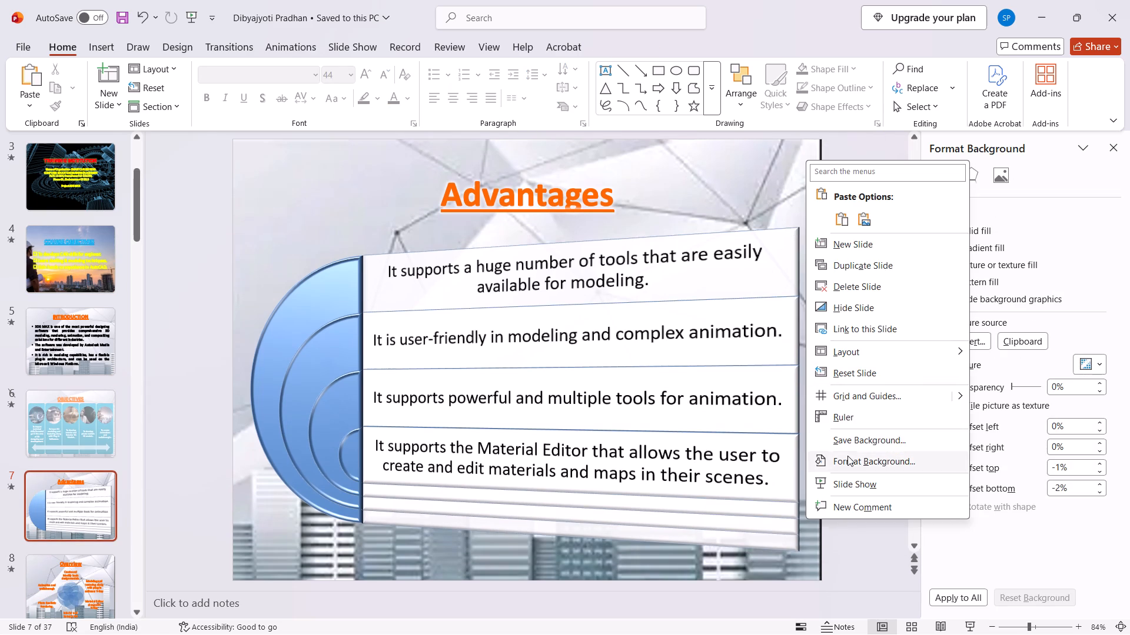
{"action": "left_click", "coordinate": [966, 342]}
{"action": "left_click", "coordinate": [569, 269]}
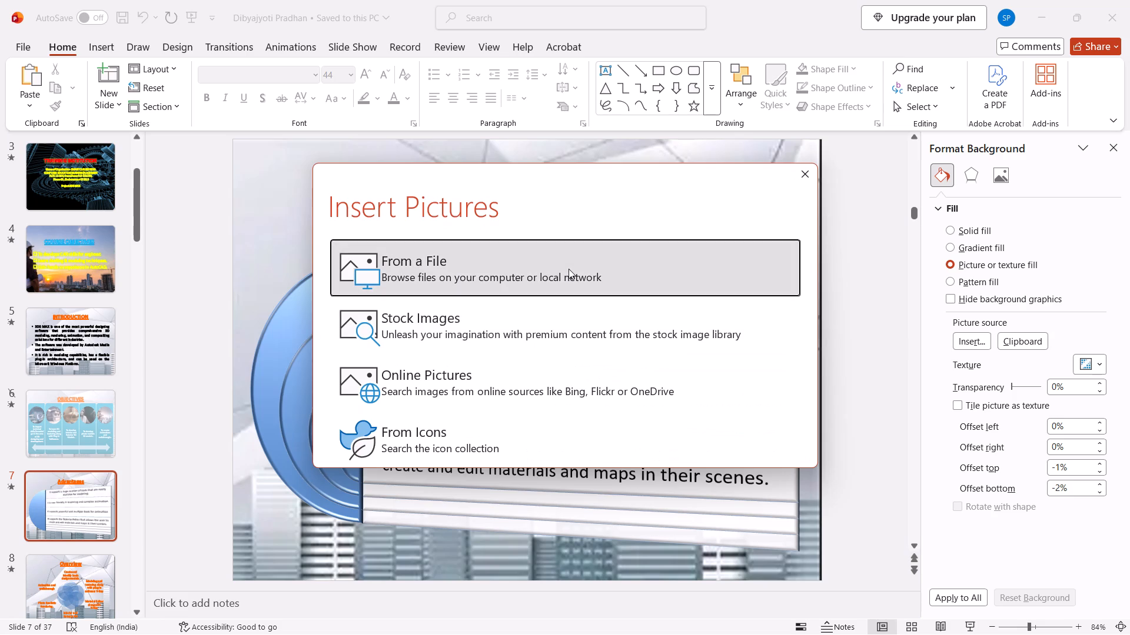
{"action": "double_click", "coordinate": [200, 139]}
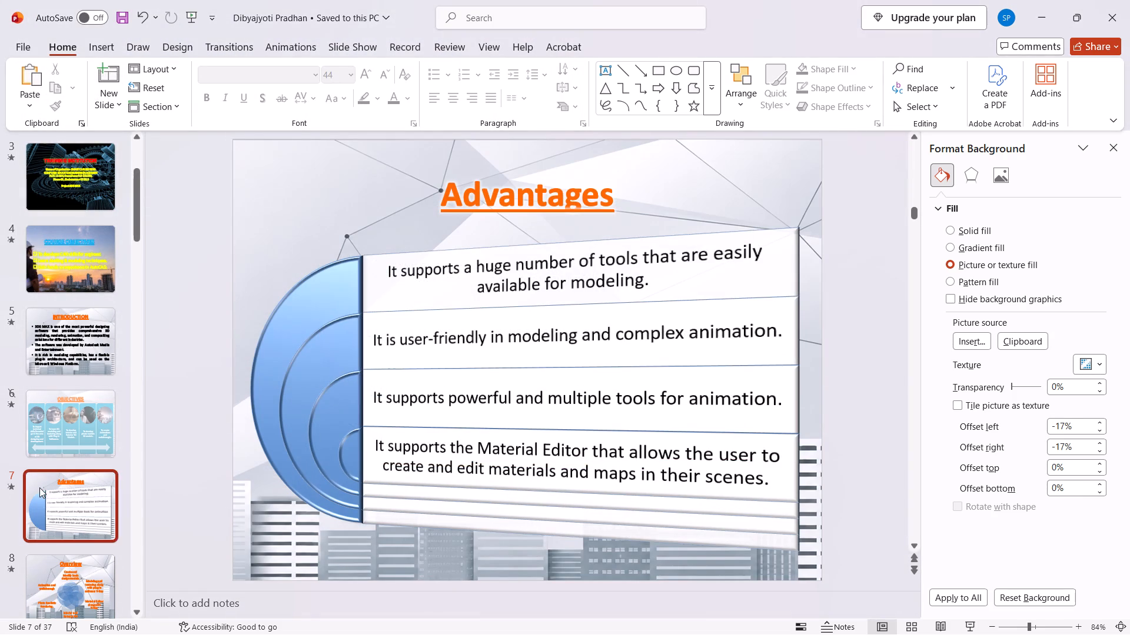
Replace the background of slide 8, Overview, with the Minimalist Geometric City Skyline picture from Downloads.
{"action": "scroll", "coordinate": [39, 487], "scroll_direction": "down", "scroll_amount": 2}
{"action": "left_click", "coordinate": [49, 491]}
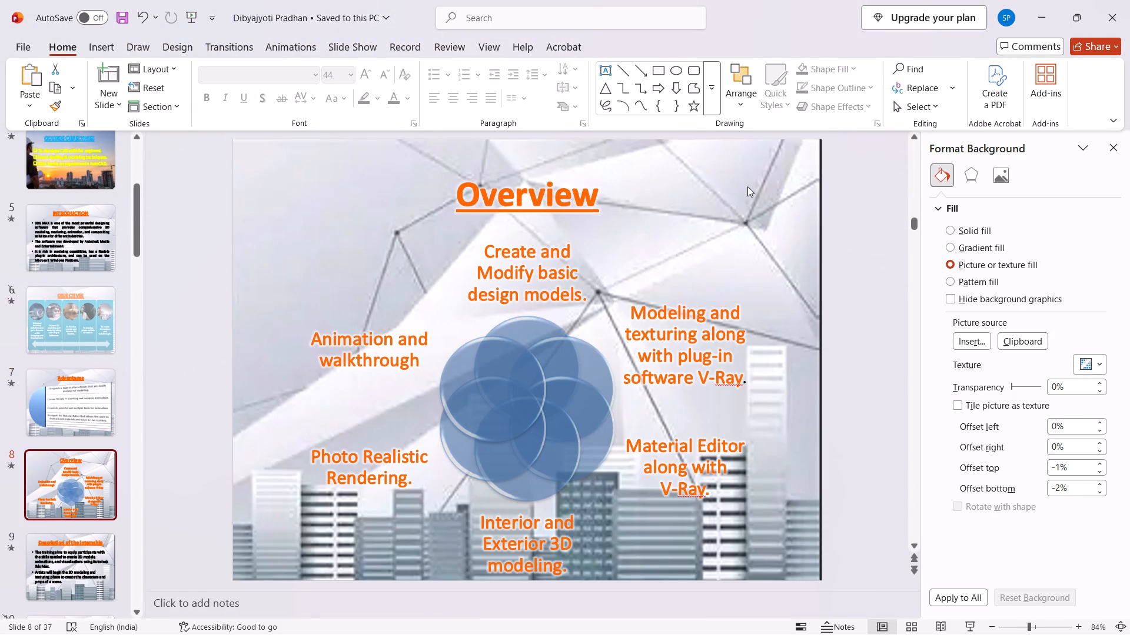
{"action": "left_click", "coordinate": [770, 179]}
{"action": "right_click", "coordinate": [785, 174]}
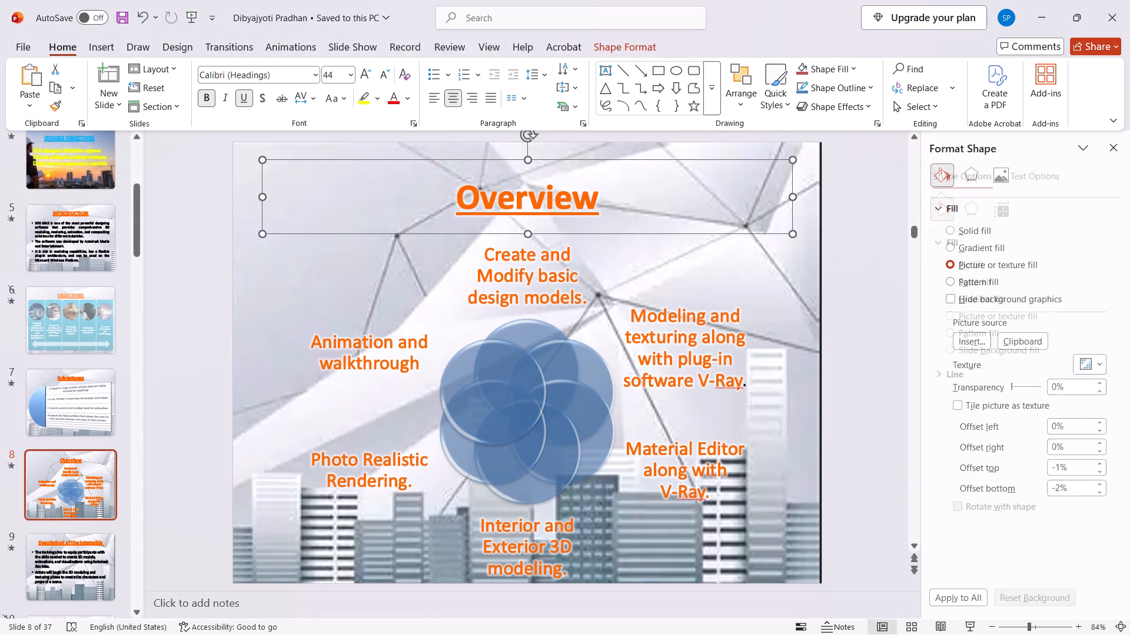
{"action": "left_click", "coordinate": [587, 153]}
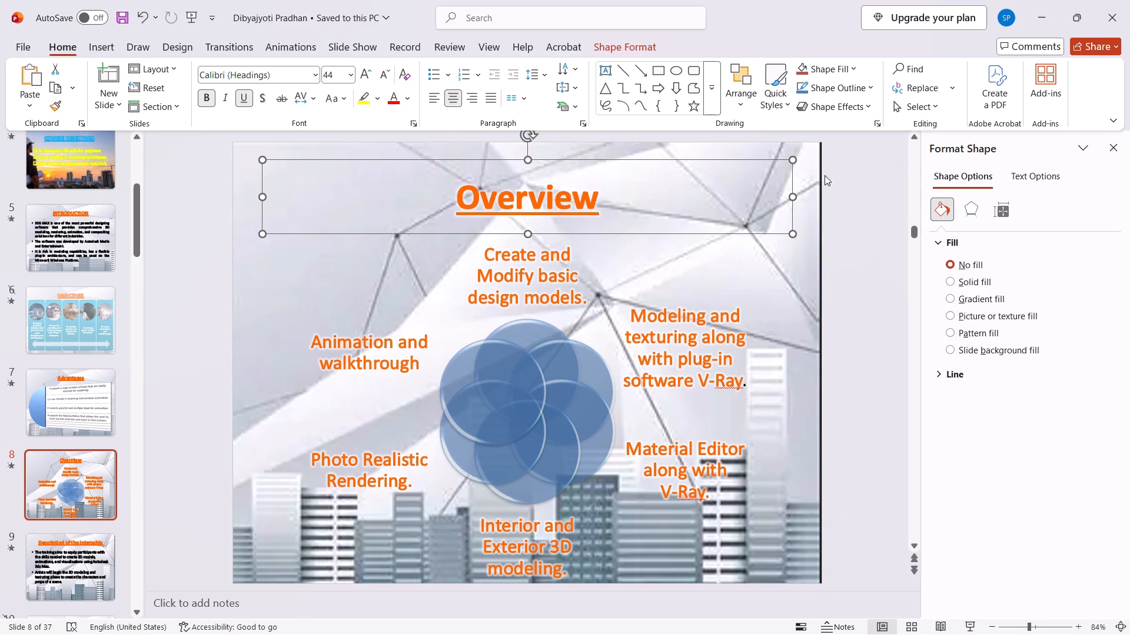
{"action": "left_click", "coordinate": [809, 165]}
{"action": "right_click", "coordinate": [809, 165]}
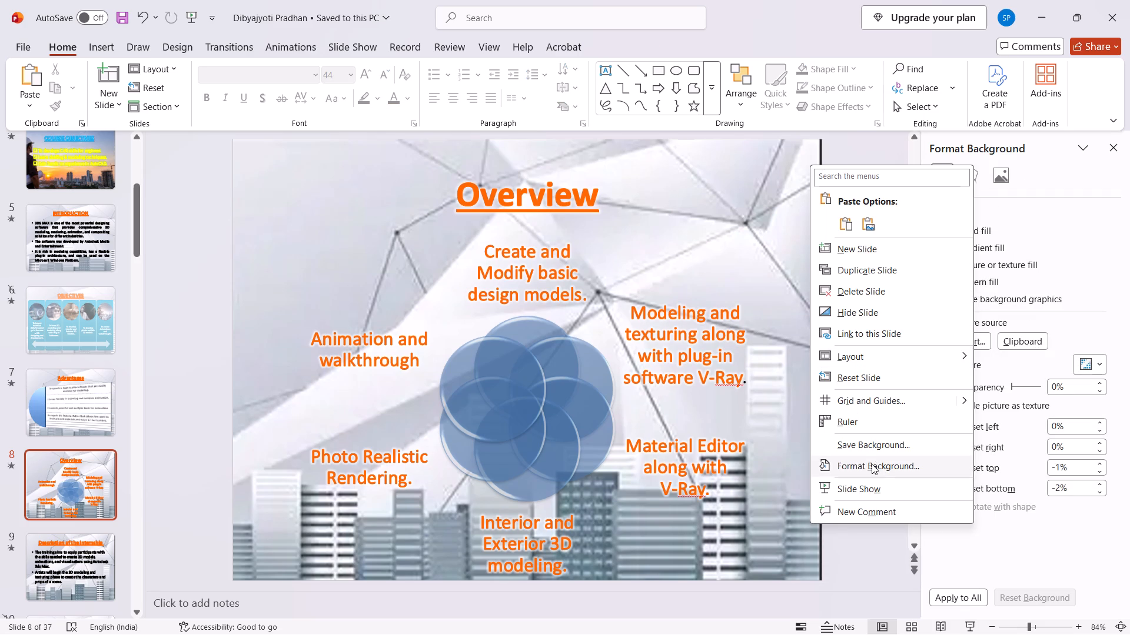
{"action": "left_click", "coordinate": [870, 467]}
{"action": "left_click", "coordinate": [972, 342]}
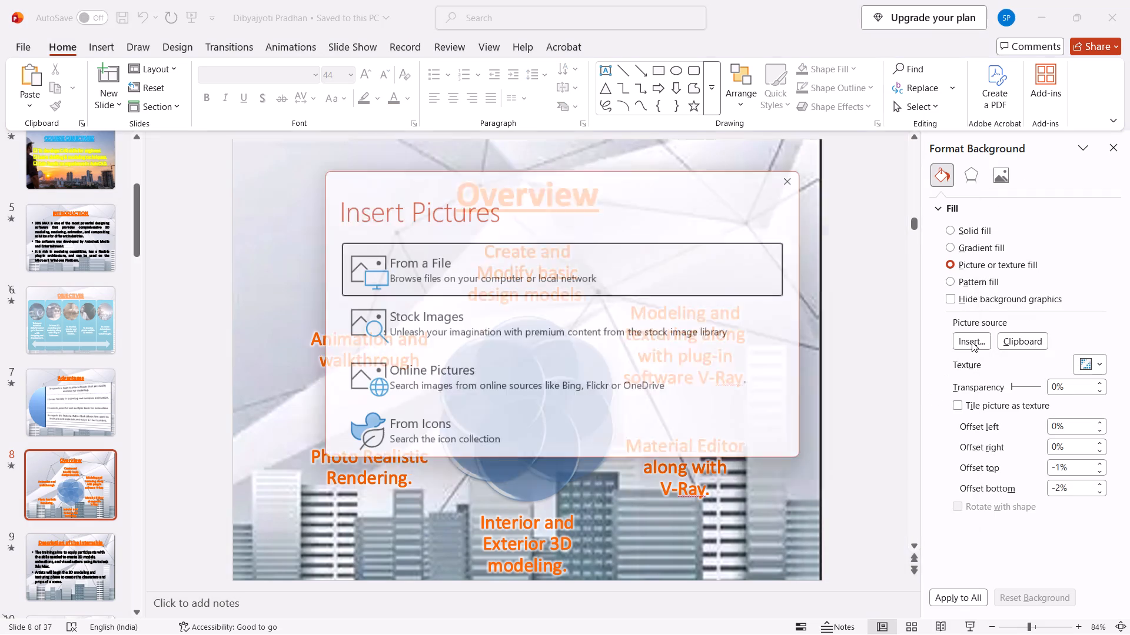
{"action": "left_click", "coordinate": [563, 275]}
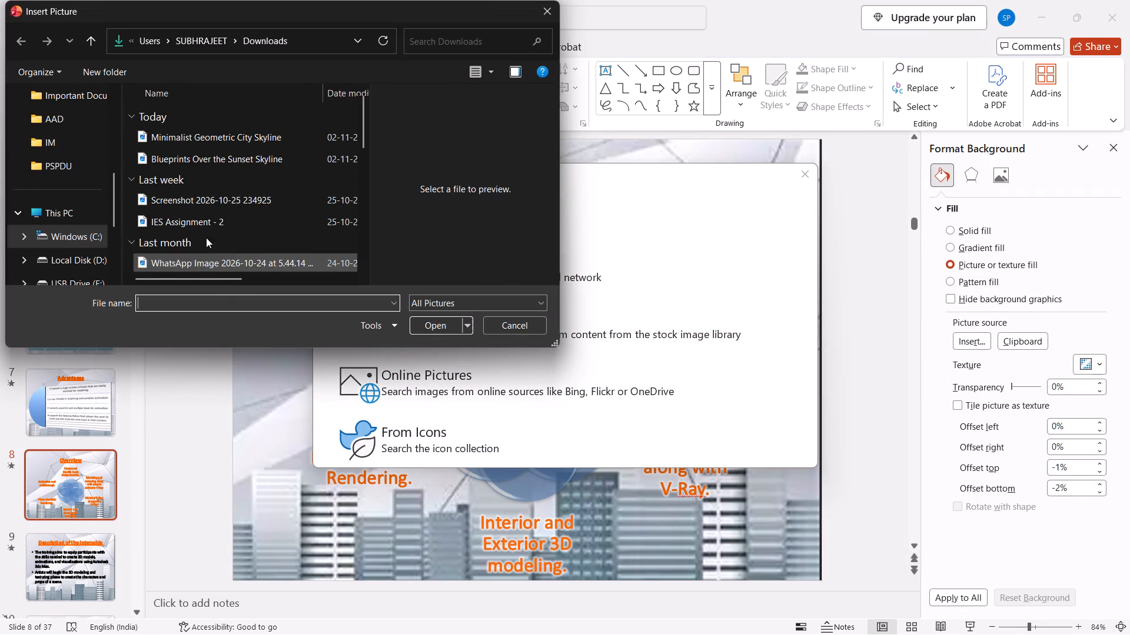
{"action": "double_click", "coordinate": [235, 142]}
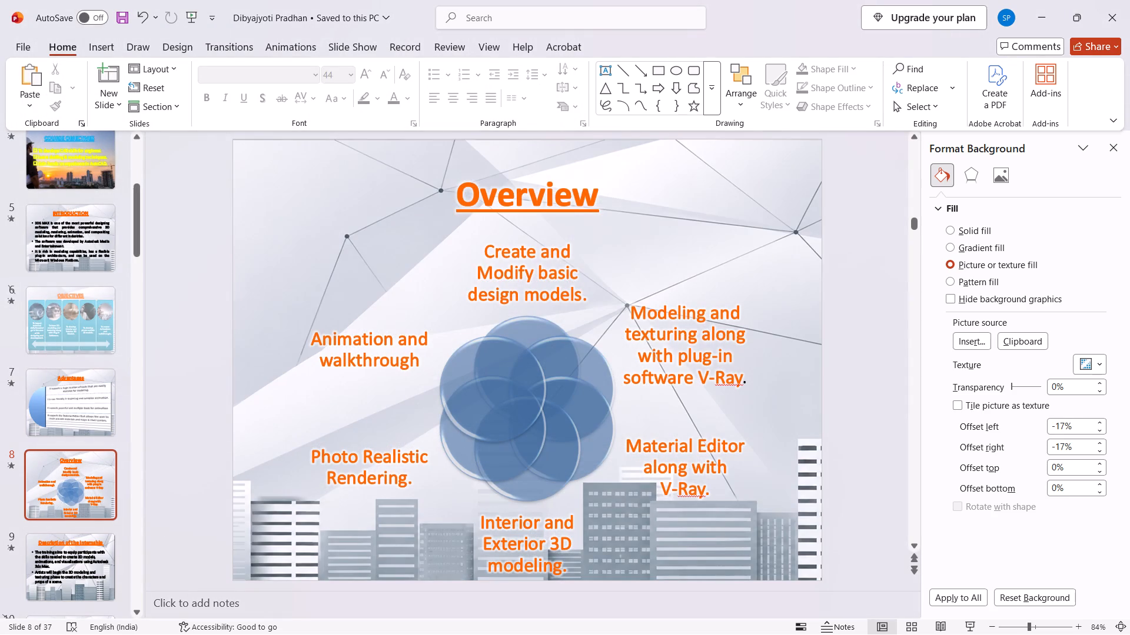
Fill the background of slide 9, Description of the Internship, with the Minimalist Geometric City Skyline picture file.
{"action": "scroll", "coordinate": [9, 449], "scroll_direction": "down", "scroll_amount": 1}
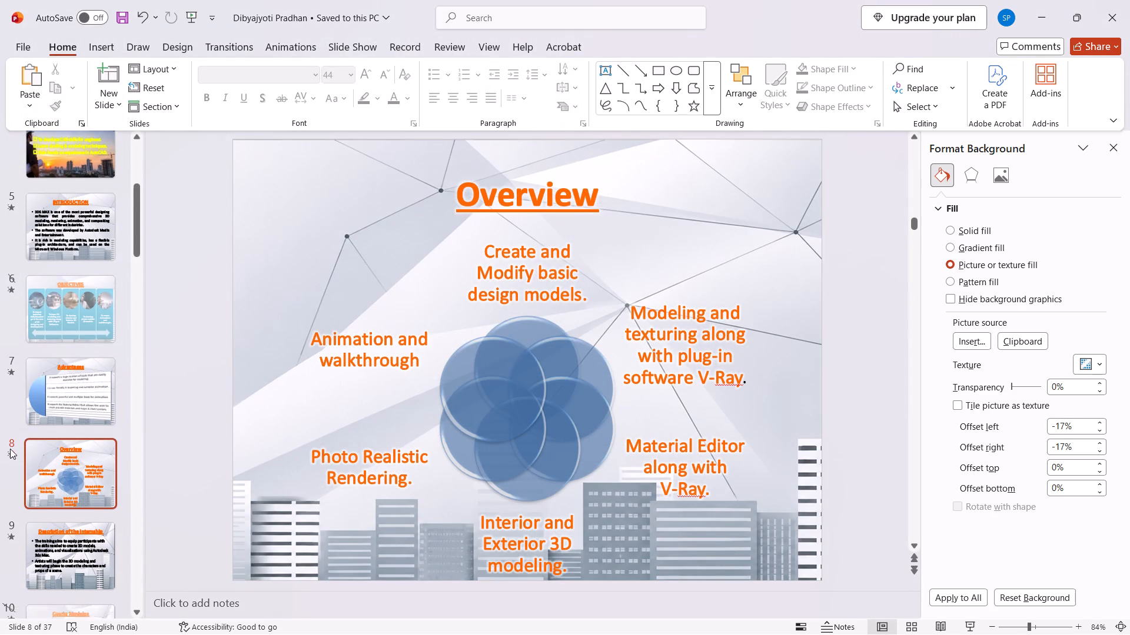
{"action": "scroll", "coordinate": [37, 439], "scroll_direction": "down", "scroll_amount": 2}
{"action": "left_click", "coordinate": [51, 404]}
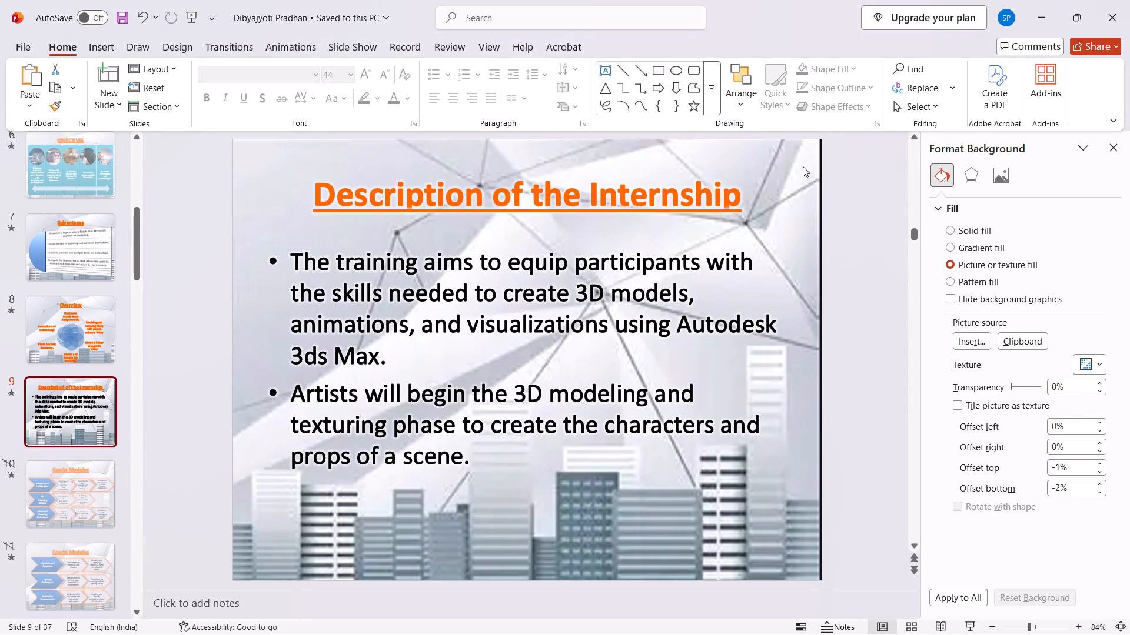
{"action": "left_click", "coordinate": [808, 159]}
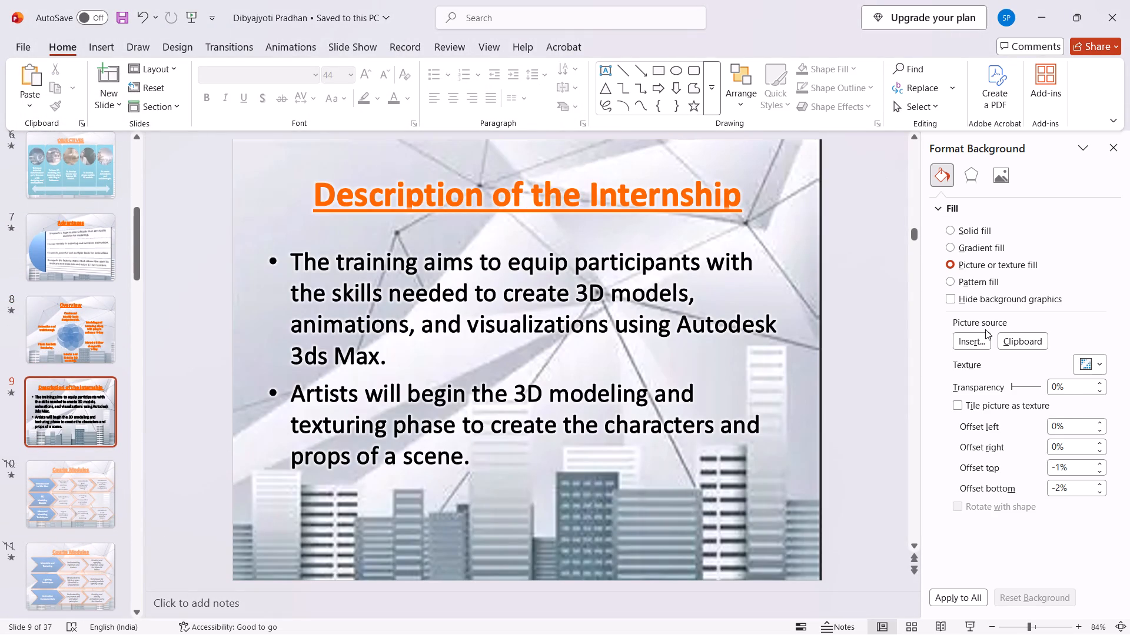
{"action": "left_click", "coordinate": [985, 336]}
{"action": "left_click", "coordinate": [632, 260]}
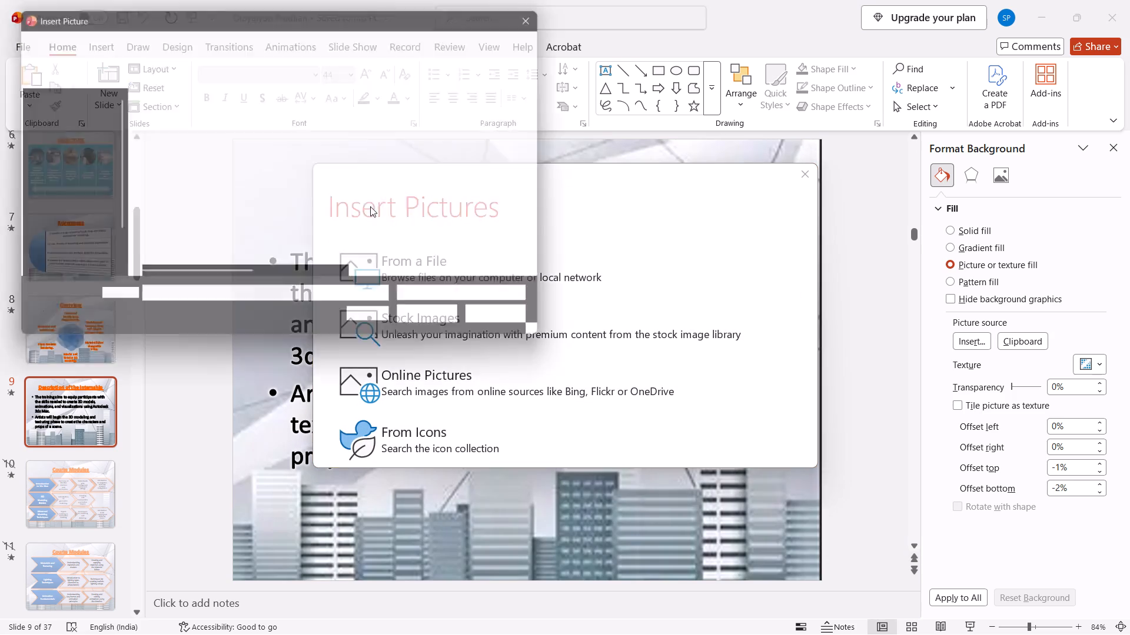
{"action": "double_click", "coordinate": [310, 142]}
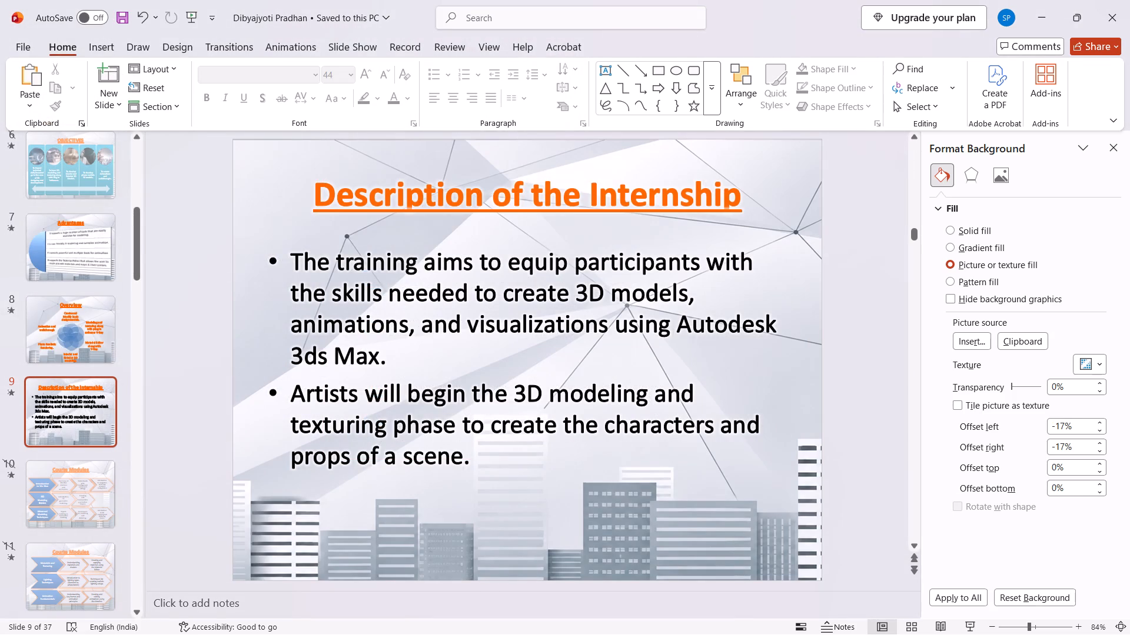
Fill the background of hidden slide 10, Course Modules, with the Minimalist Geometric City Skyline picture file.
{"action": "left_click", "coordinate": [36, 492]}
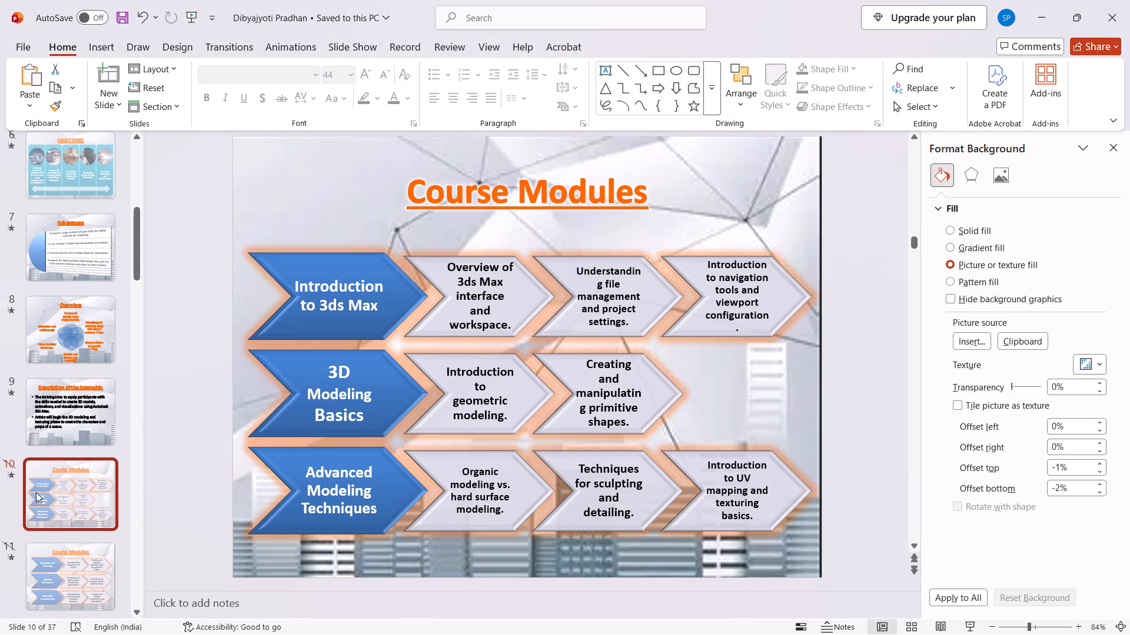
{"action": "left_click", "coordinate": [785, 151]}
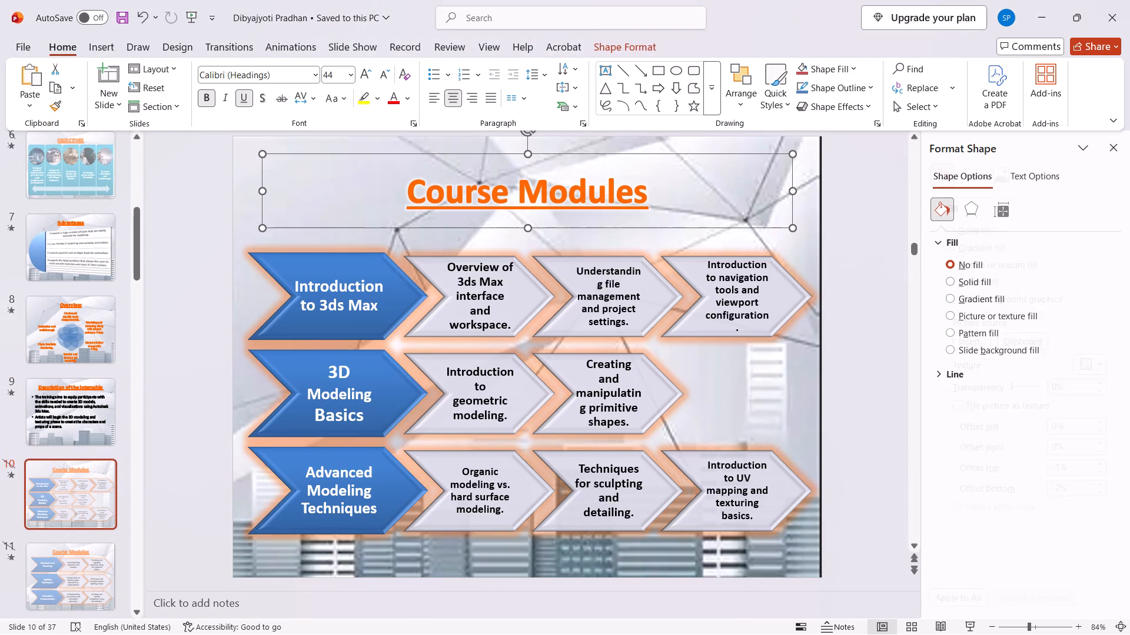
{"action": "left_click", "coordinate": [809, 147]}
{"action": "left_click", "coordinate": [976, 343]}
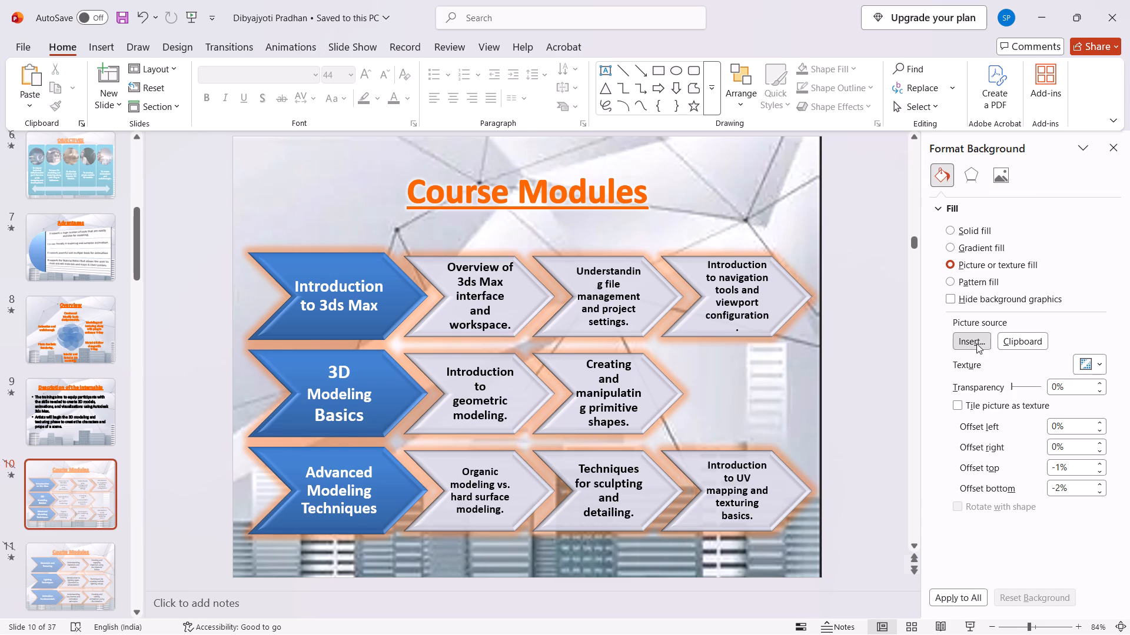
{"action": "left_click", "coordinate": [516, 261]}
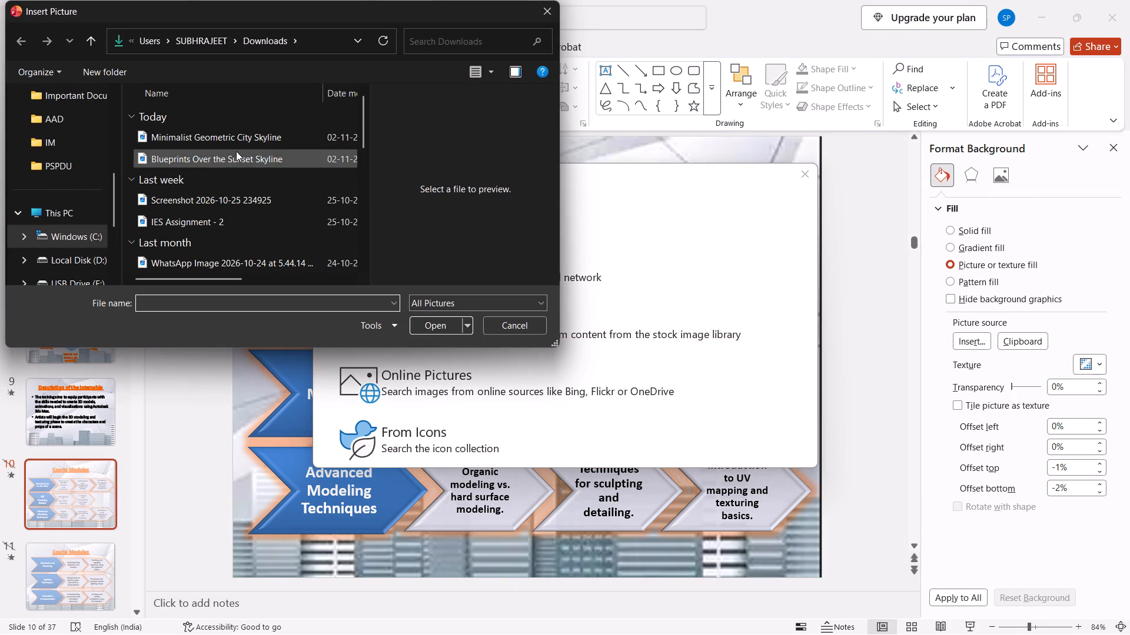
{"action": "double_click", "coordinate": [228, 139]}
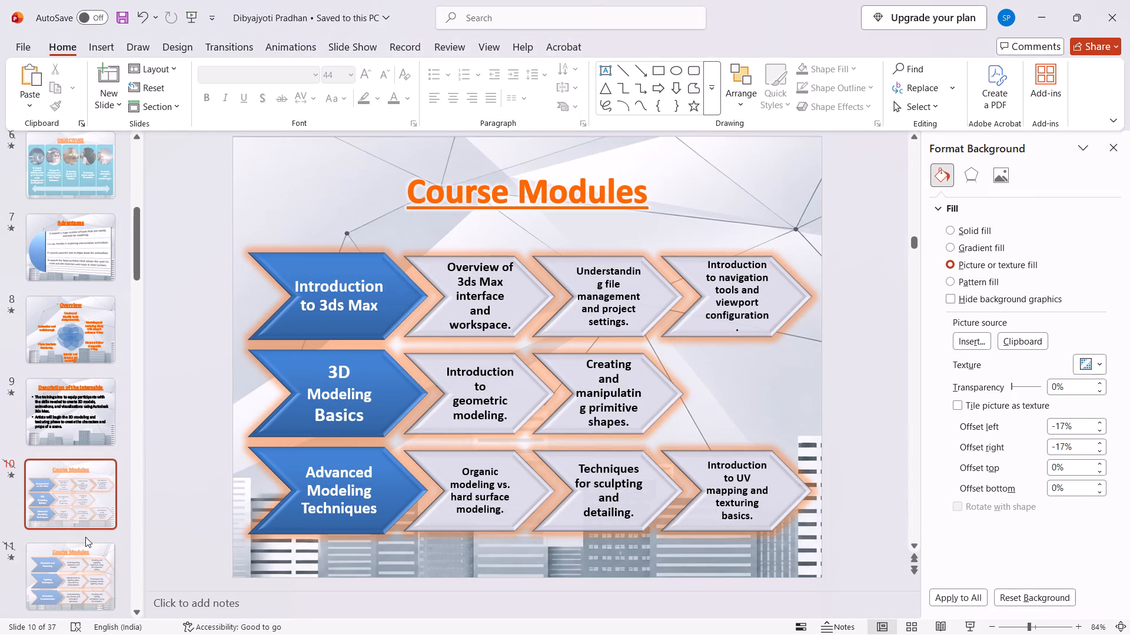
Skip ahead to slide 16, 3DS Max User Interface, and fill its background with the Minimalist Geometric City Skyline picture file.
{"action": "scroll", "coordinate": [78, 526], "scroll_direction": "down", "scroll_amount": 4}
{"action": "scroll", "coordinate": [64, 449], "scroll_direction": "down", "scroll_amount": 5}
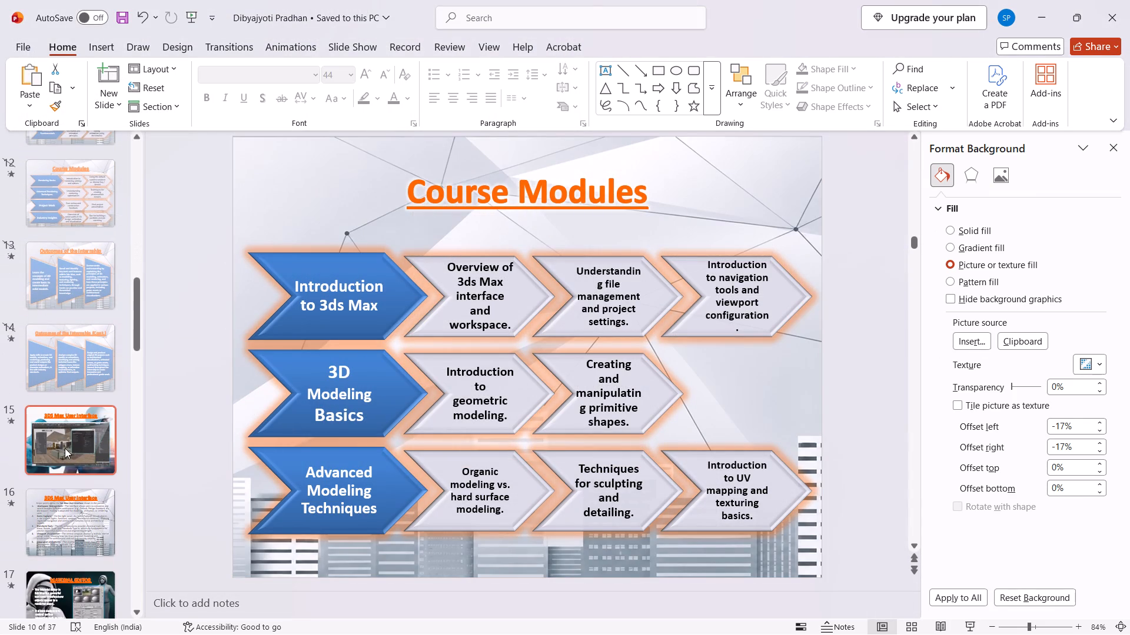
{"action": "left_click", "coordinate": [82, 524]}
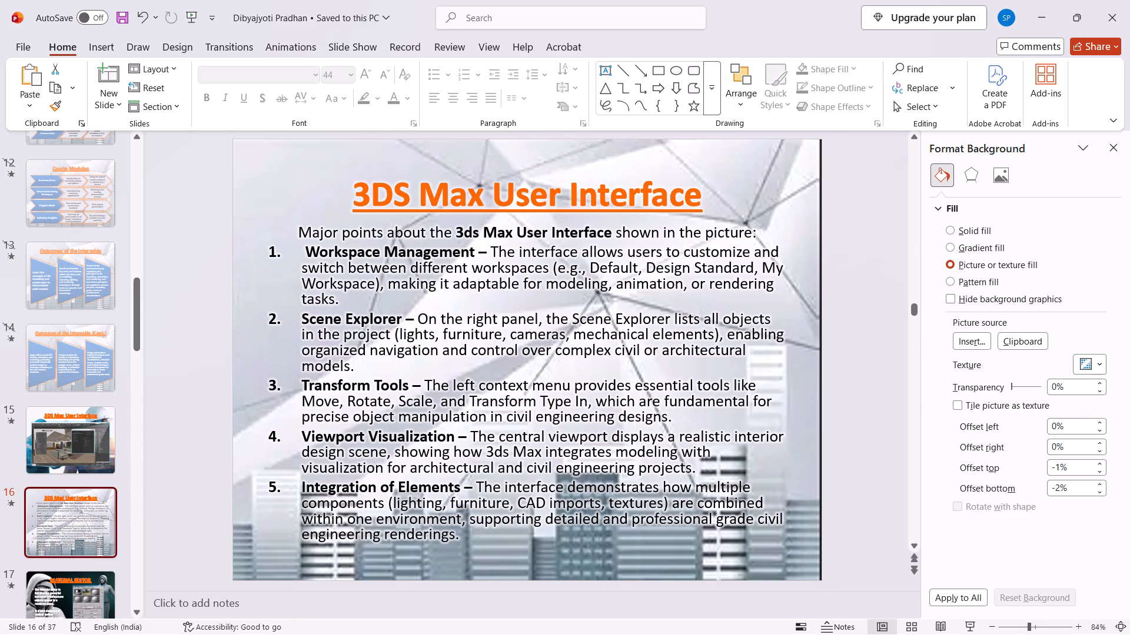
{"action": "left_click", "coordinate": [807, 143]}
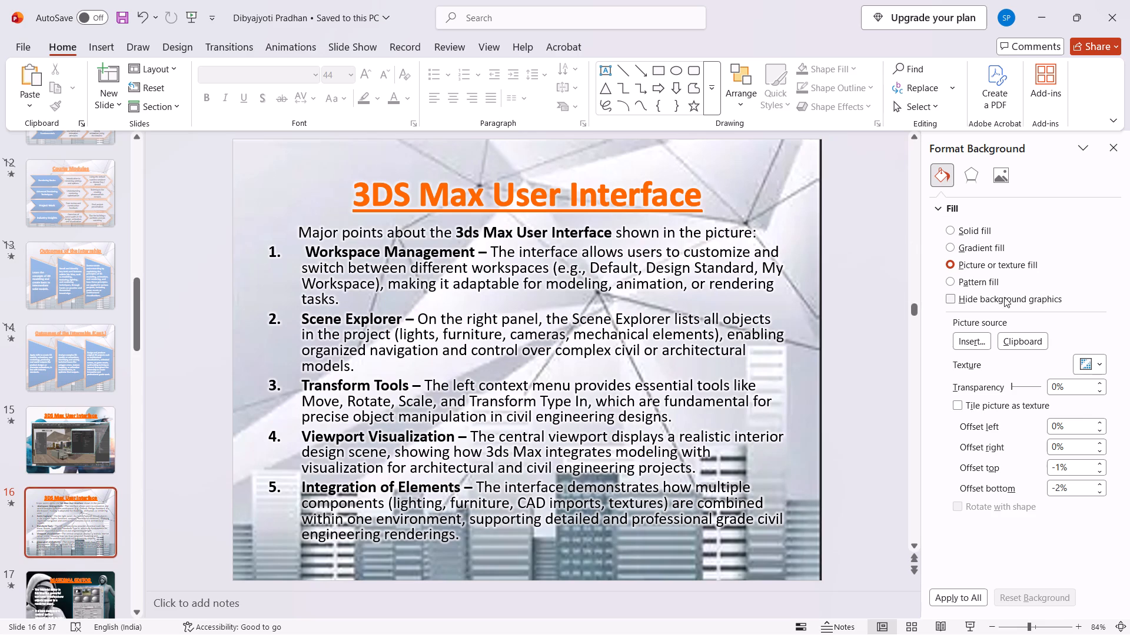
{"action": "left_click", "coordinate": [978, 346]}
{"action": "left_click", "coordinate": [697, 272]}
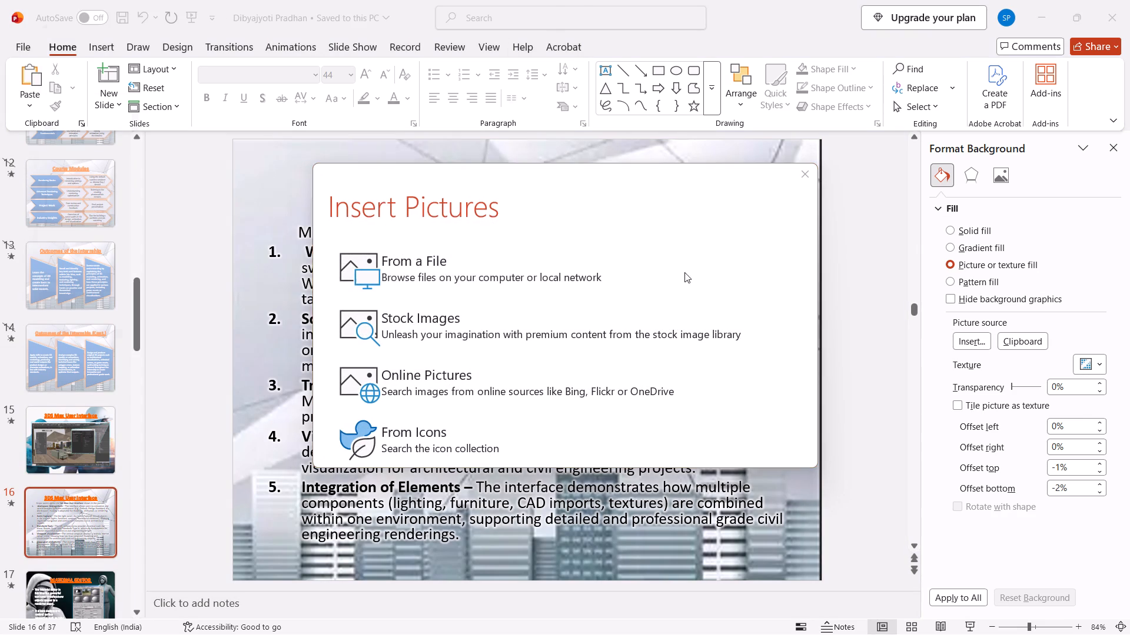
{"action": "double_click", "coordinate": [211, 136]}
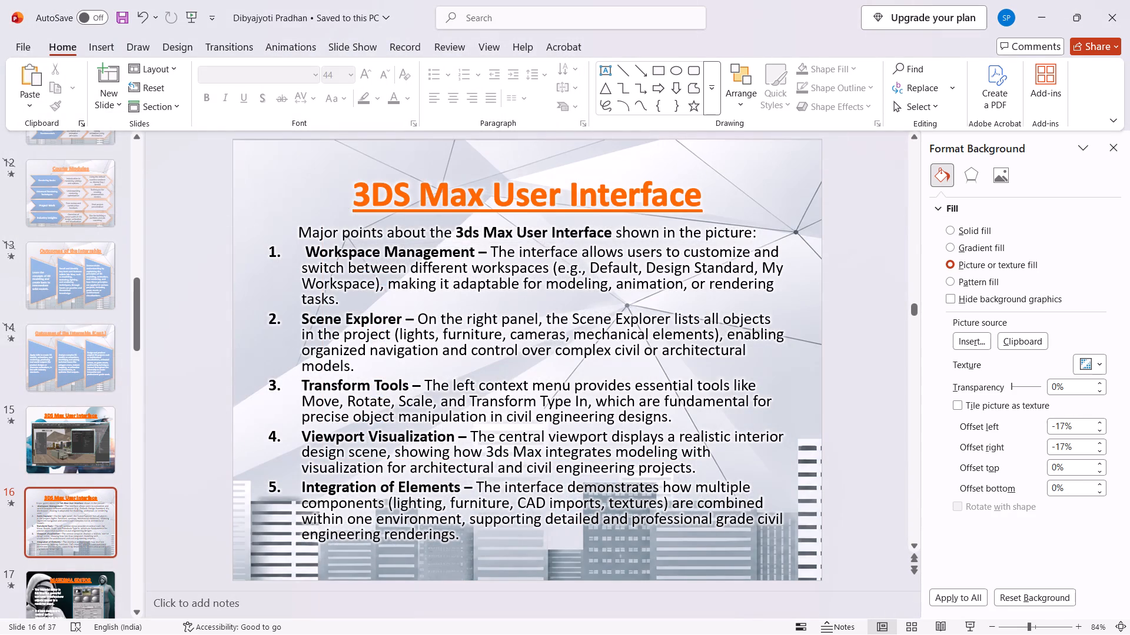
Fill the background of slide 18, MATERIAL EDITOR (Cont.) Key Features, with the Minimalist Geometric City Skyline picture from Downloads.
{"action": "scroll", "coordinate": [31, 421], "scroll_direction": "down", "scroll_amount": 6}
{"action": "left_click", "coordinate": [54, 377]}
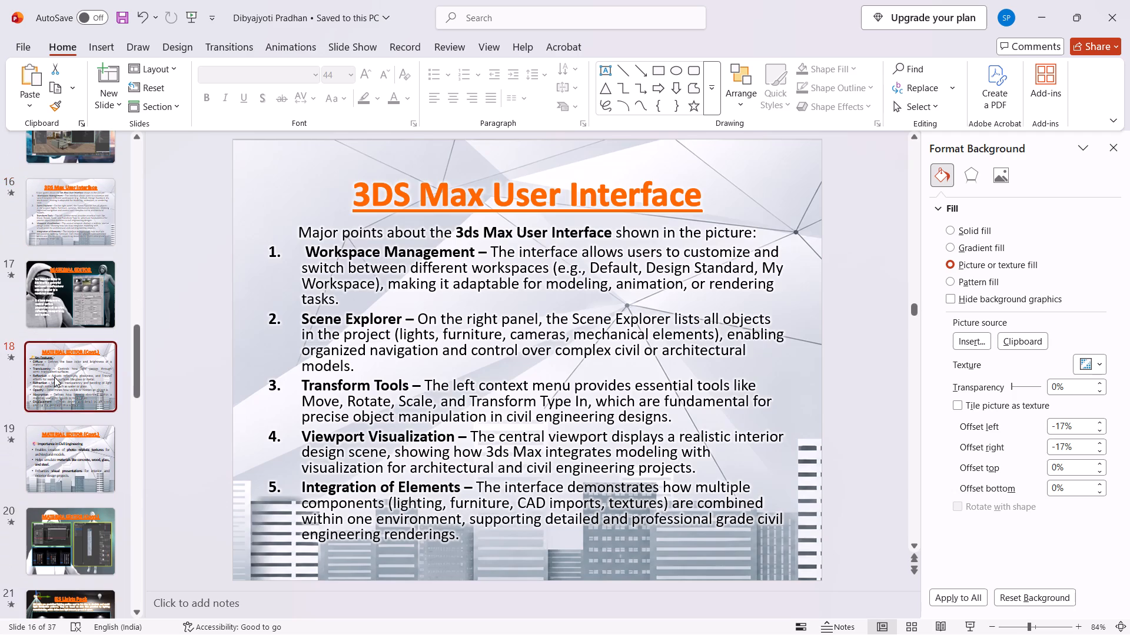
{"action": "left_click", "coordinate": [969, 334]}
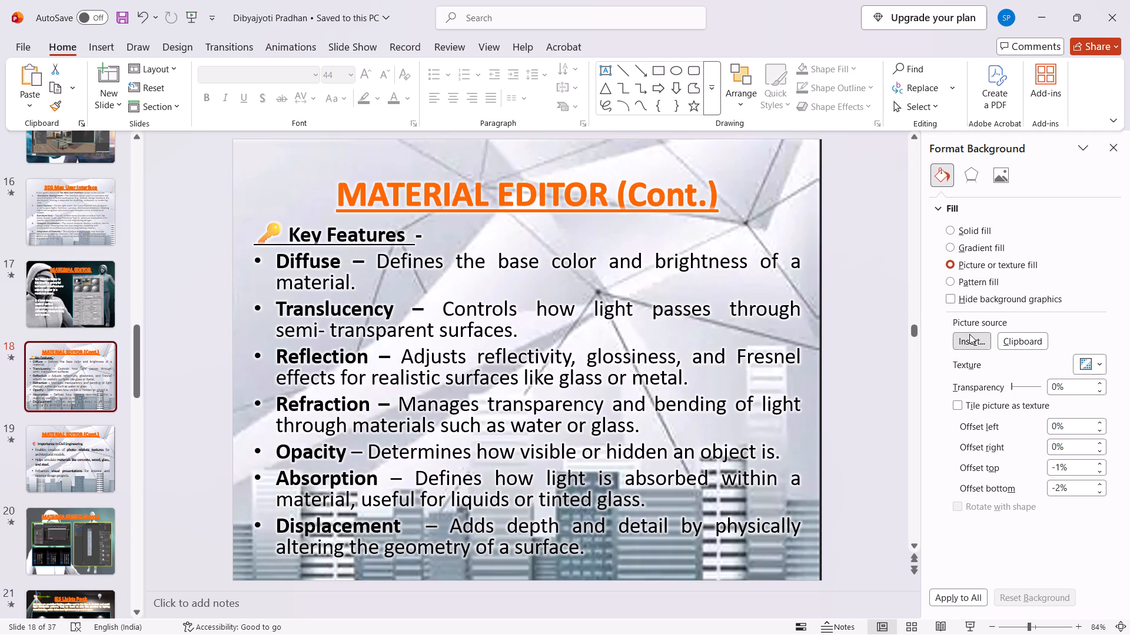
{"action": "left_click", "coordinate": [428, 250]}
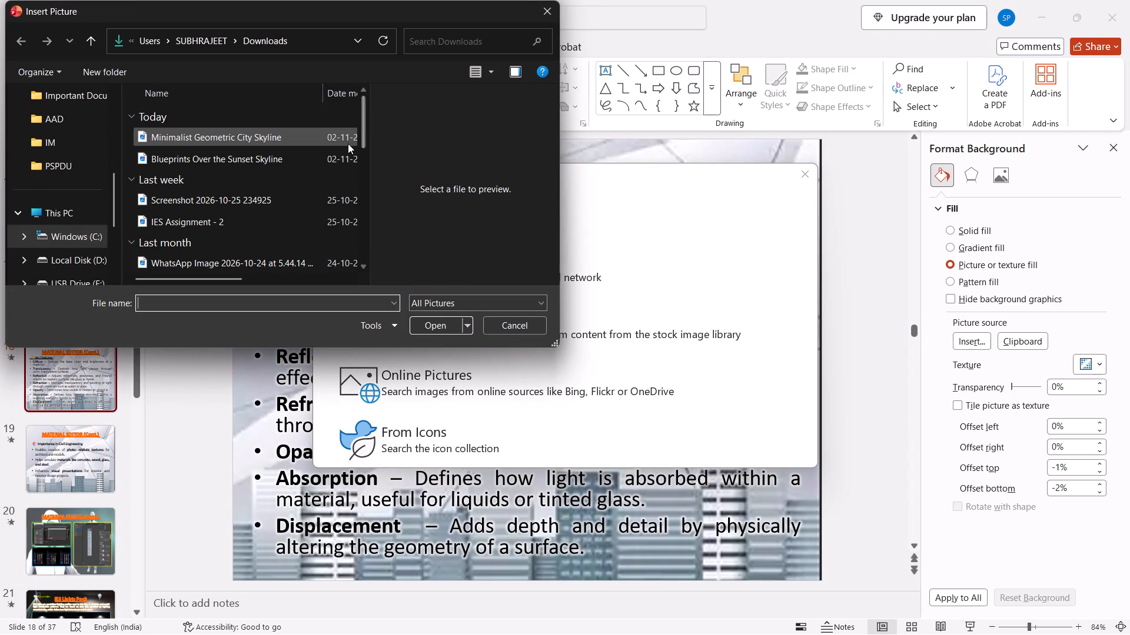
{"action": "double_click", "coordinate": [345, 143]}
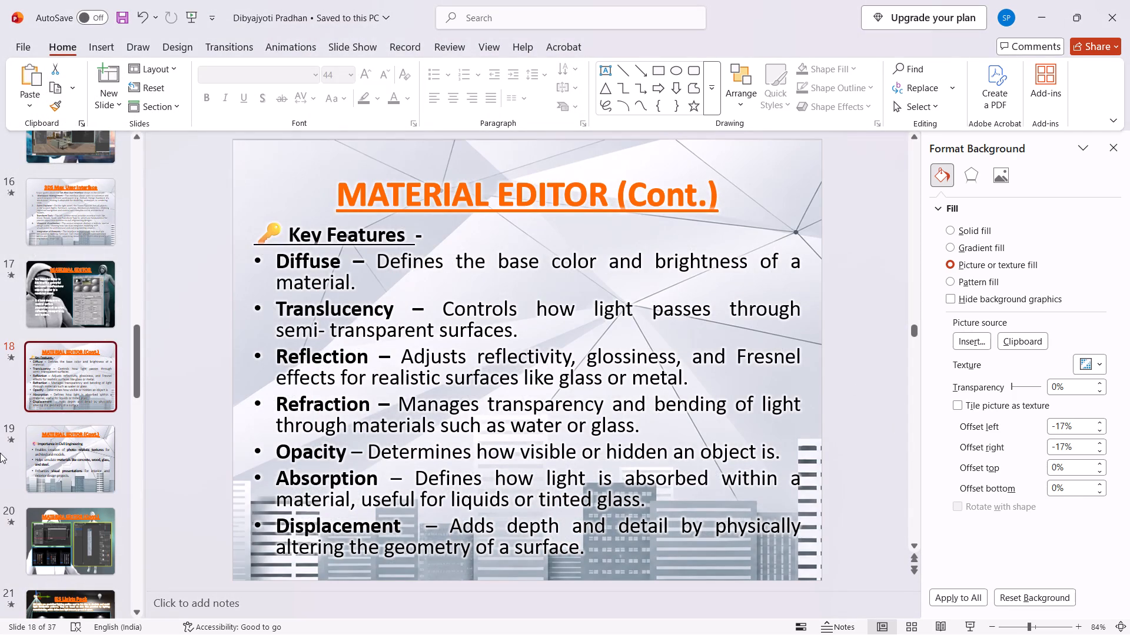
Fill the background of slide 19, MATERIAL EDITOR (Cont.) Importance in Civil Engineering, with the Minimalist Geometric City Skyline picture file.
{"action": "left_click", "coordinate": [55, 457]}
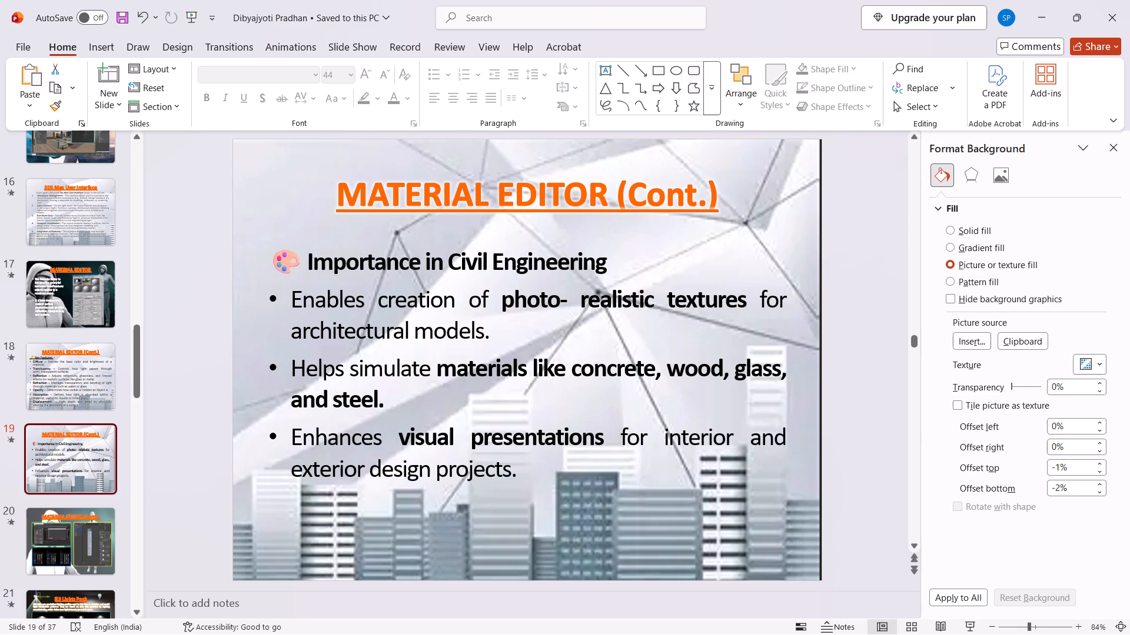
{"action": "left_click", "coordinate": [976, 339]}
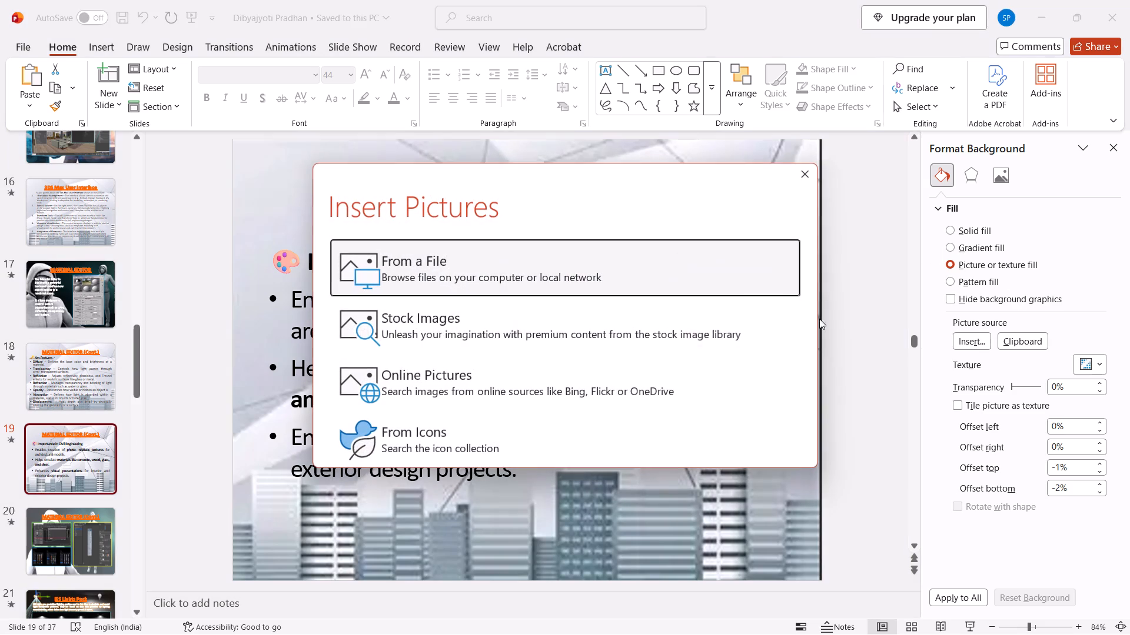
{"action": "left_click", "coordinate": [762, 289]}
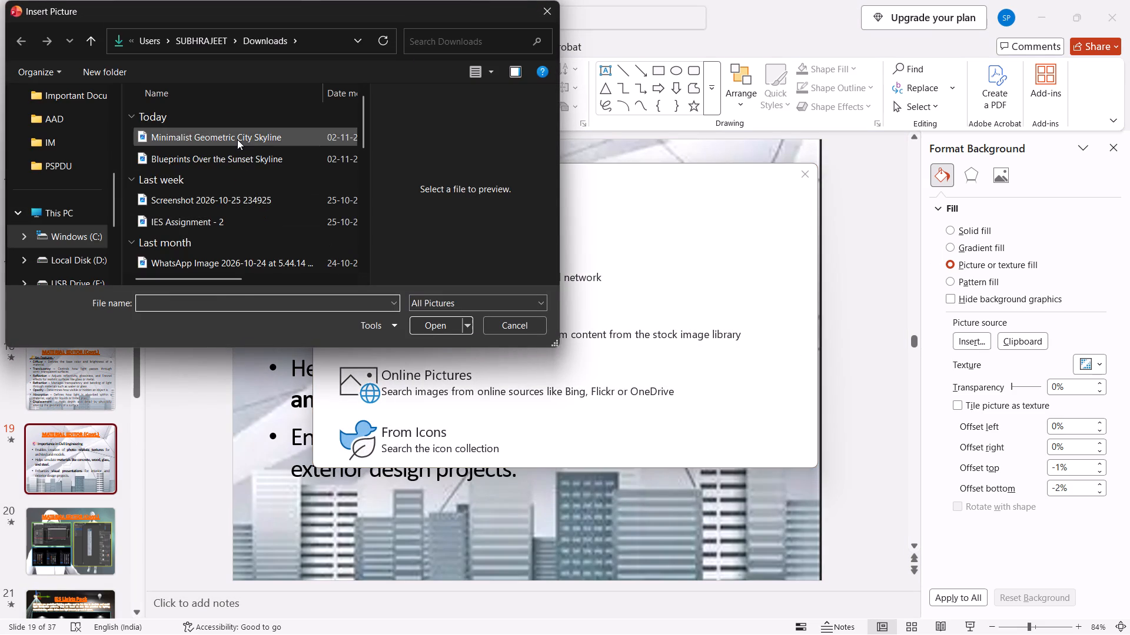
{"action": "double_click", "coordinate": [237, 139]}
Skip ahead to slide 22, IES Lights Pack (Cont.), and fill its background with the Minimalist Geometric City Skyline picture file.
{"action": "scroll", "coordinate": [102, 376], "scroll_direction": "down", "scroll_amount": 5}
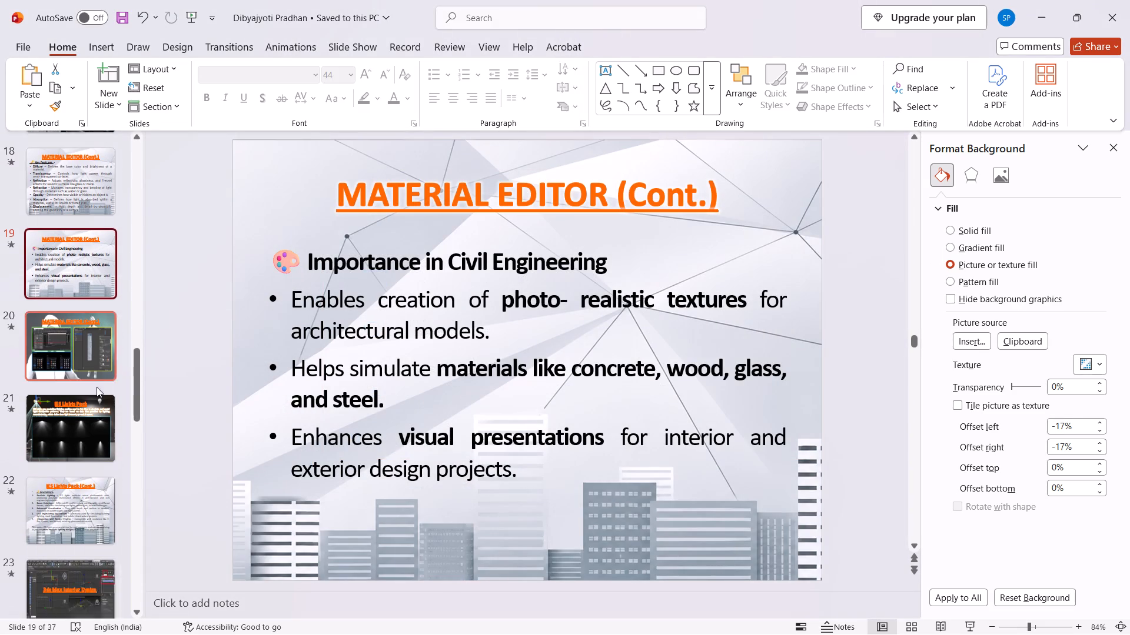
{"action": "scroll", "coordinate": [97, 387], "scroll_direction": "down", "scroll_amount": 1}
{"action": "left_click", "coordinate": [93, 389]}
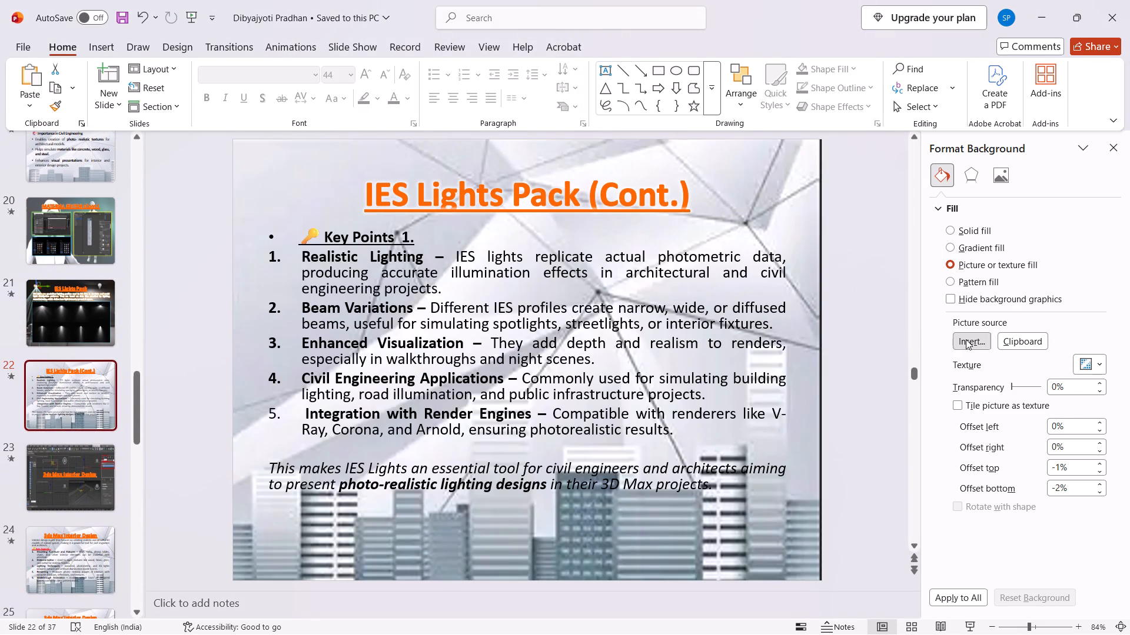
{"action": "left_click", "coordinate": [966, 339]}
{"action": "left_click", "coordinate": [707, 246]}
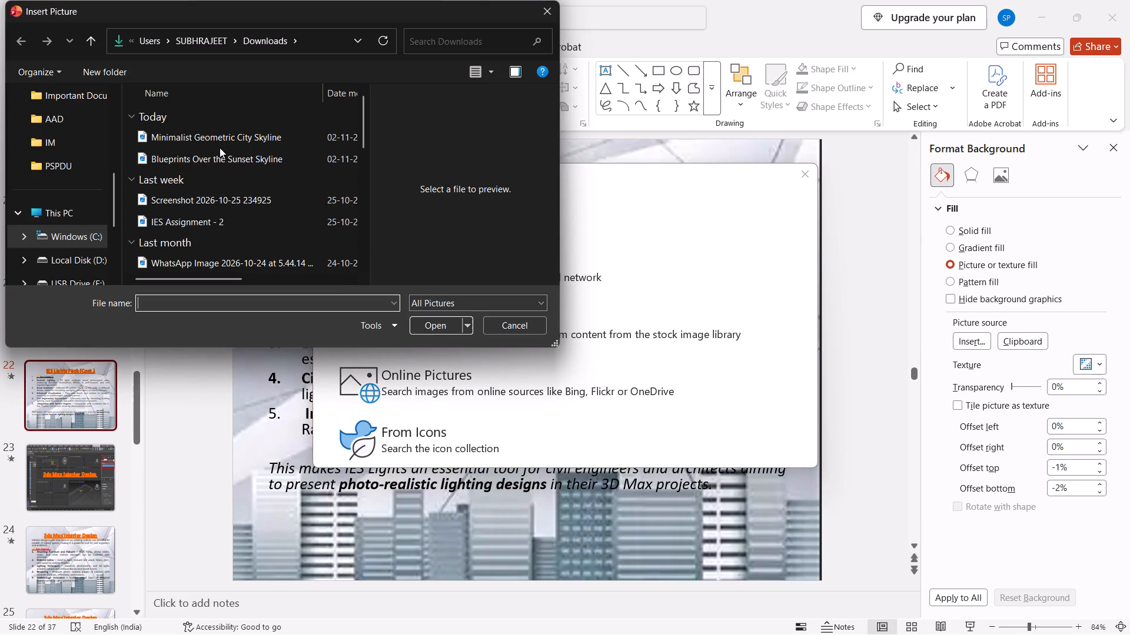
{"action": "double_click", "coordinate": [230, 138]}
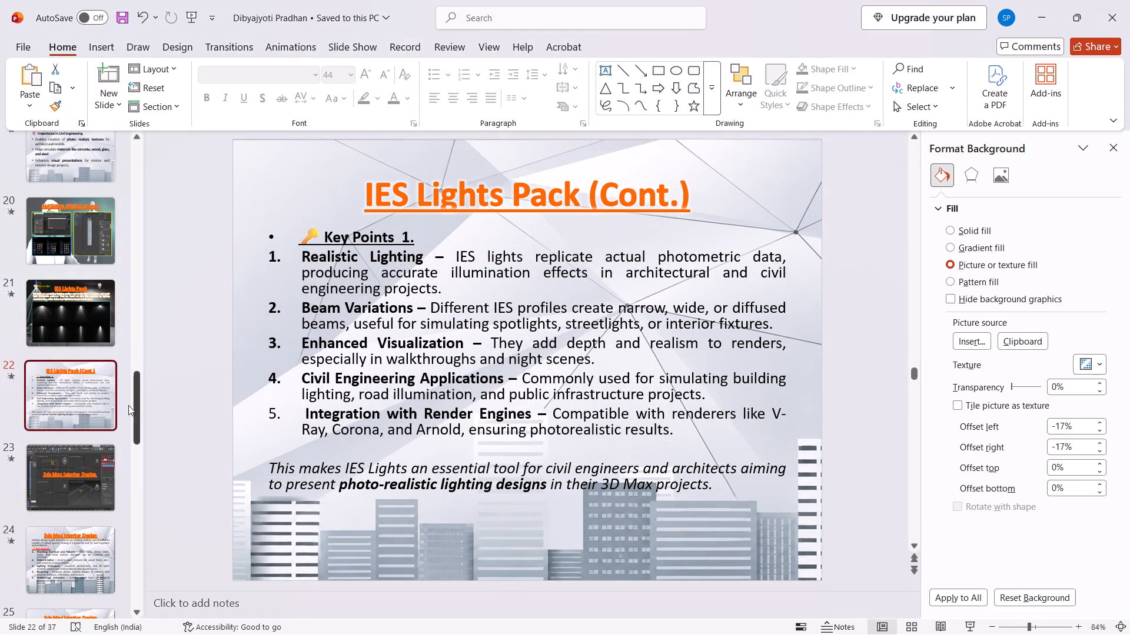
Fill the background of slide 24, 3ds Max Interior Design with the Key Aspects list, with the Minimalist Geometric City Skyline picture file.
{"action": "left_click", "coordinate": [62, 552]}
{"action": "left_click", "coordinate": [974, 350]}
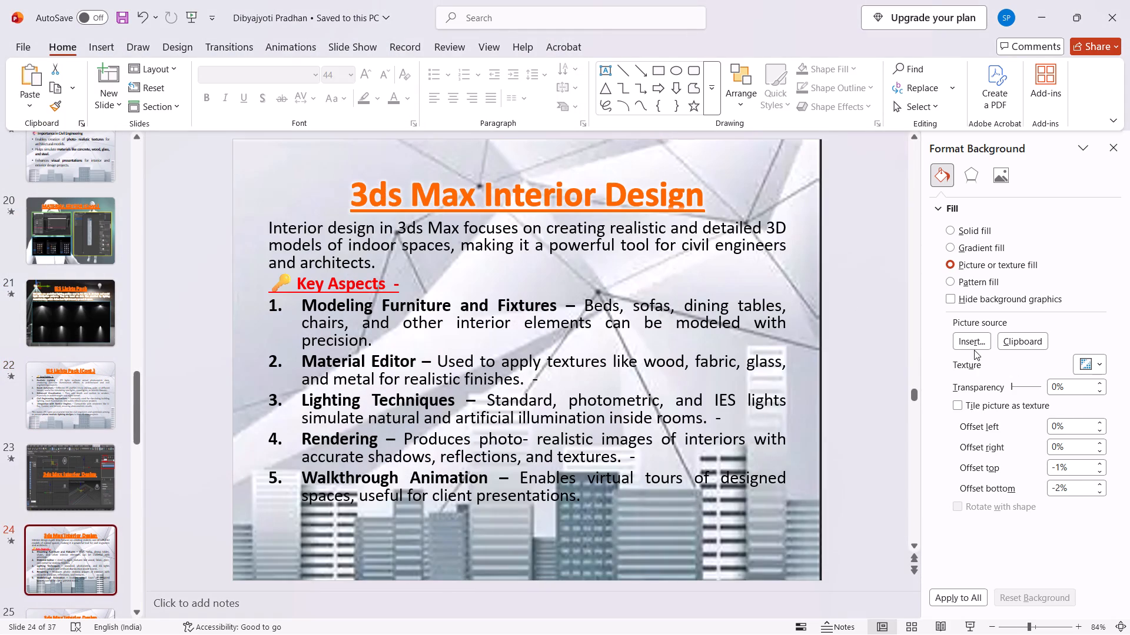
{"action": "left_click", "coordinate": [973, 349]}
{"action": "left_click", "coordinate": [608, 252]}
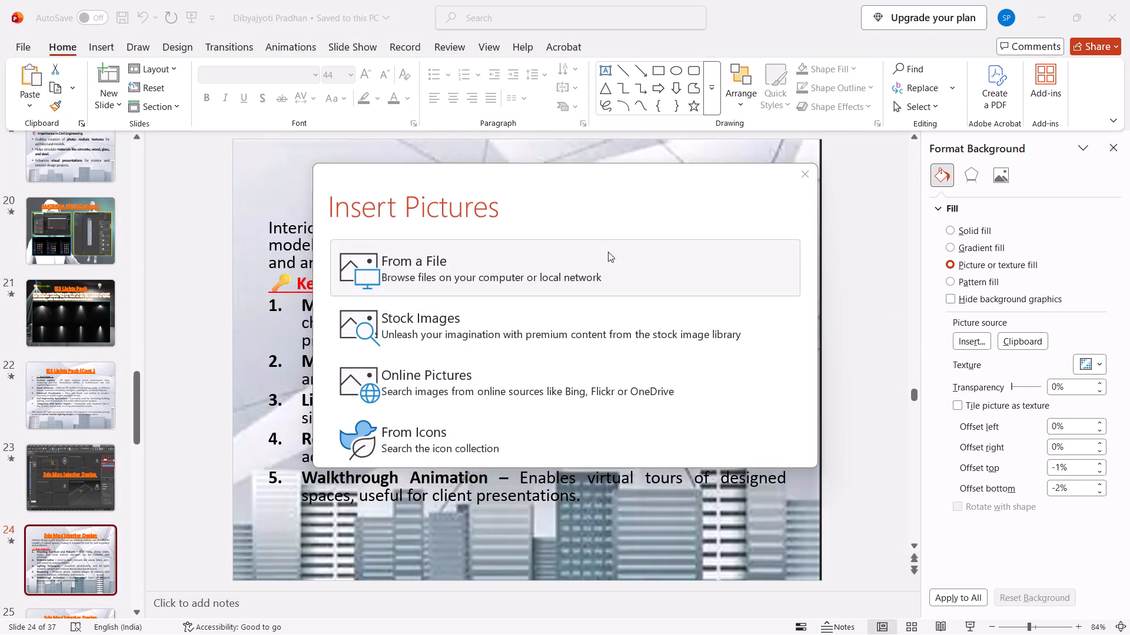
{"action": "double_click", "coordinate": [199, 136]}
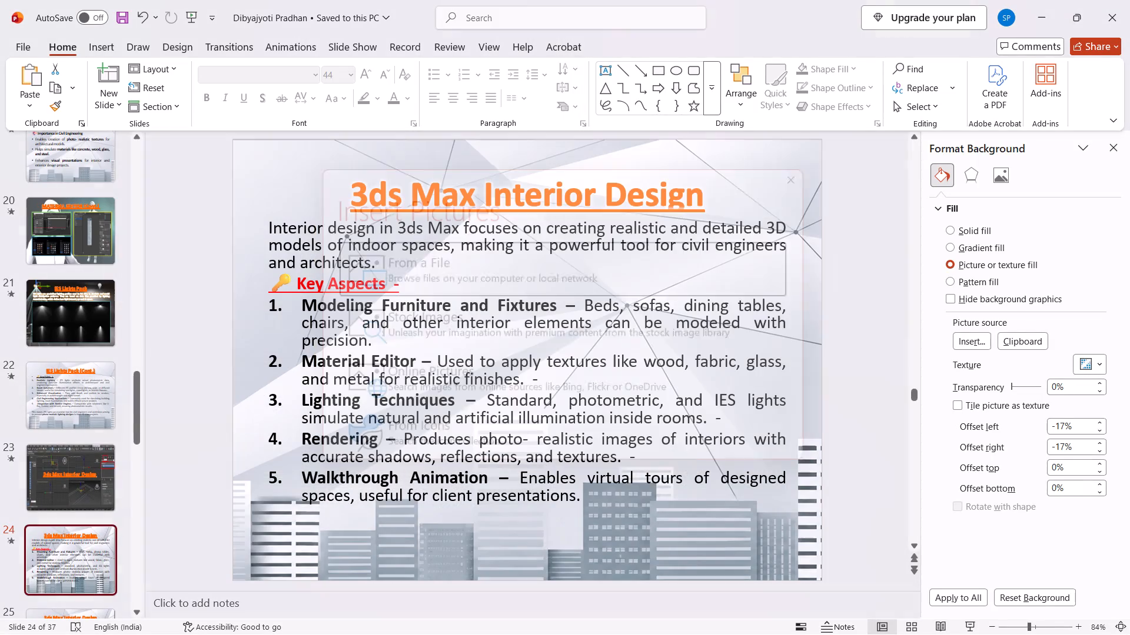
Fill the background of slide 25, 3ds Max Interior Design applications in civil engineering, with the Minimalist Geometric City Skyline picture file.
{"action": "scroll", "coordinate": [77, 450], "scroll_direction": "down", "scroll_amount": 5}
{"action": "left_click", "coordinate": [54, 359]}
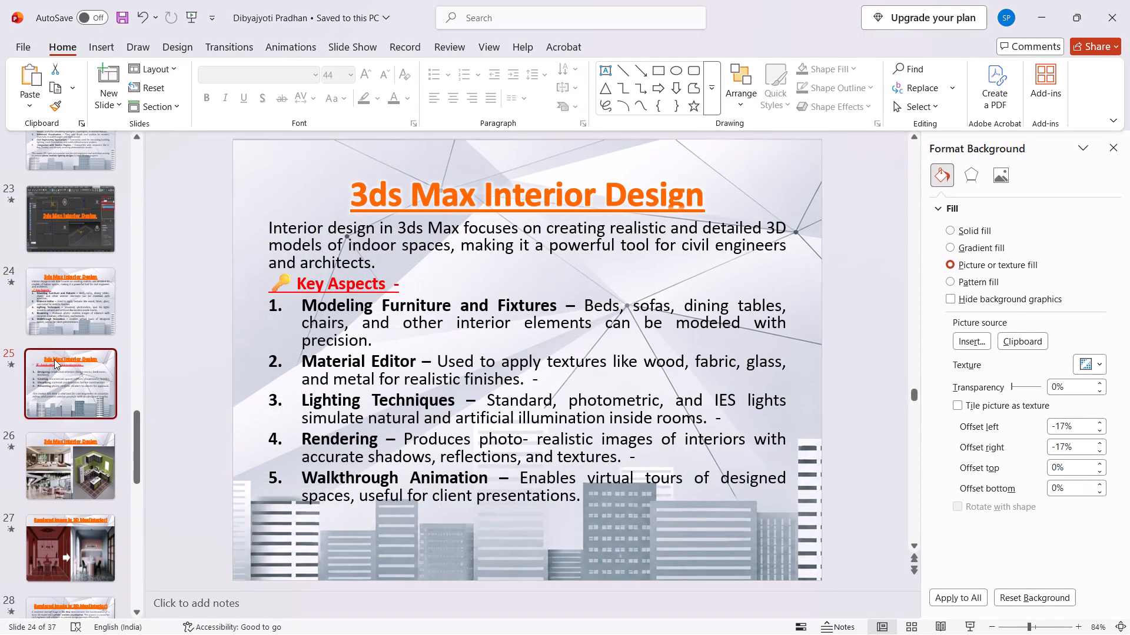
{"action": "left_click", "coordinate": [969, 337]}
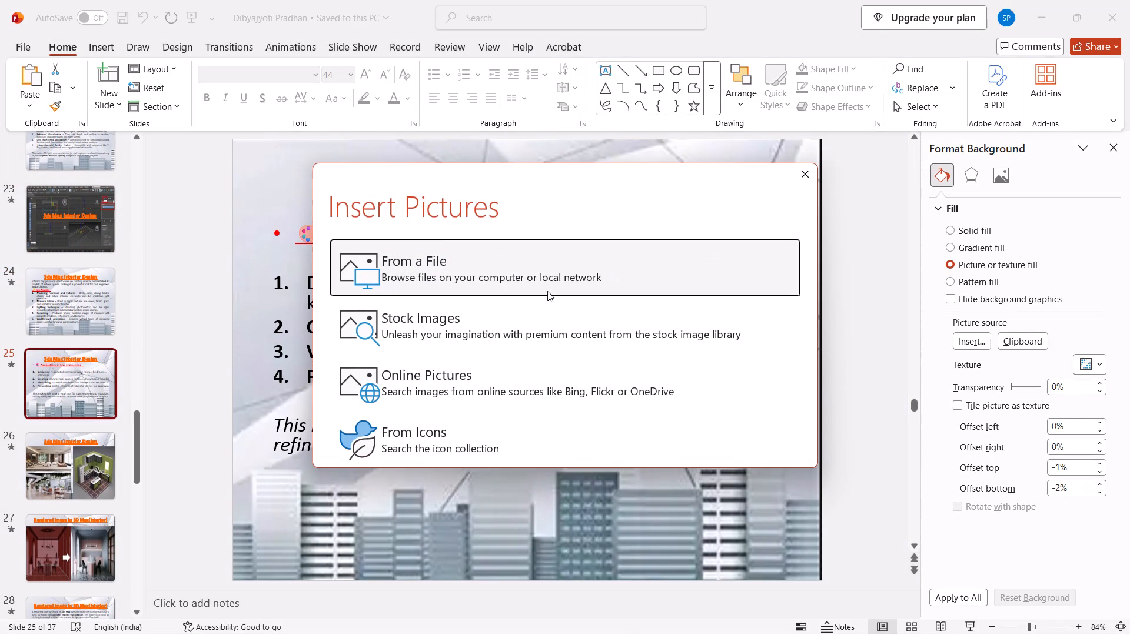
{"action": "left_click", "coordinate": [443, 261]}
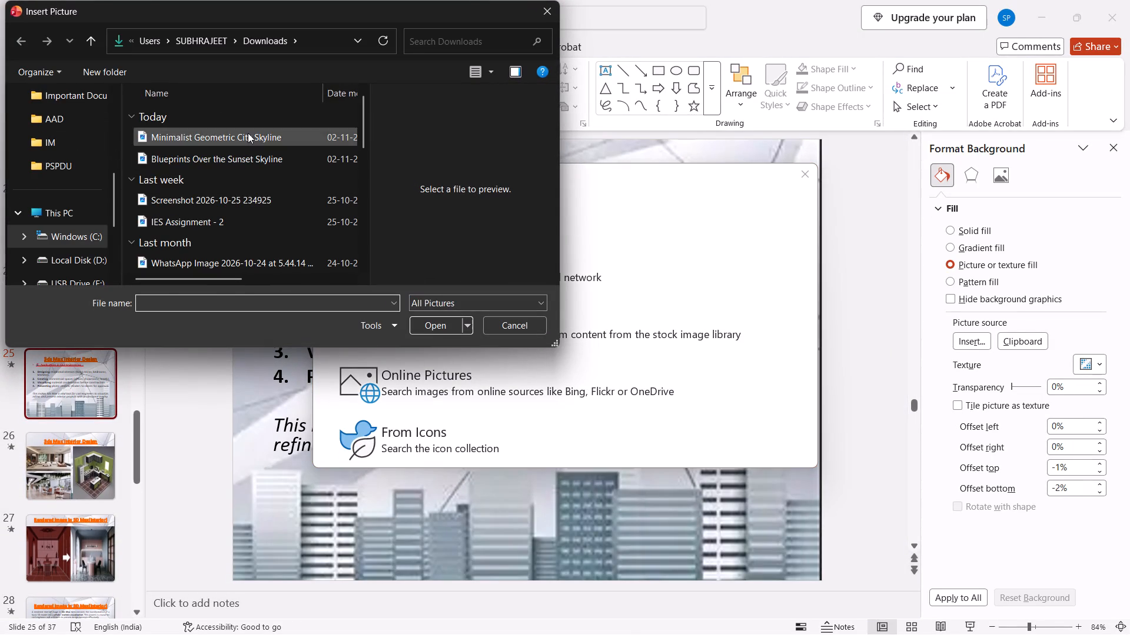
{"action": "double_click", "coordinate": [248, 133]}
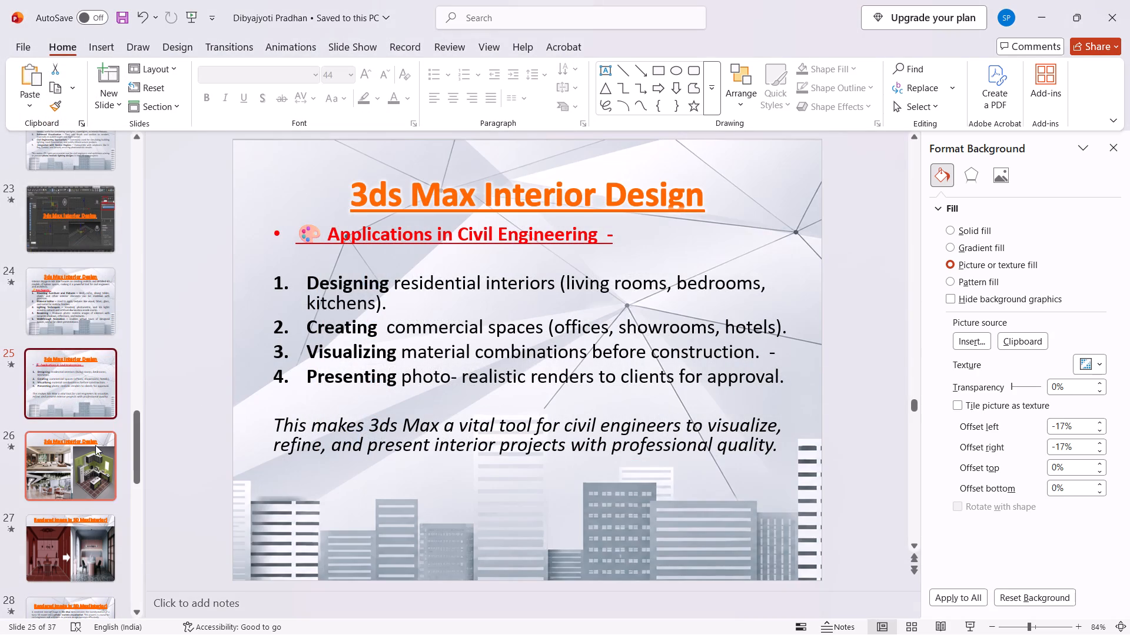
Fill the background of slide 26, the 3ds Max Interior Design picture slide, with the Minimalist Geometric City Skyline picture file.
{"action": "scroll", "coordinate": [78, 472], "scroll_direction": "down", "scroll_amount": 2}
{"action": "left_click", "coordinate": [65, 357]}
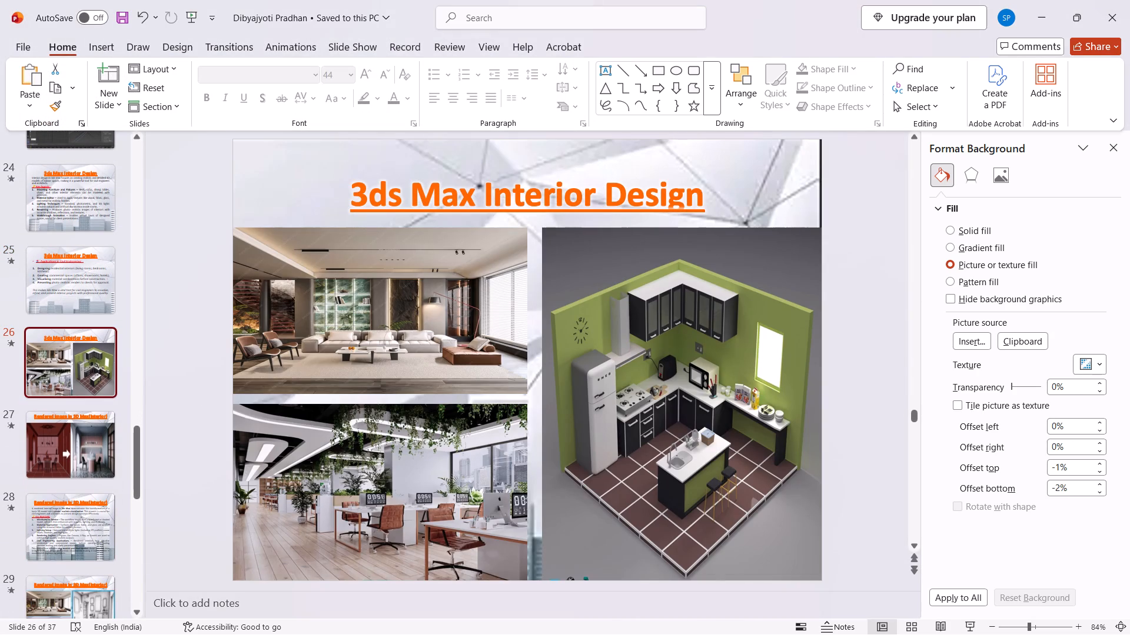
{"action": "left_click", "coordinate": [973, 339]}
{"action": "left_click", "coordinate": [606, 246]}
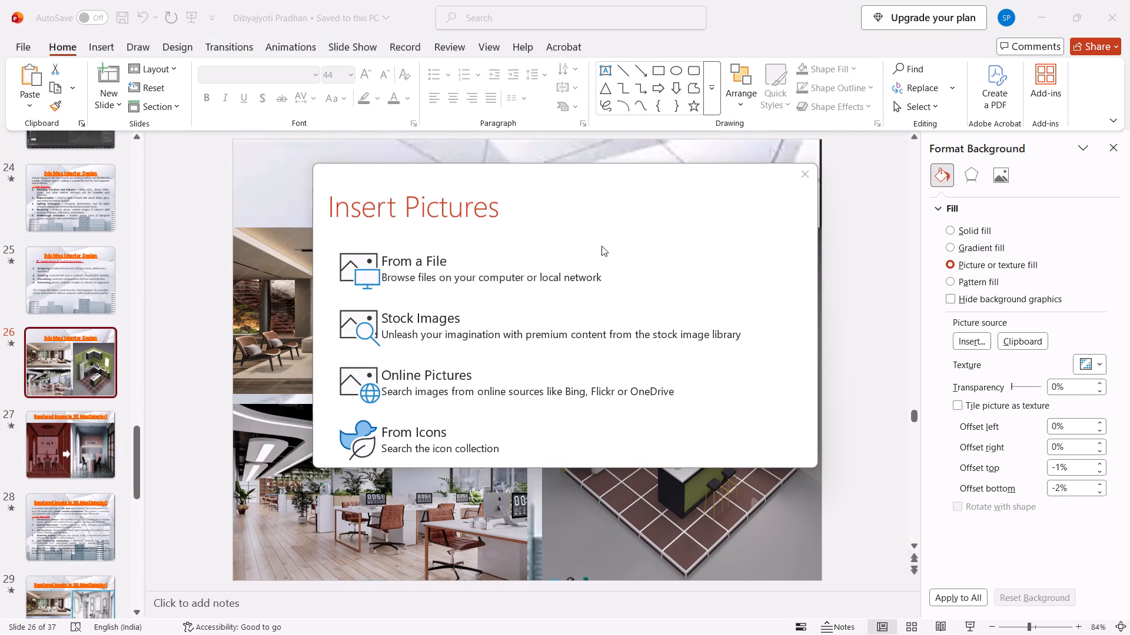
{"action": "double_click", "coordinate": [157, 144]}
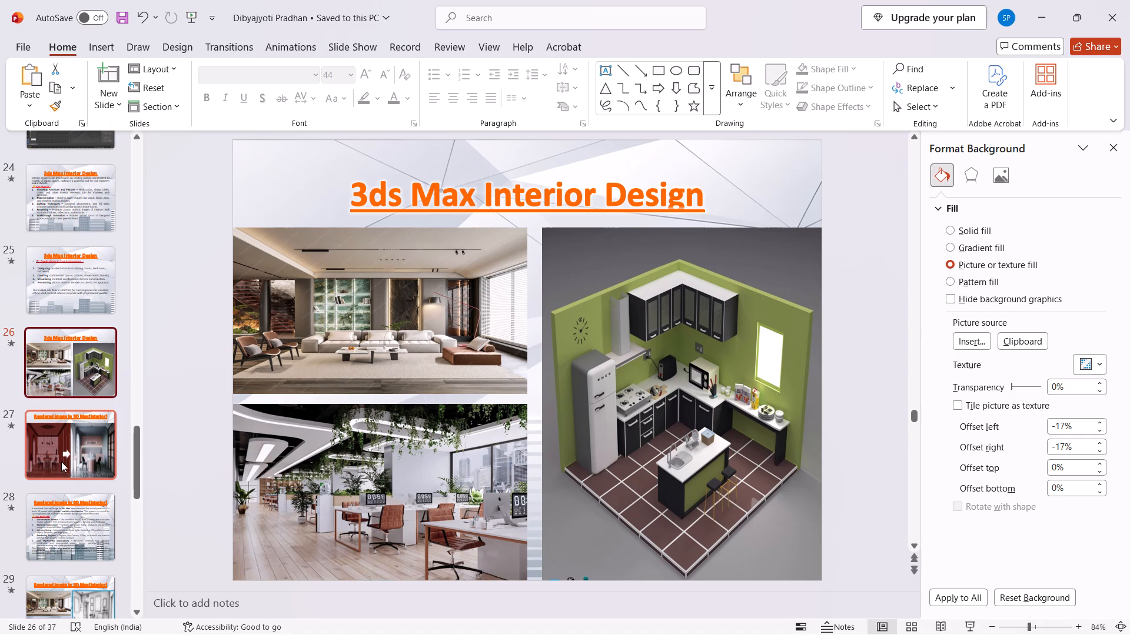
Fill the background of slide 27, the Rendered image in 3D Max (Interior) before-and-after comparison, with the Minimalist Geometric City Skyline picture file.
{"action": "left_click", "coordinate": [63, 524]}
{"action": "left_click", "coordinate": [95, 469]}
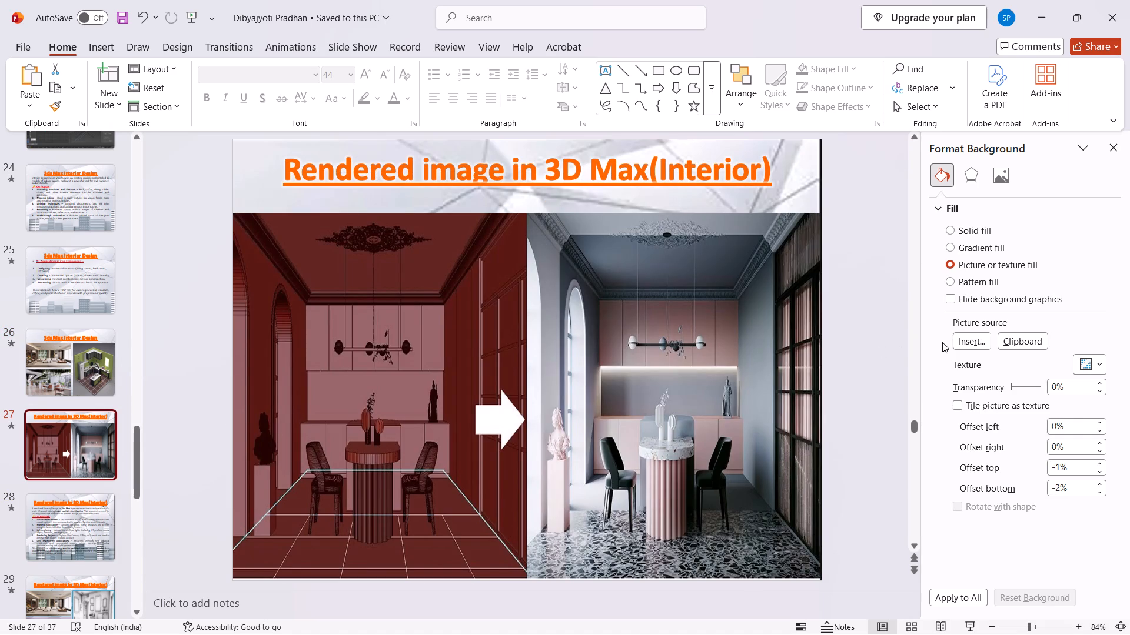
{"action": "left_click", "coordinate": [961, 345]}
{"action": "left_click", "coordinate": [672, 250]}
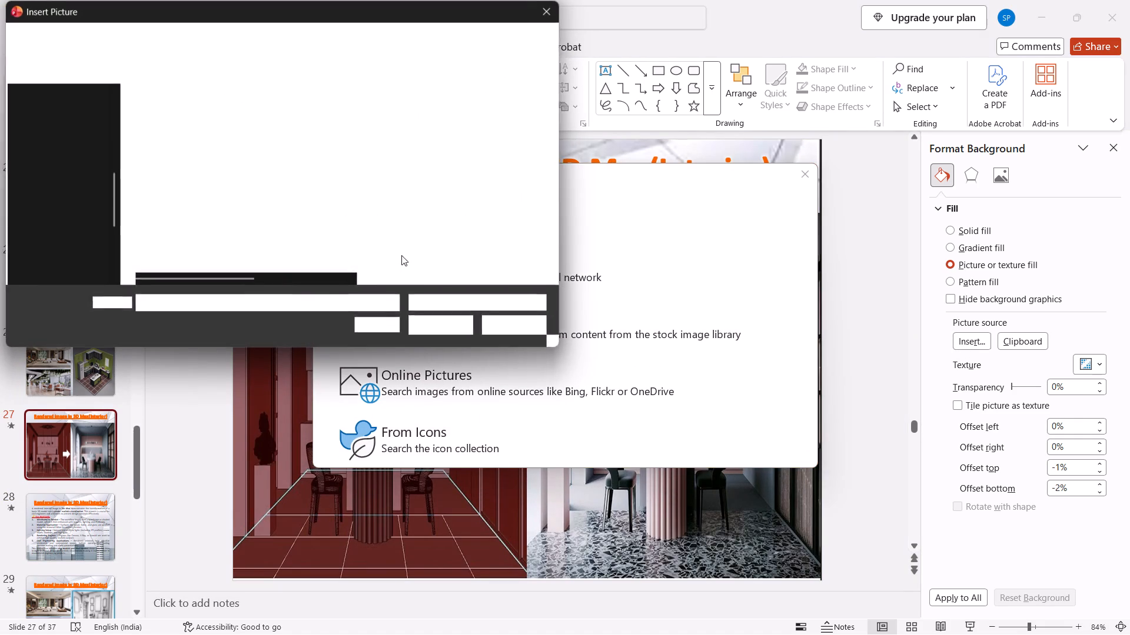
{"action": "double_click", "coordinate": [272, 143]}
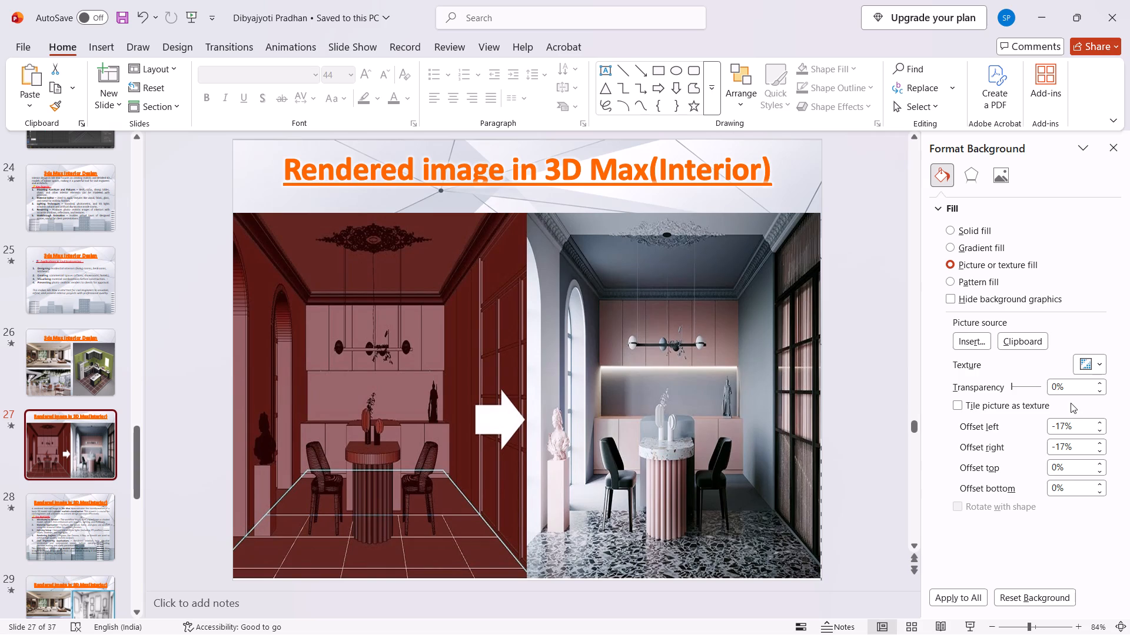
Fill the background of slide 28, Rendered image in 3D Max (Interior) Key Highlights, with the Minimalist Geometric City Skyline picture file.
{"action": "left_click", "coordinate": [98, 509]}
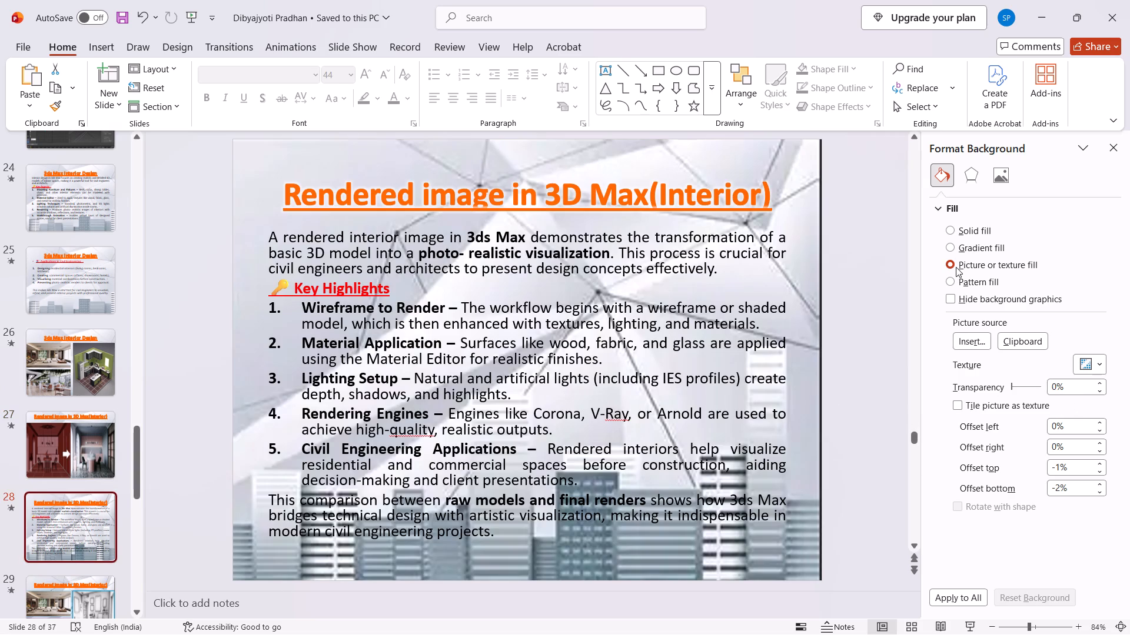
{"action": "left_click", "coordinate": [966, 345]}
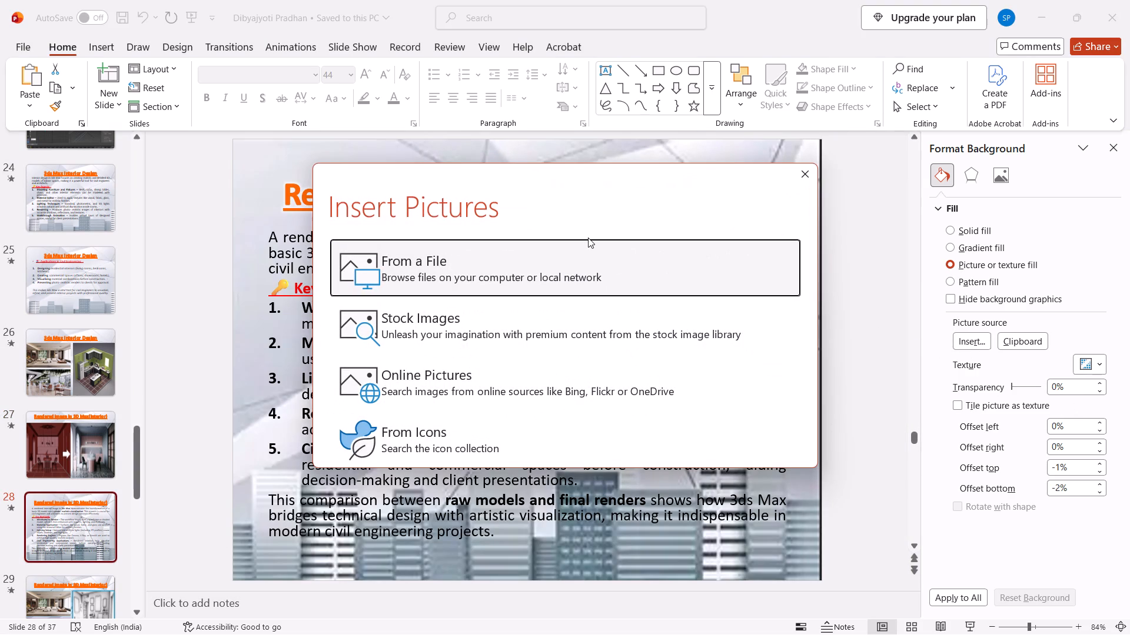
{"action": "left_click", "coordinate": [584, 256]}
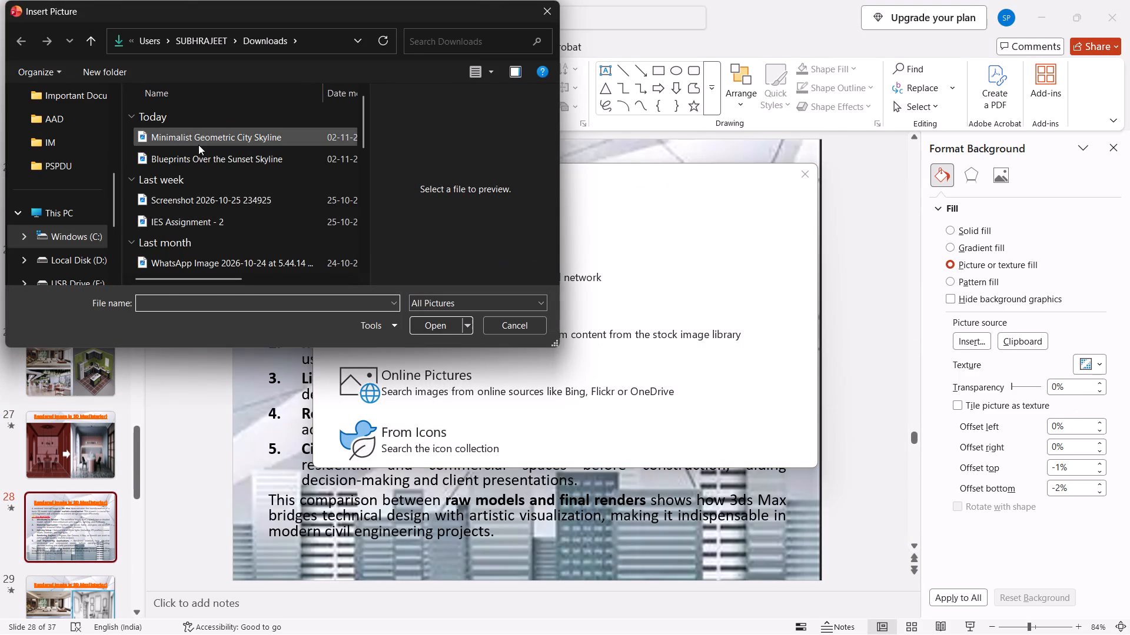
{"action": "left_click", "coordinate": [198, 145]}
{"action": "left_click", "coordinate": [198, 145]}
{"action": "double_click", "coordinate": [217, 136]}
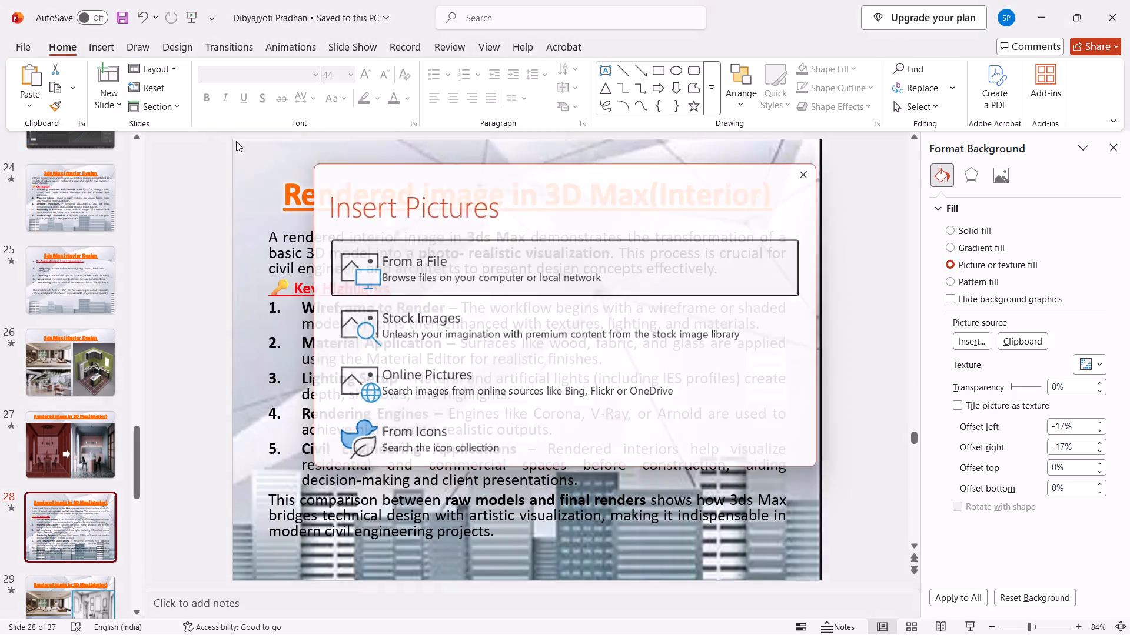
Fill the background of slide 29, the three-picture Rendered image in 3D Max (Interior) slide, with the Minimalist Geometric City Skyline picture file.
{"action": "scroll", "coordinate": [15, 321], "scroll_direction": "down", "scroll_amount": 4}
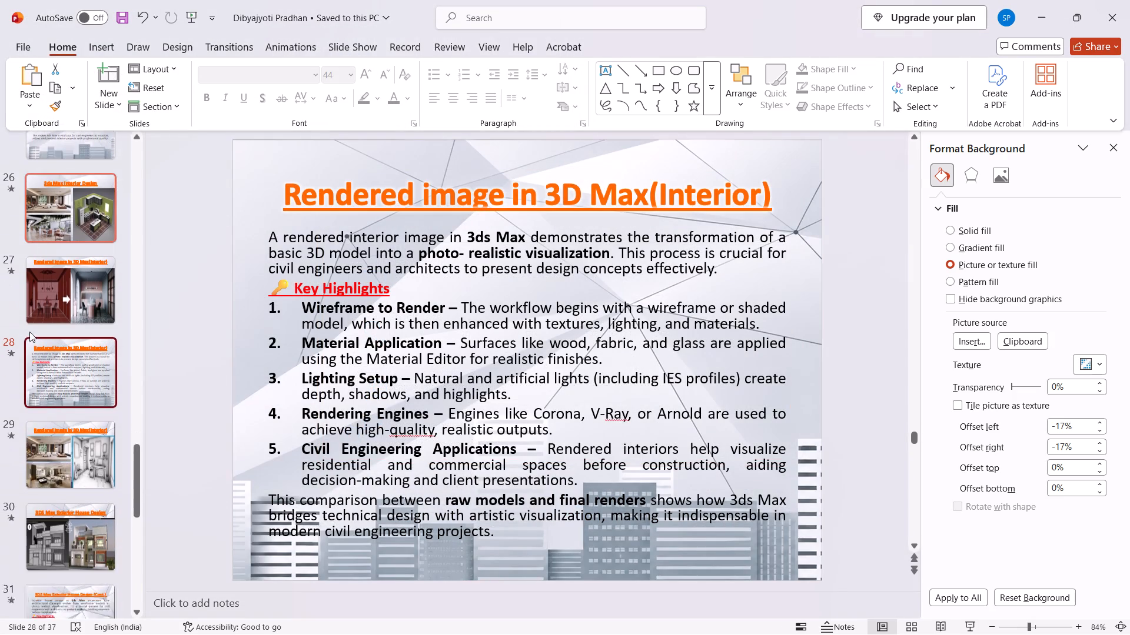
{"action": "left_click", "coordinate": [51, 394]}
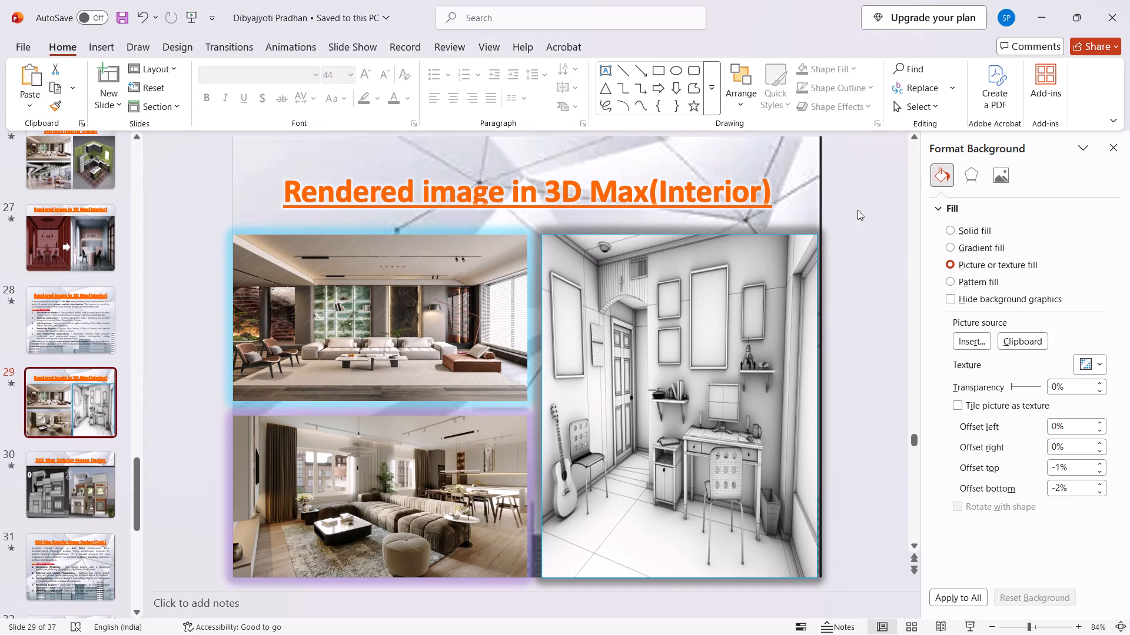
{"action": "left_click", "coordinate": [968, 330]}
{"action": "left_click", "coordinate": [969, 338]}
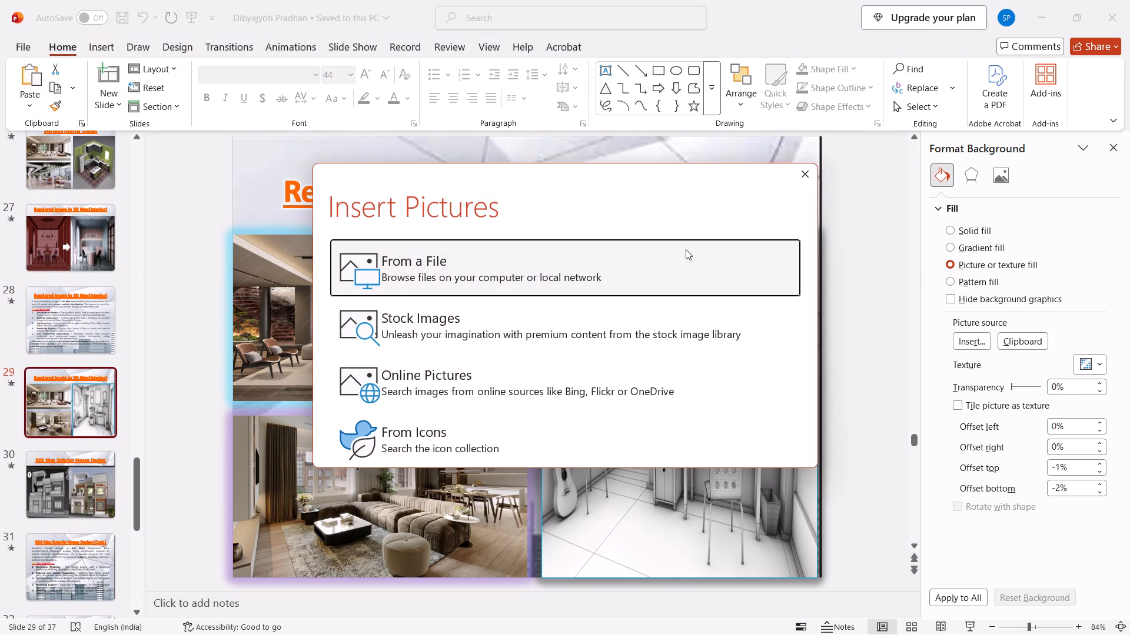
{"action": "left_click", "coordinate": [663, 246]}
{"action": "double_click", "coordinate": [319, 134]}
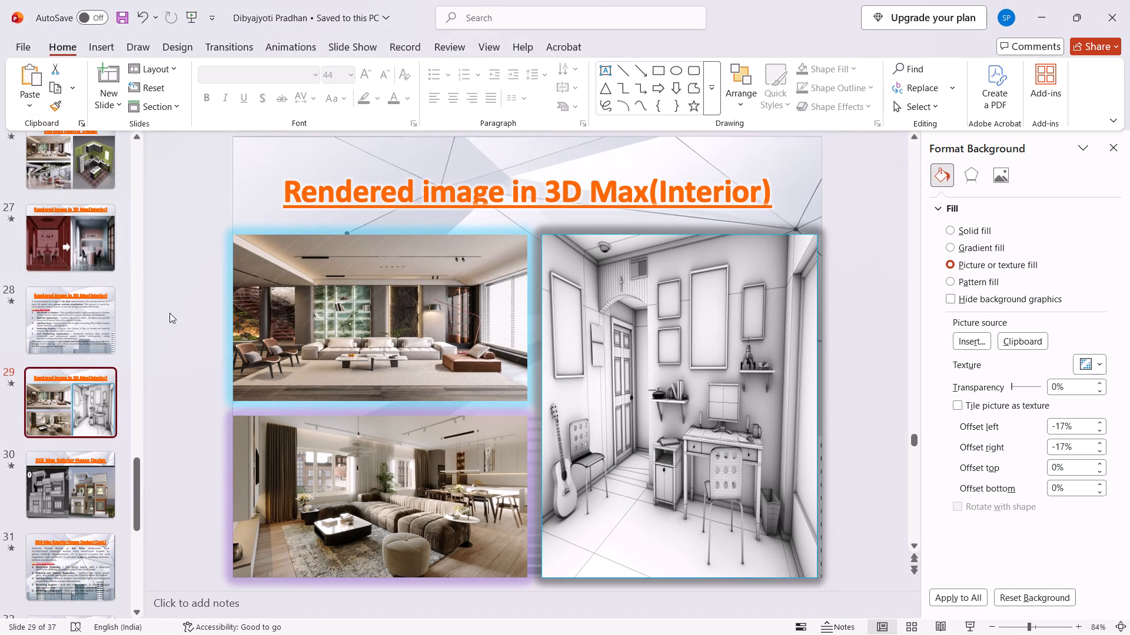
Fill the background of slide 30, 3DS Max Exterior House Design, with the Minimalist Geometric City Skyline picture file.
{"action": "scroll", "coordinate": [65, 431], "scroll_direction": "down", "scroll_amount": 1}
{"action": "left_click", "coordinate": [65, 431]}
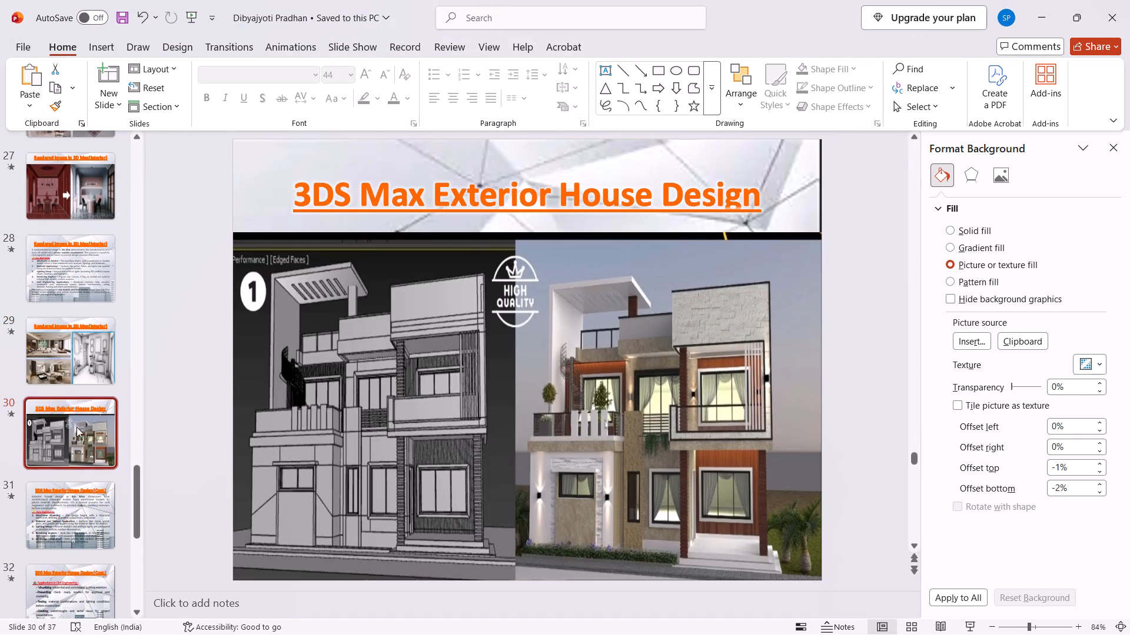
{"action": "left_click", "coordinate": [973, 349]}
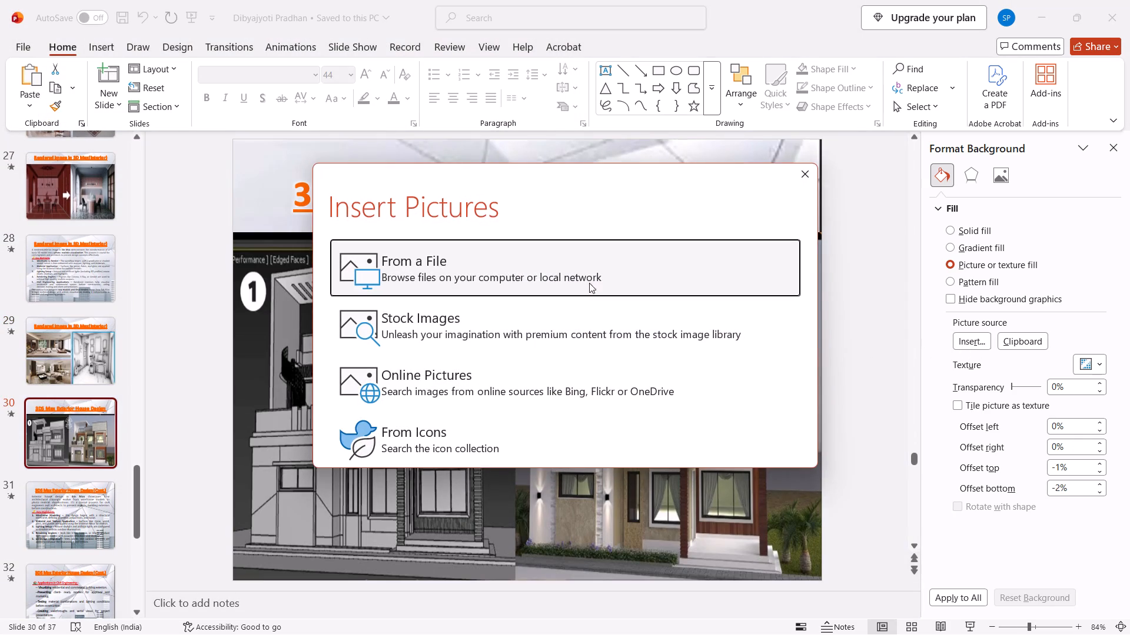
{"action": "left_click", "coordinate": [586, 274]}
{"action": "double_click", "coordinate": [274, 135]}
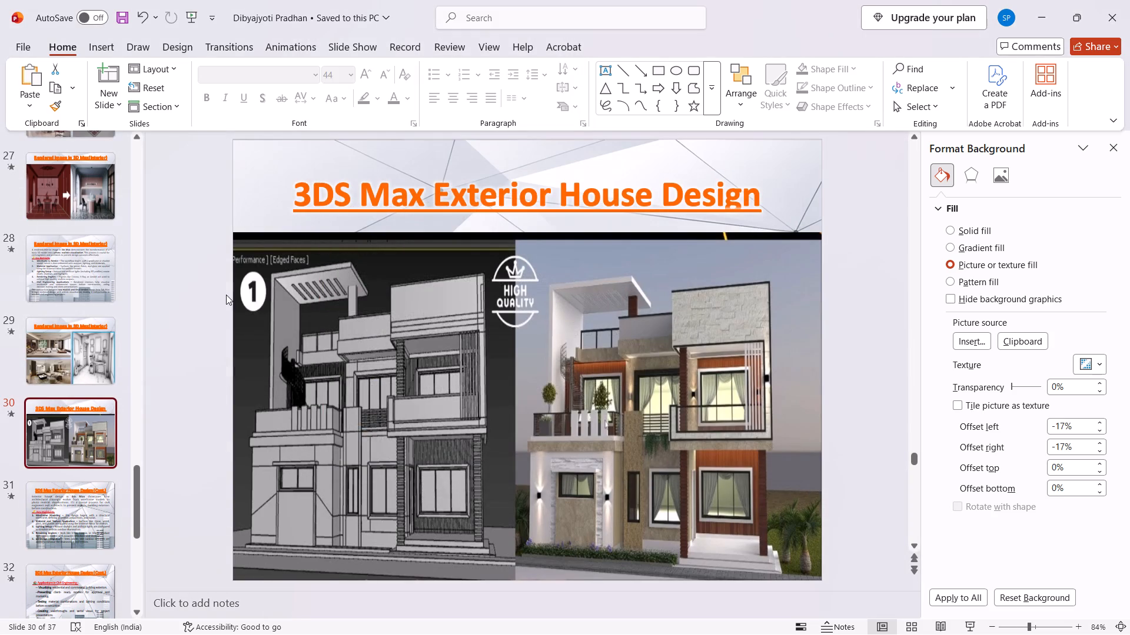
Fill the background of slide 31, 3DS Max Exterior House Design (Cont.) Key Highlights, with the Minimalist Geometric City Skyline picture file.
{"action": "left_click", "coordinate": [47, 521]}
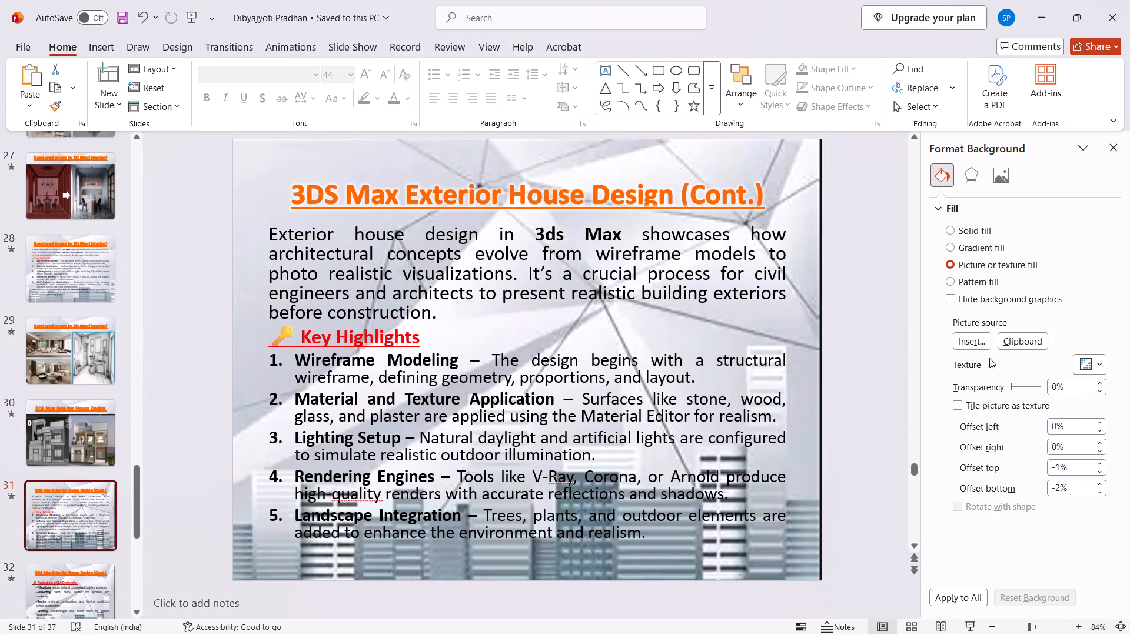
{"action": "left_click", "coordinate": [982, 339]}
{"action": "left_click", "coordinate": [550, 258]}
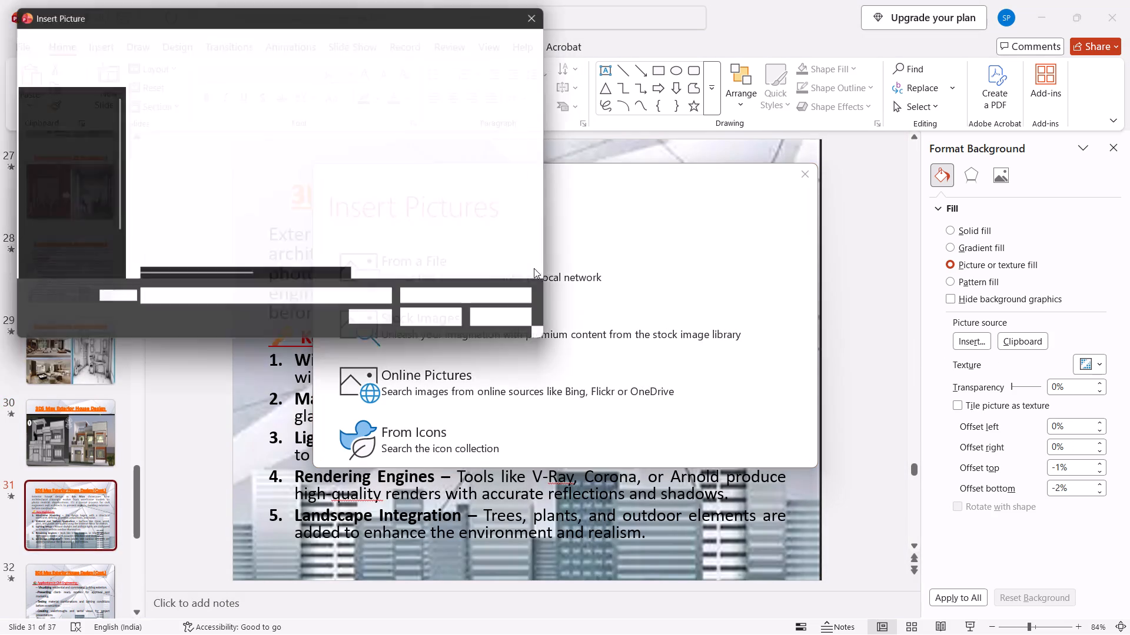
{"action": "double_click", "coordinate": [267, 139]}
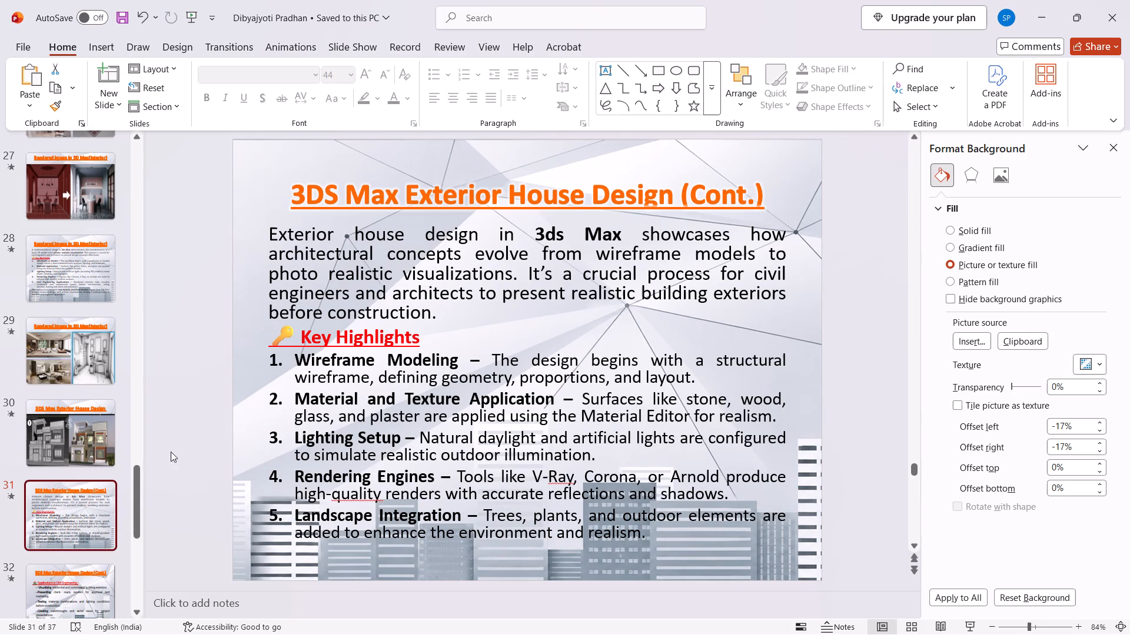
Fill the background of slide 32, Applications in Civil Engineering, with the Minimalist Geometric City Skyline picture file.
{"action": "scroll", "coordinate": [85, 454], "scroll_direction": "down", "scroll_amount": 2}
{"action": "left_click", "coordinate": [72, 510]}
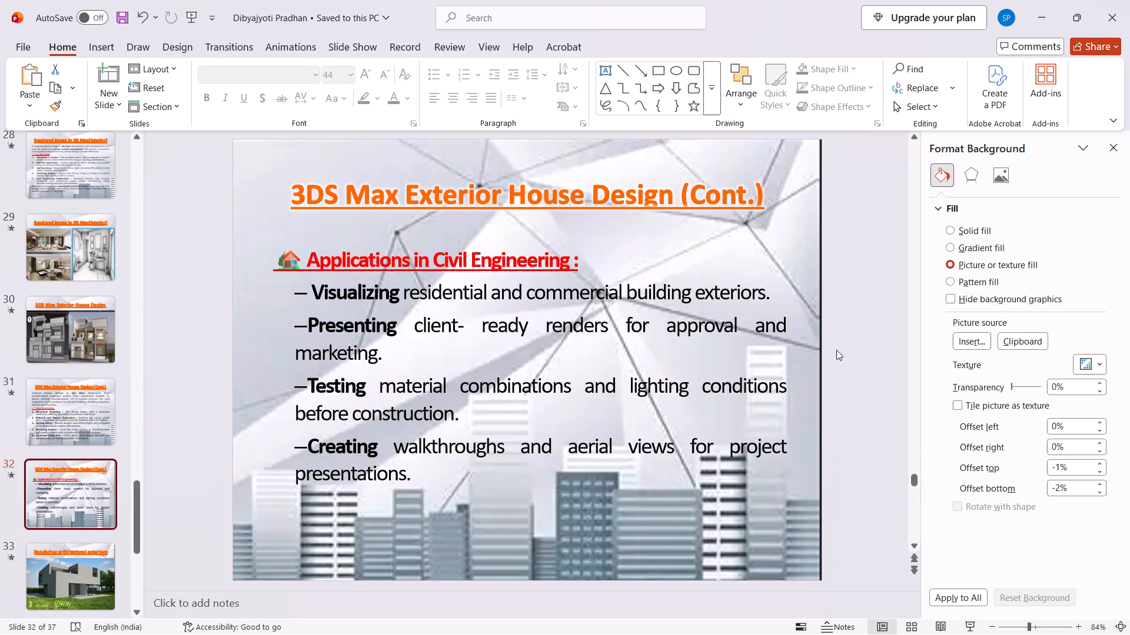
{"action": "left_click", "coordinate": [981, 345]}
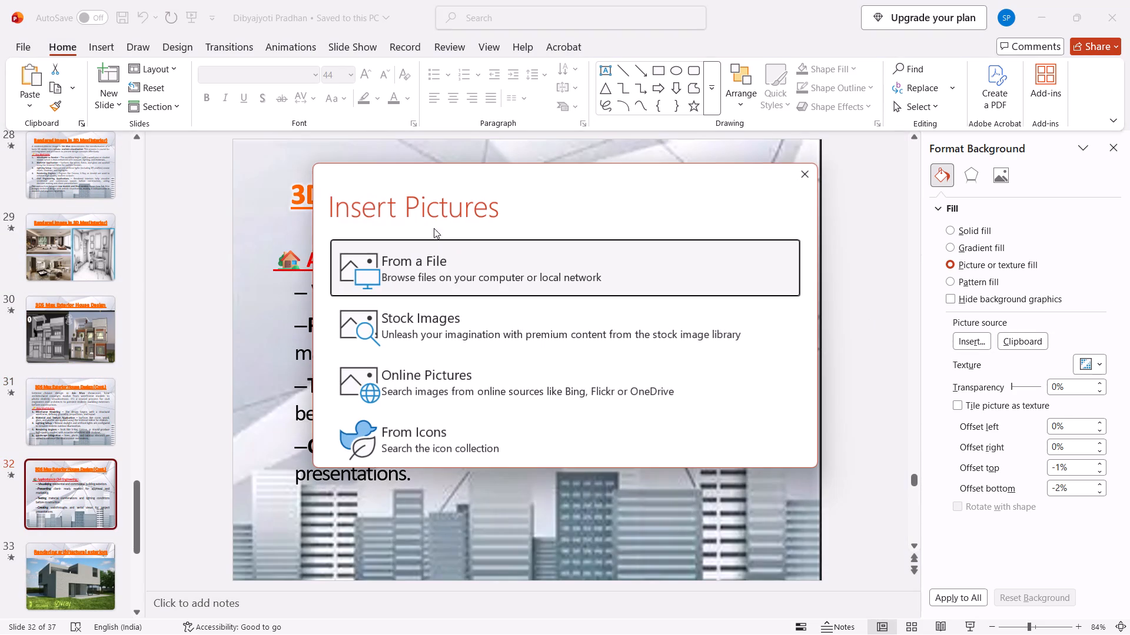
{"action": "left_click", "coordinate": [436, 259]}
{"action": "double_click", "coordinate": [216, 142]}
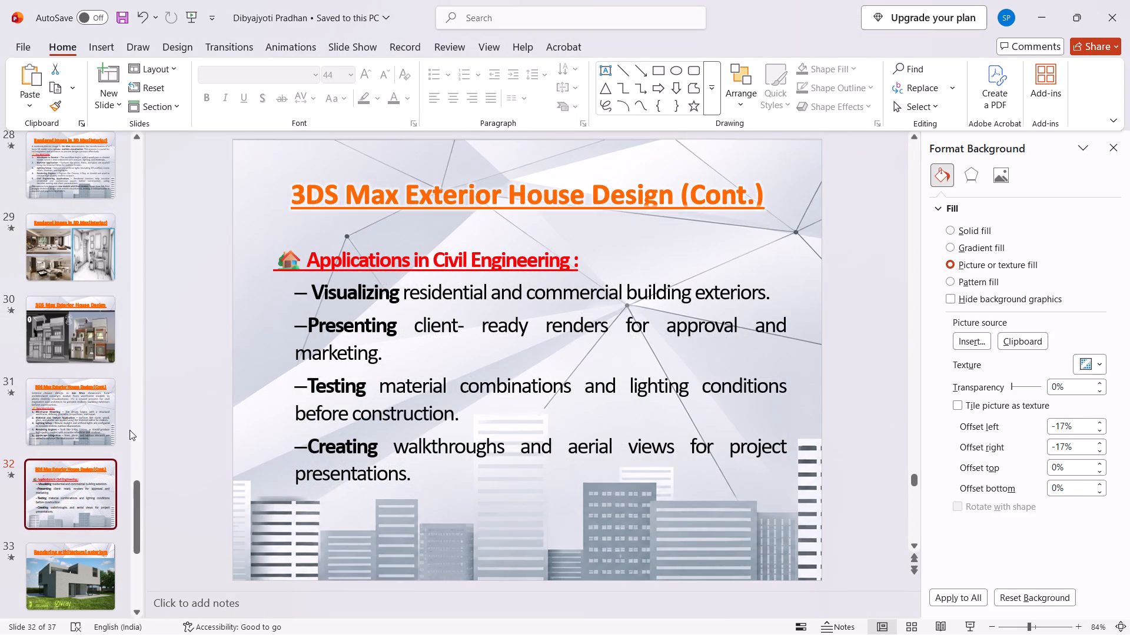
Fill the background of slide 33, the single-picture Rendering architectural exteriors slide, with the Minimalist Geometric City Skyline picture file.
{"action": "scroll", "coordinate": [32, 420], "scroll_direction": "down", "scroll_amount": 3}
{"action": "left_click", "coordinate": [64, 405]}
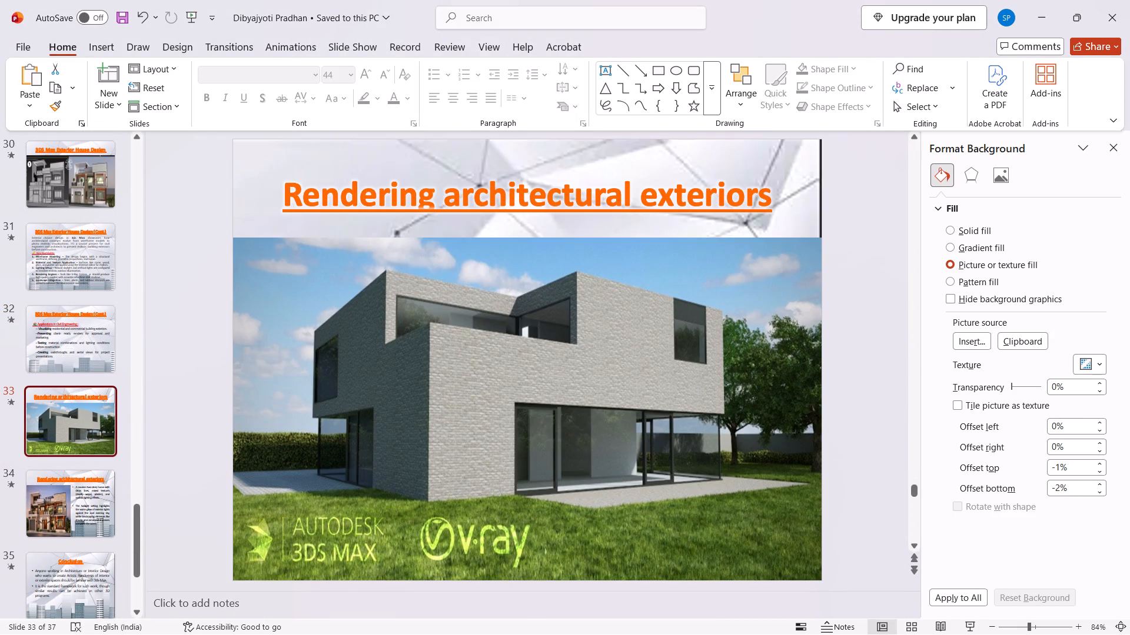
{"action": "left_click", "coordinate": [963, 346]}
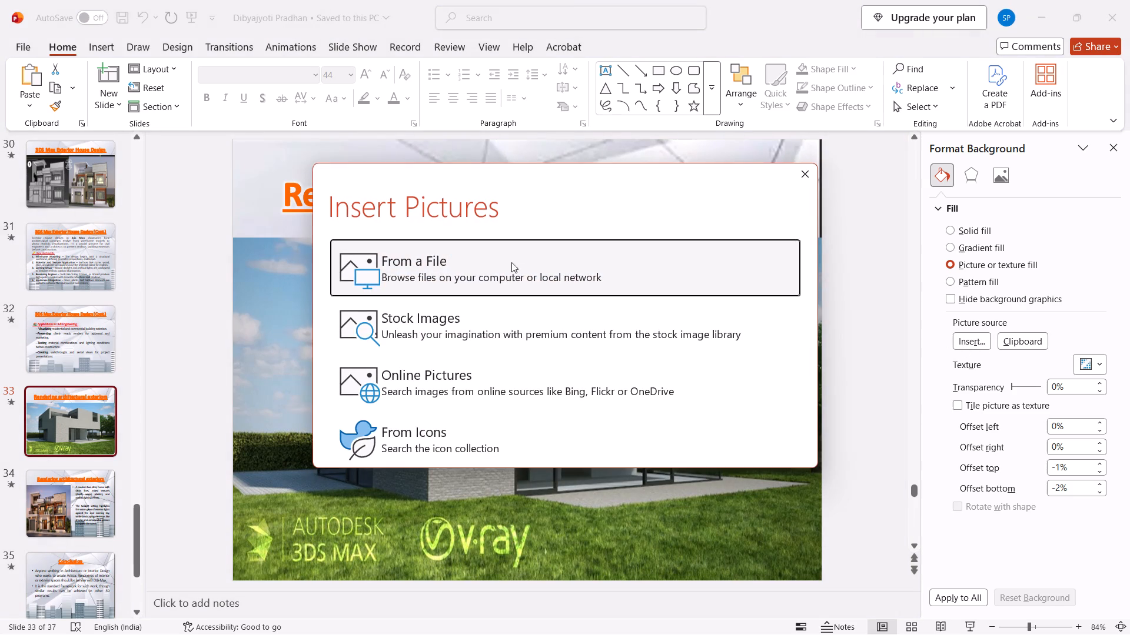
{"action": "left_click", "coordinate": [508, 273]}
{"action": "double_click", "coordinate": [261, 134]}
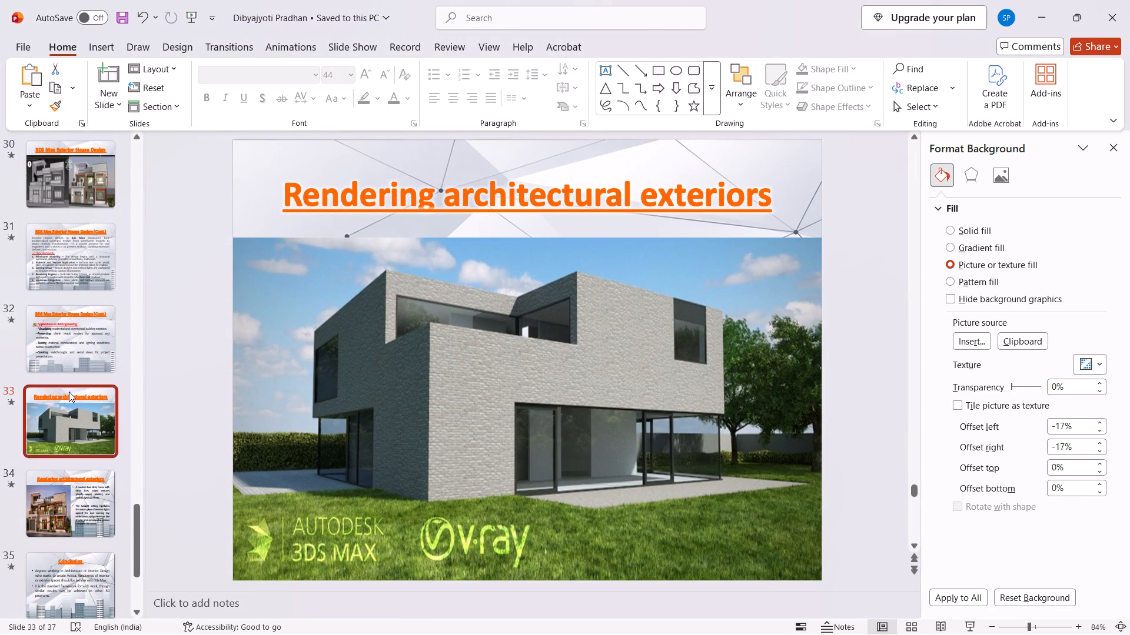
Fill the background of slide 34, Rendering architectural exteriors with the bullet text, with the Minimalist Geometric City Skyline picture file.
{"action": "scroll", "coordinate": [68, 397], "scroll_direction": "down", "scroll_amount": 2}
{"action": "left_click", "coordinate": [68, 402]}
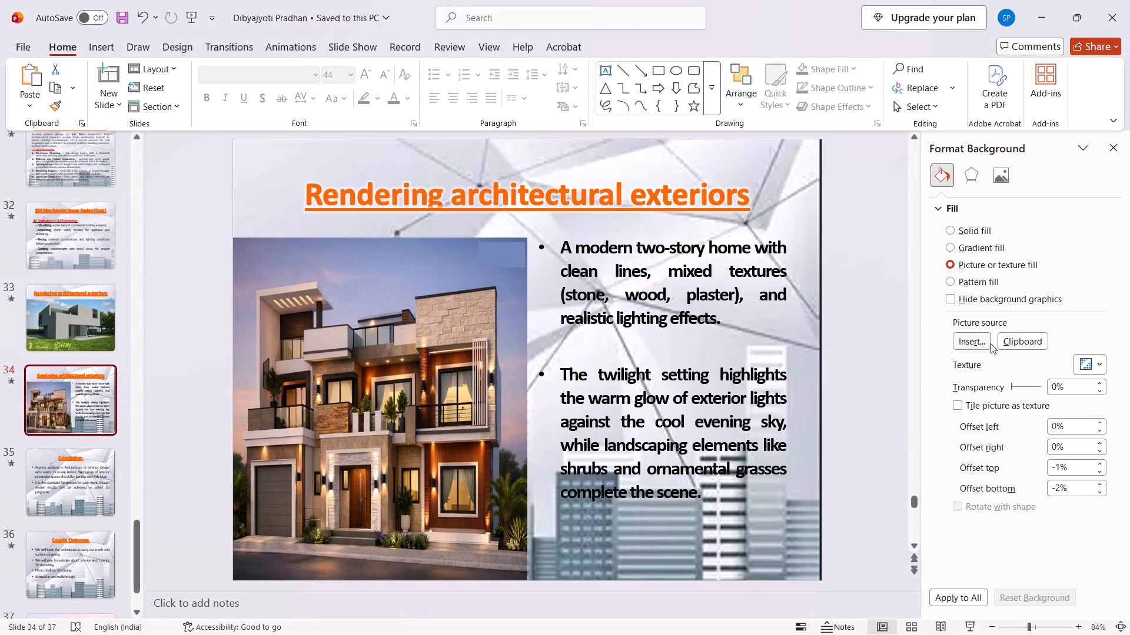
{"action": "left_click", "coordinate": [991, 343]}
{"action": "left_click", "coordinate": [627, 262]}
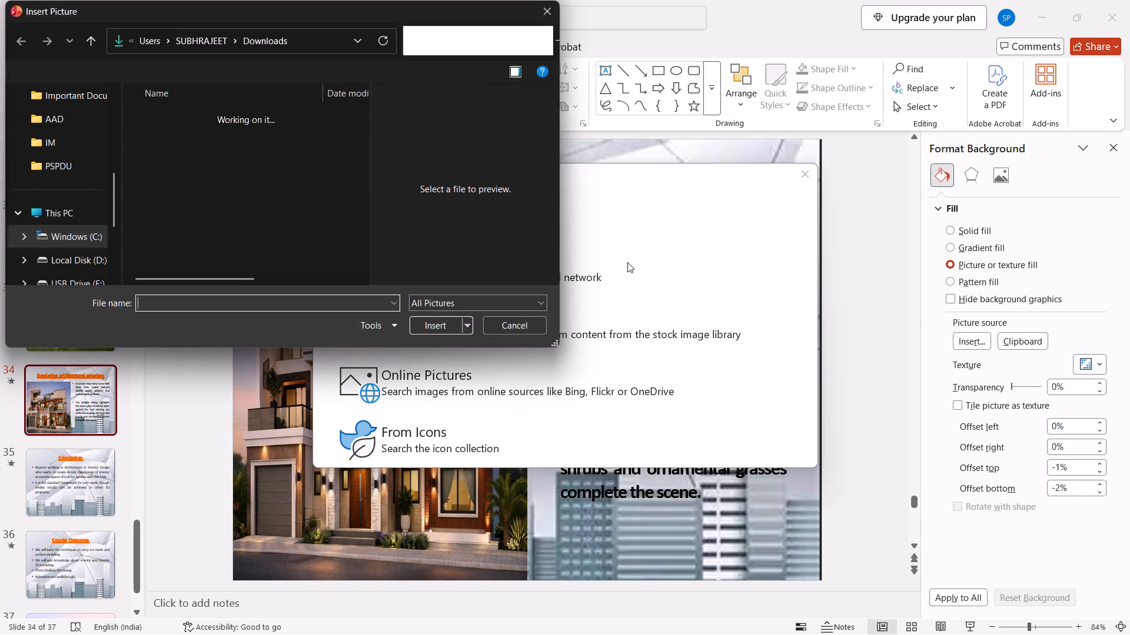
{"action": "double_click", "coordinate": [307, 140]}
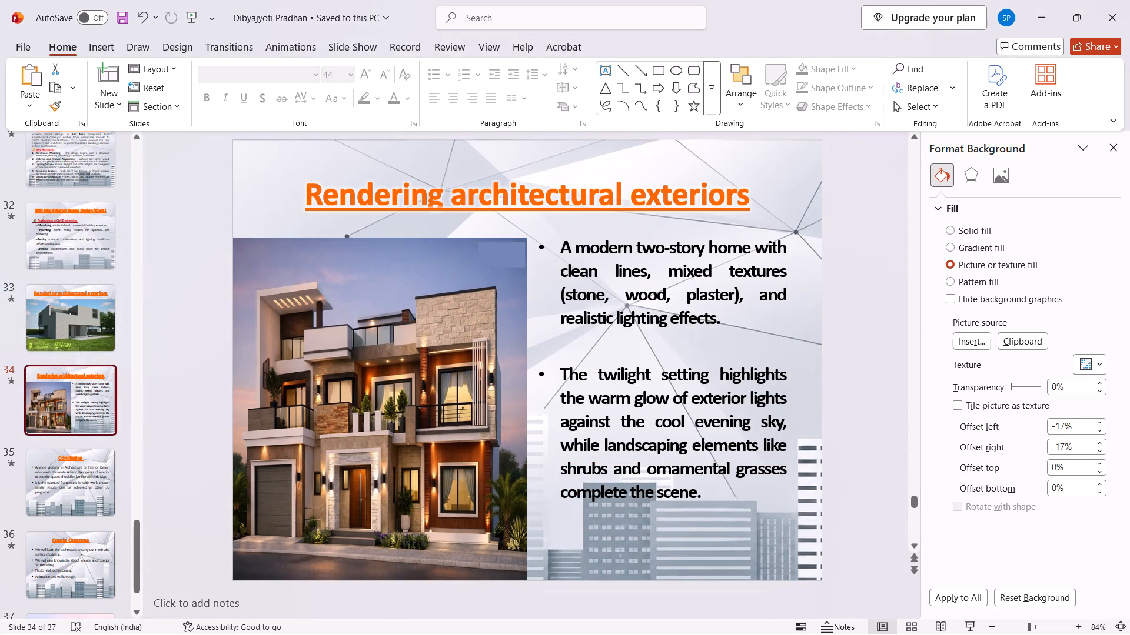
Fill the background of slide 35, Conclusion, with the Minimalist Geometric City Skyline picture file.
{"action": "left_click", "coordinate": [52, 479]}
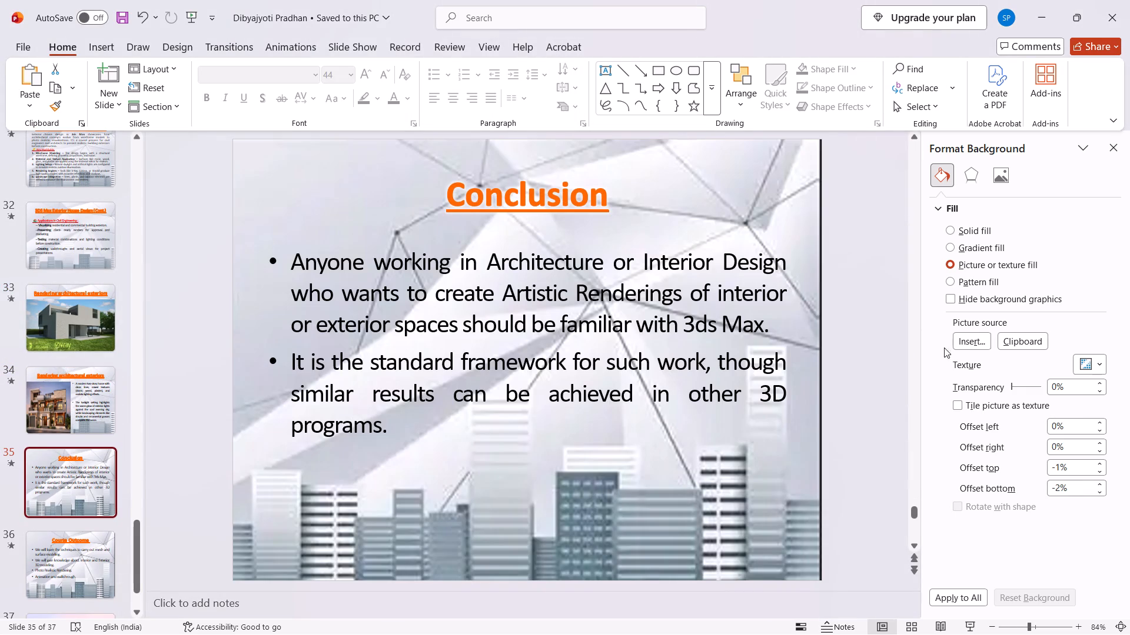
{"action": "left_click", "coordinate": [955, 345]}
{"action": "left_click", "coordinate": [654, 274]}
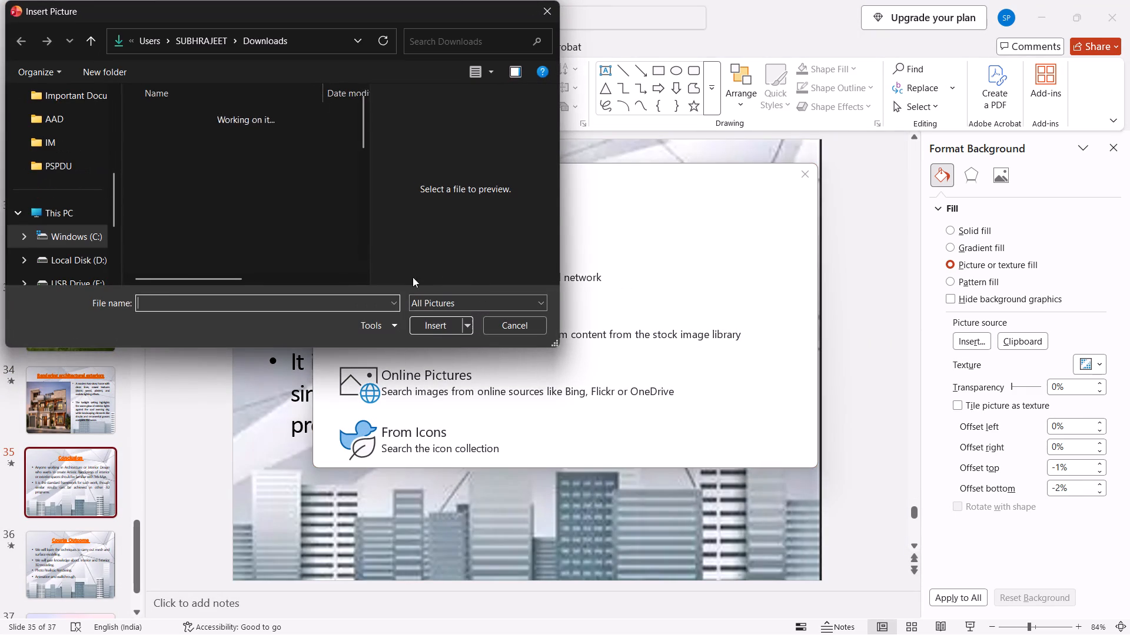
{"action": "left_click", "coordinate": [287, 141]}
{"action": "left_click", "coordinate": [274, 142]}
{"action": "double_click", "coordinate": [284, 139]}
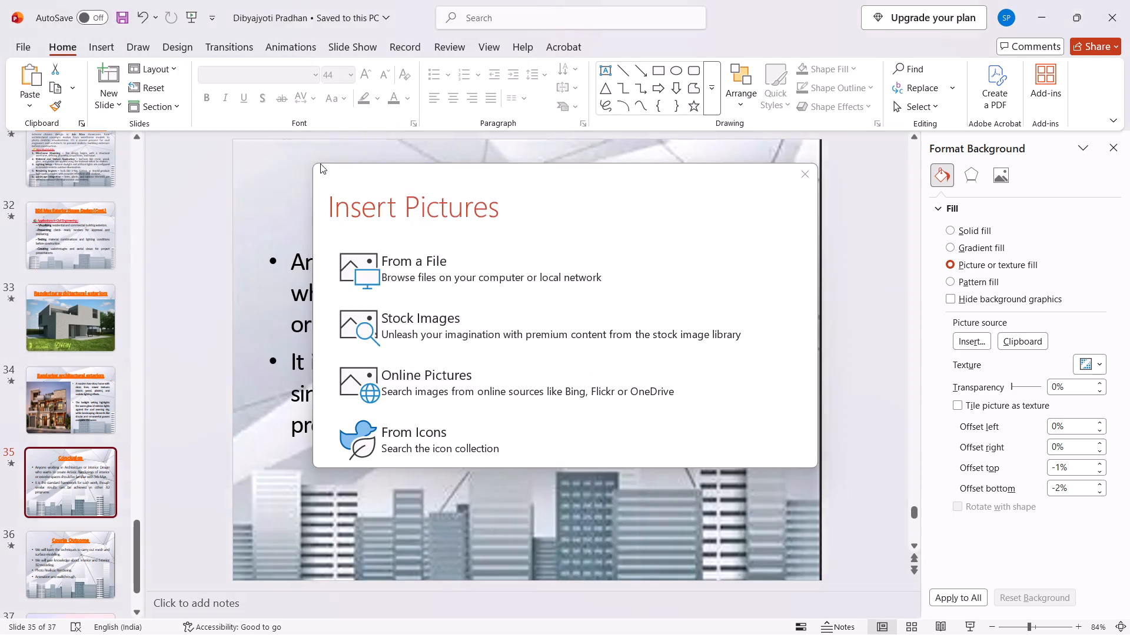
Fill the background of slide 36, Course Outcome, with the Minimalist Geometric City Skyline picture file.
{"action": "scroll", "coordinate": [67, 449], "scroll_direction": "down", "scroll_amount": 5}
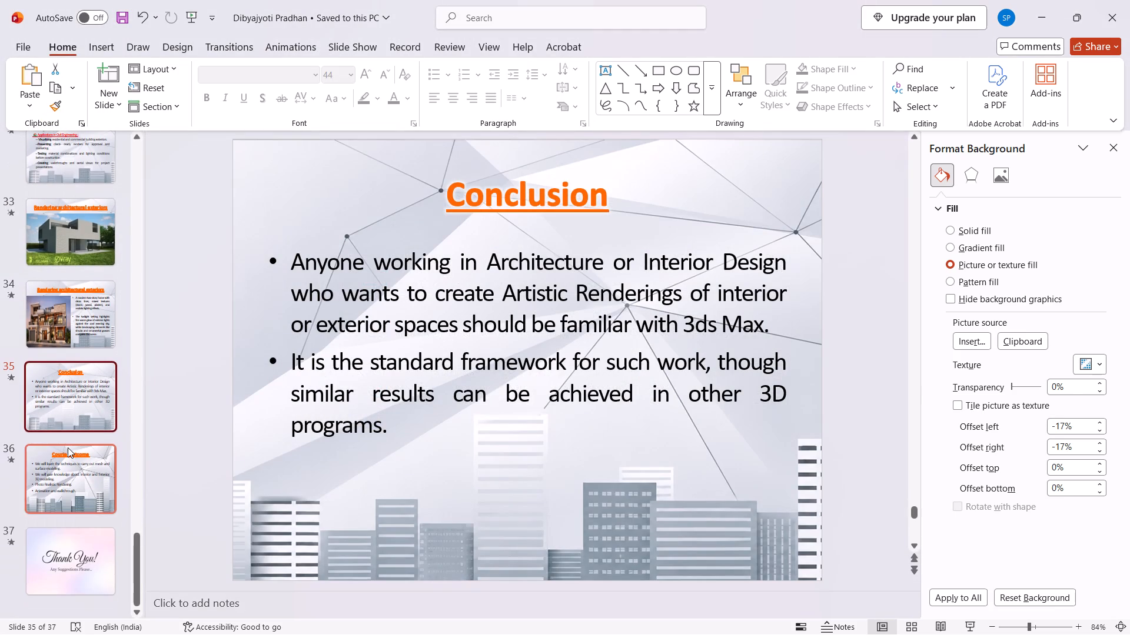
{"action": "left_click", "coordinate": [68, 447]}
{"action": "left_click", "coordinate": [978, 335]}
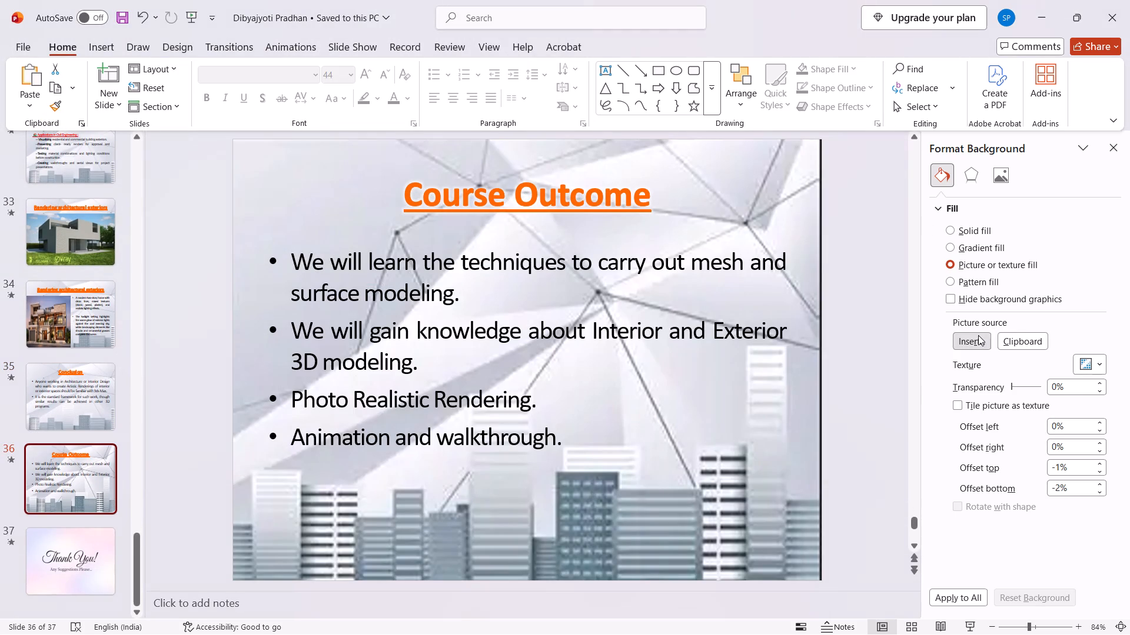
{"action": "left_click", "coordinate": [501, 237]}
{"action": "left_click", "coordinate": [500, 251]}
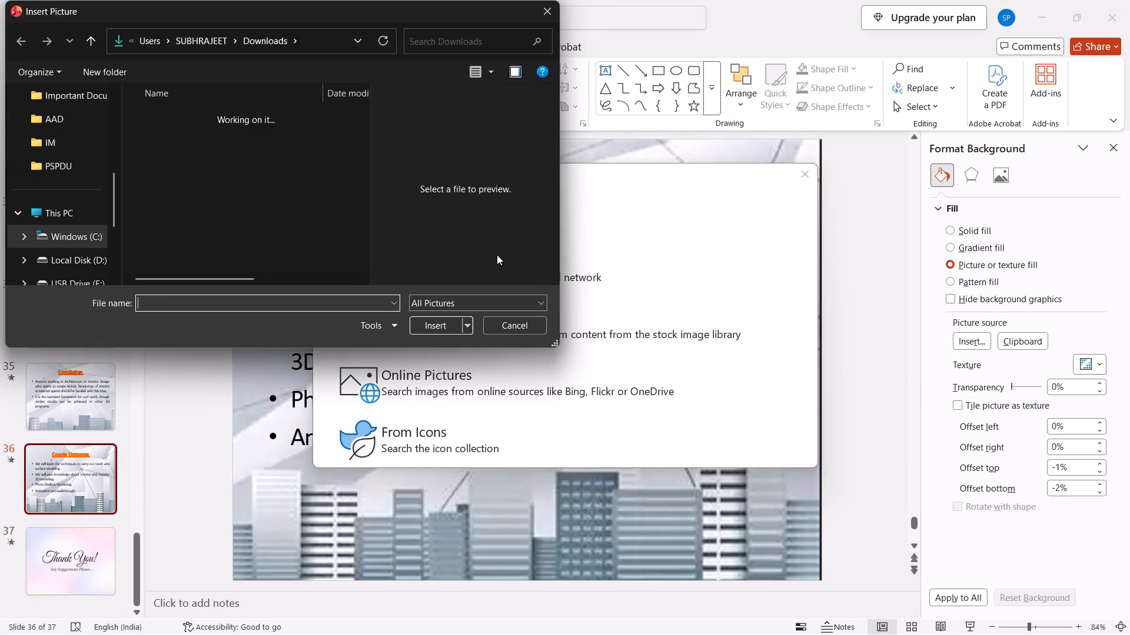
{"action": "double_click", "coordinate": [225, 138]}
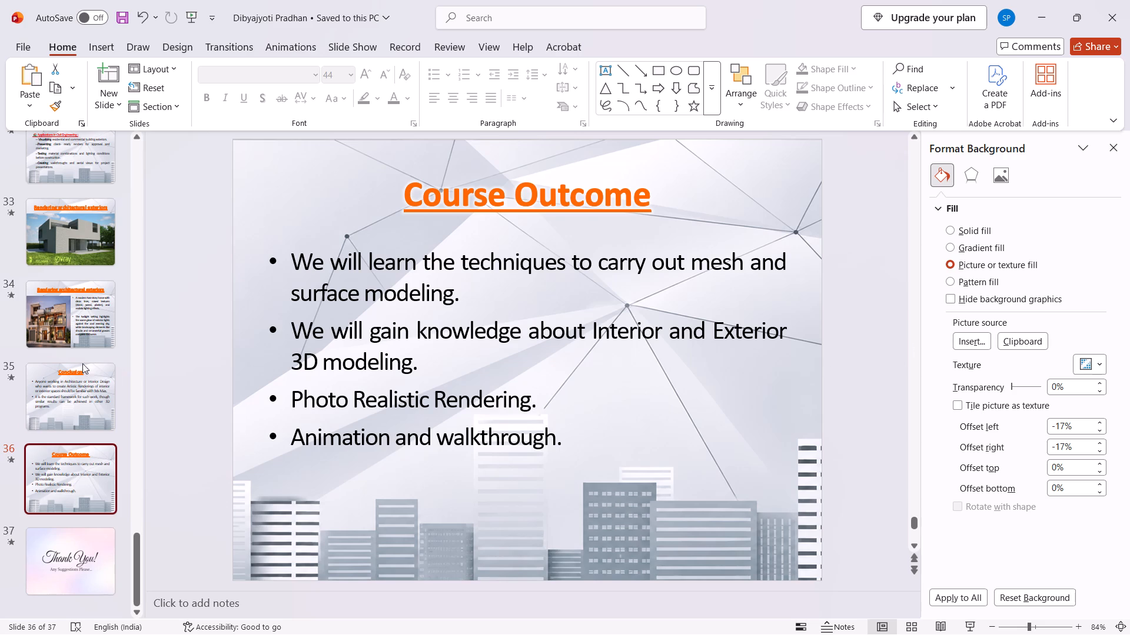
Finish background formatting at slide 37, Thank You!, and check whether its "Any Suggestions Please..." line can be edited as text.
{"action": "left_click", "coordinate": [74, 543]}
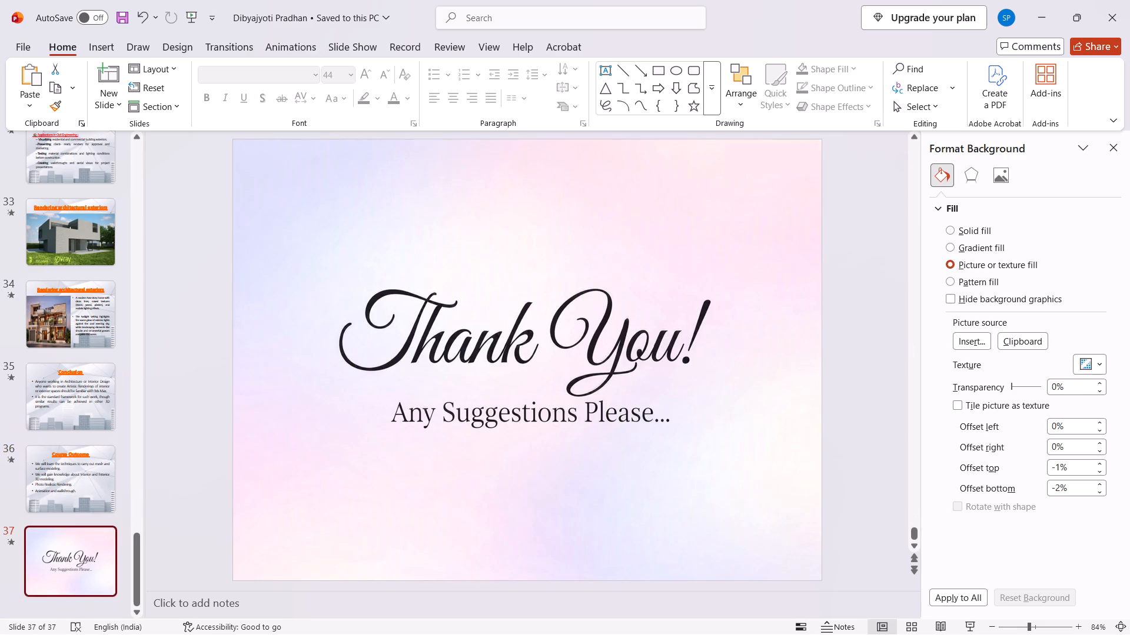
{"action": "left_click", "coordinate": [1108, 153]}
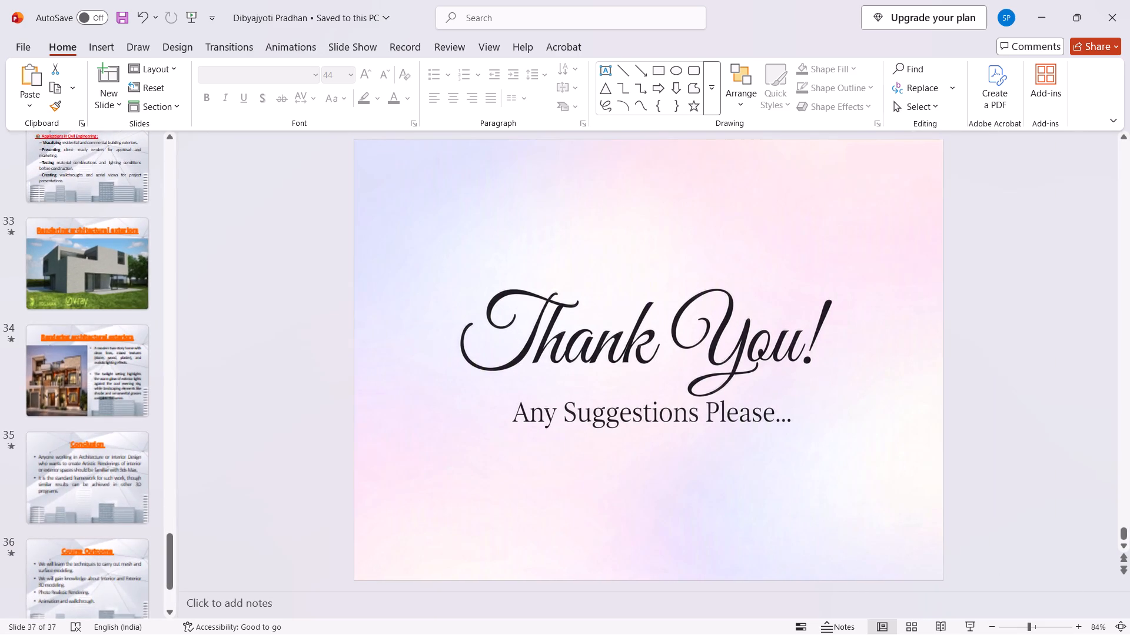
{"action": "left_click", "coordinate": [707, 422]}
{"action": "double_click", "coordinate": [702, 418]}
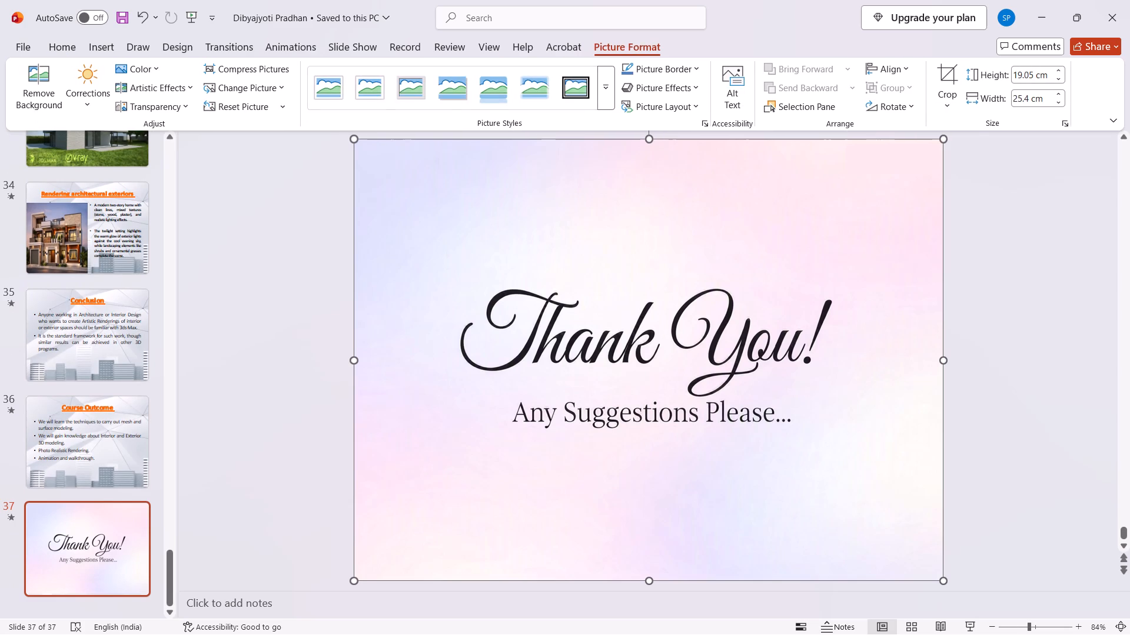
{"action": "left_click", "coordinate": [1069, 317]}
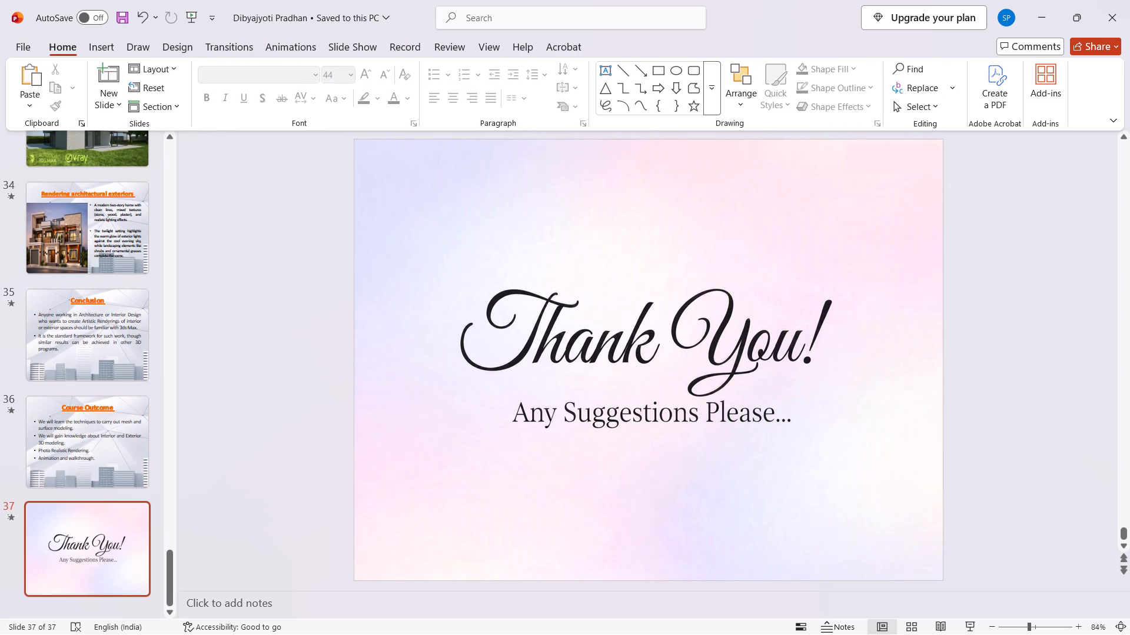
{"action": "left_click", "coordinate": [540, 409]}
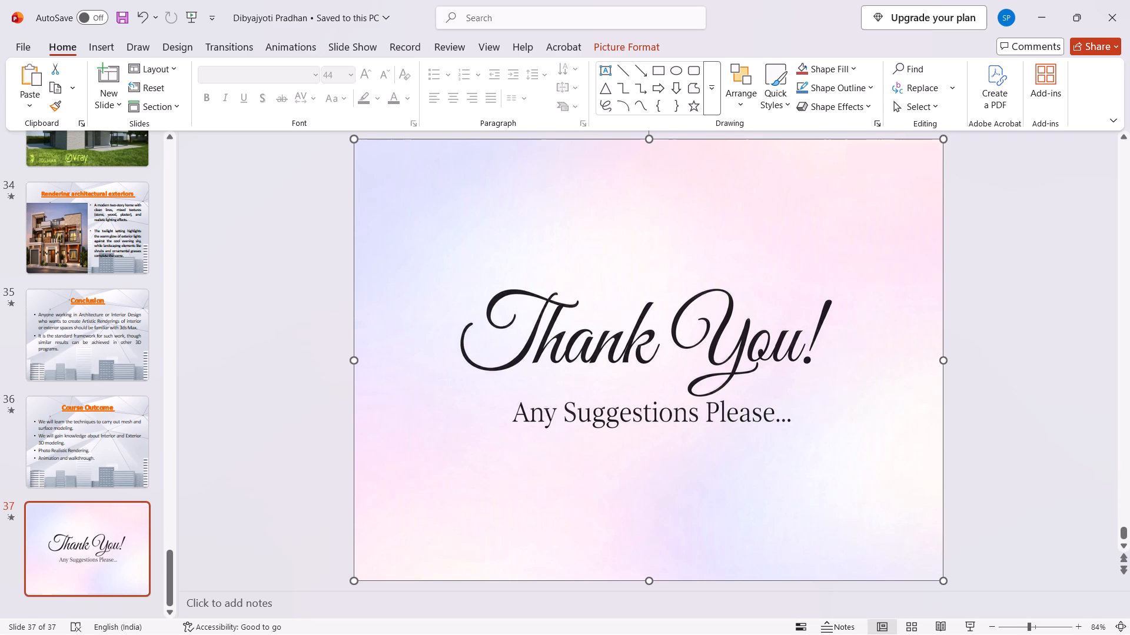
{"action": "left_click", "coordinate": [247, 297]}
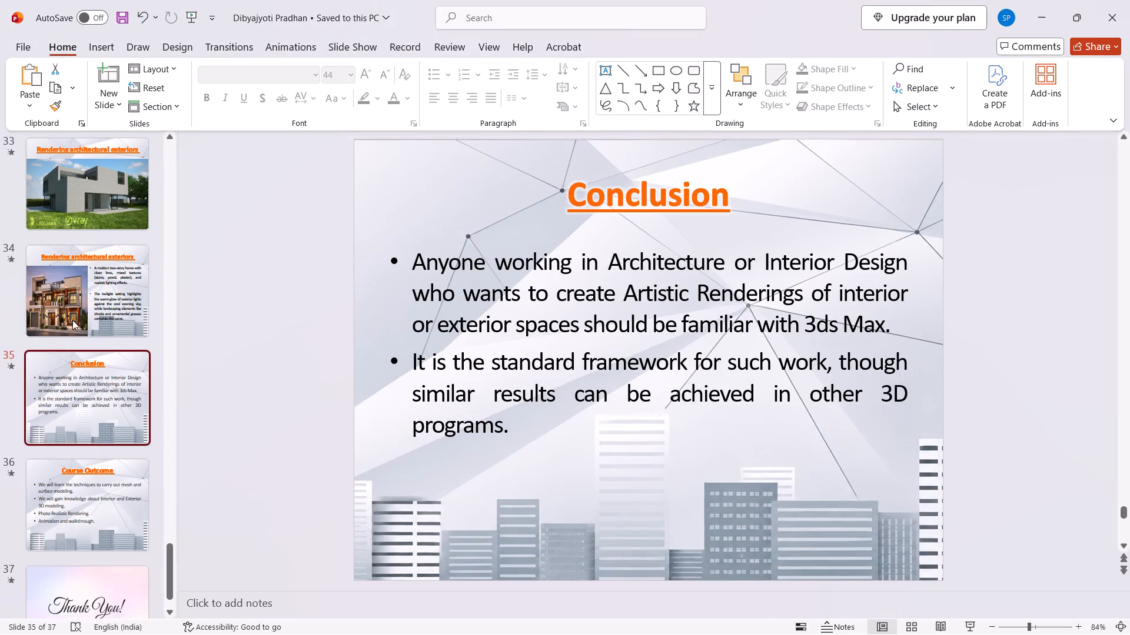
{"action": "left_click", "coordinate": [37, 320]}
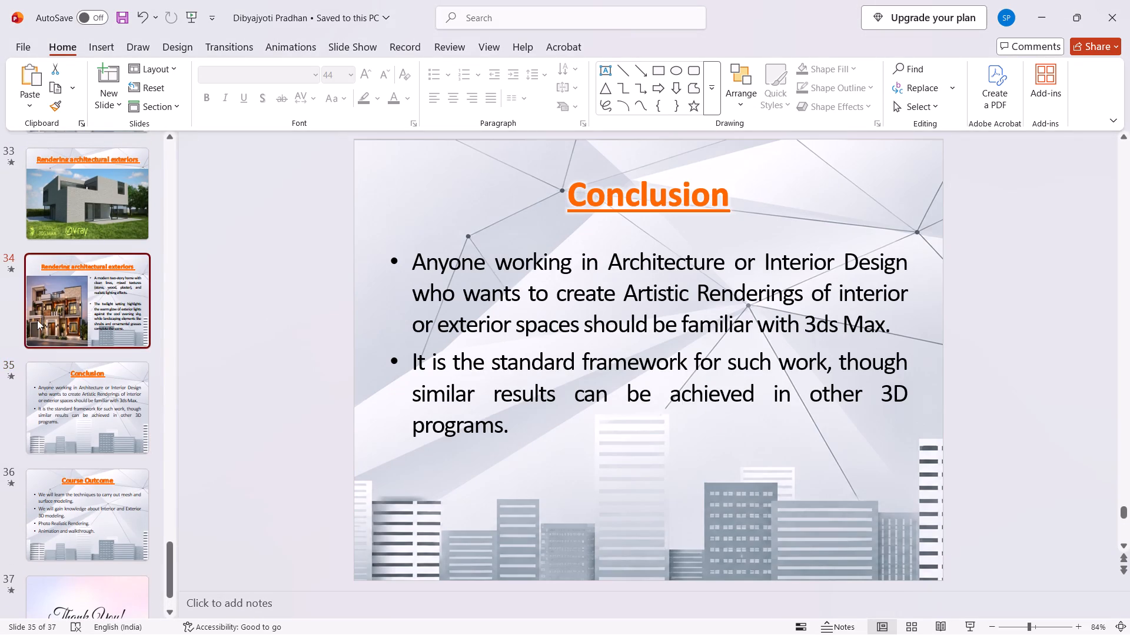
{"action": "scroll", "coordinate": [96, 370], "scroll_direction": "up", "scroll_amount": 3}
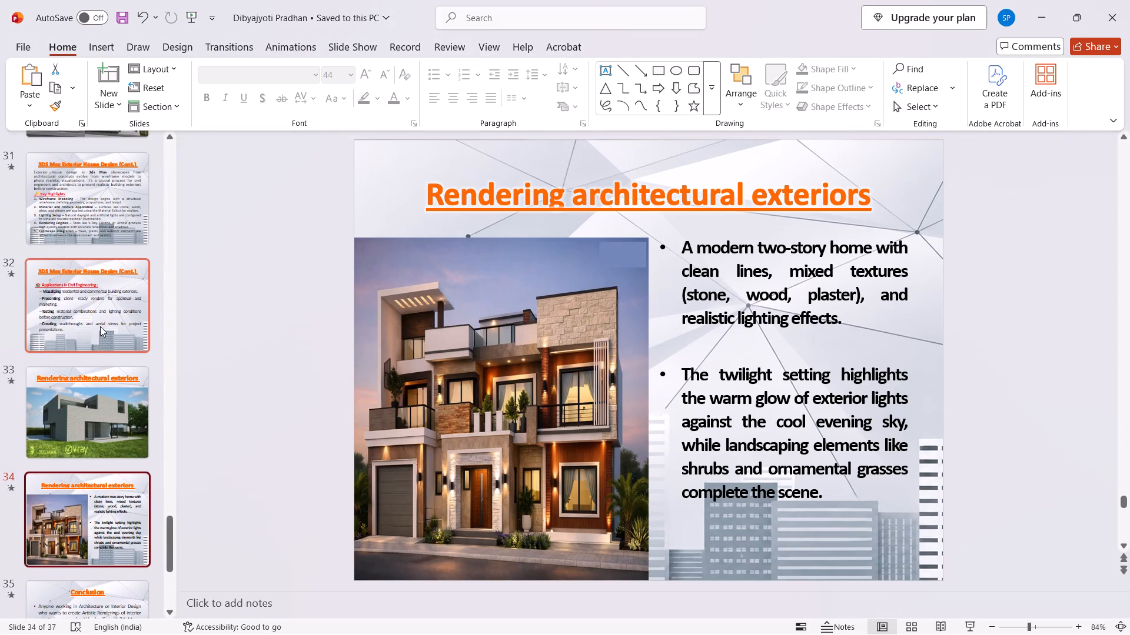
{"action": "left_click", "coordinate": [100, 326]}
{"action": "left_click", "coordinate": [104, 411]}
{"action": "scroll", "coordinate": [103, 293], "scroll_direction": "up", "scroll_amount": 1}
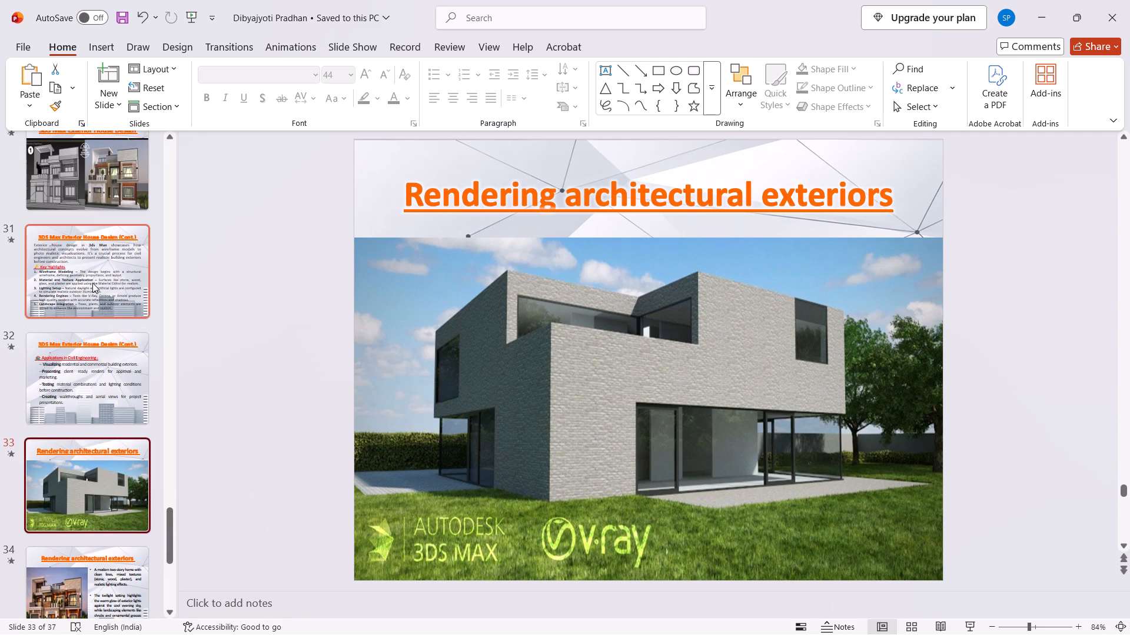
{"action": "left_click", "coordinate": [92, 283]}
{"action": "scroll", "coordinate": [81, 295], "scroll_direction": "up", "scroll_amount": 3}
{"action": "left_click", "coordinate": [111, 308]}
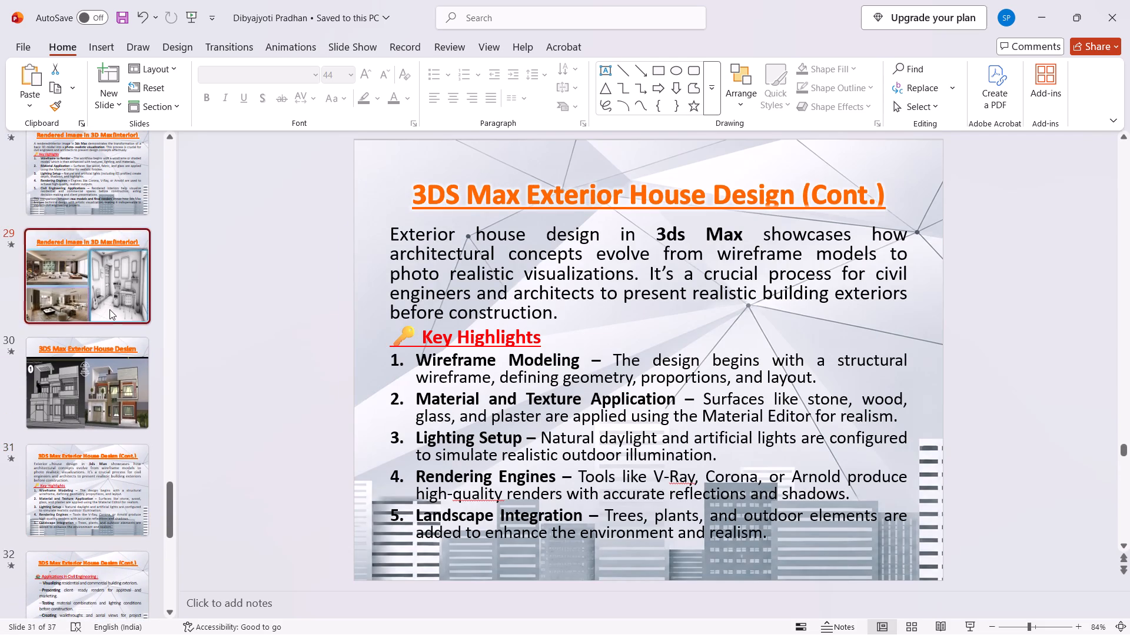
{"action": "left_click", "coordinate": [104, 383]}
{"action": "scroll", "coordinate": [110, 382], "scroll_direction": "up", "scroll_amount": 5}
{"action": "left_click", "coordinate": [105, 402]}
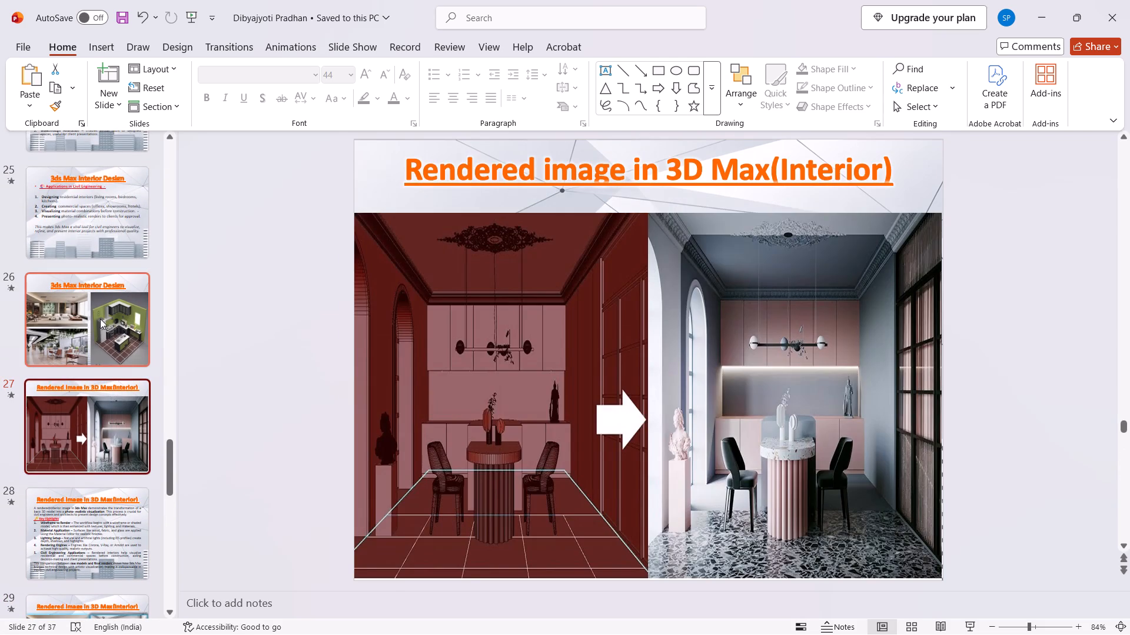
{"action": "left_click", "coordinate": [100, 319]}
{"action": "left_click", "coordinate": [108, 249]}
{"action": "scroll", "coordinate": [96, 253], "scroll_direction": "up", "scroll_amount": 5}
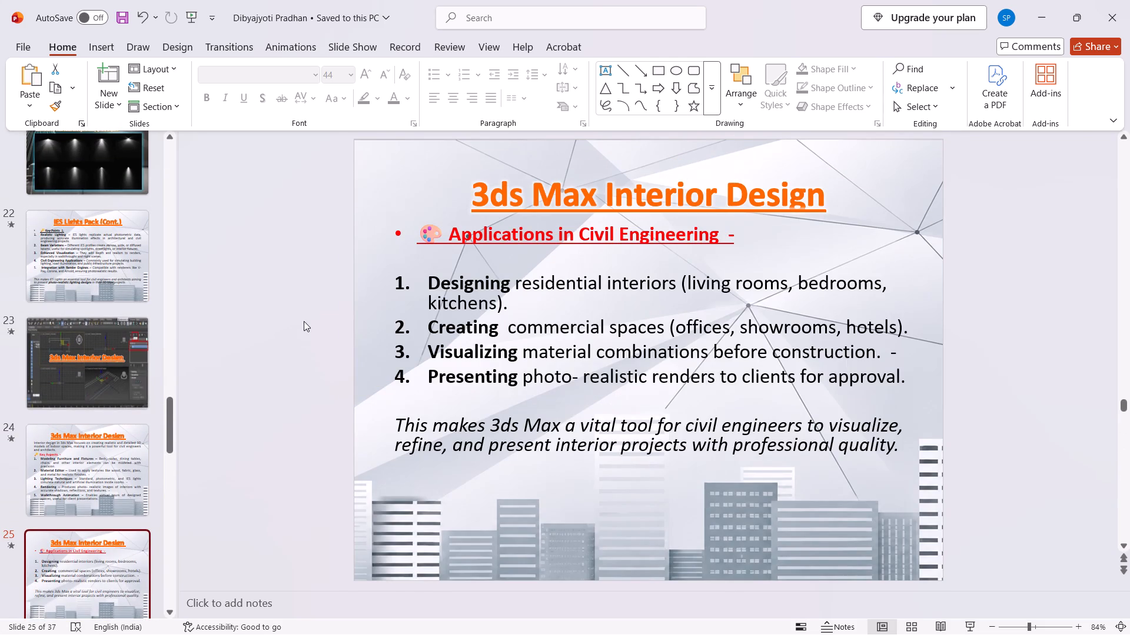
Remove the bullet, palette emoji and trailing dash from the "Applications in Civil Engineering" heading on slide 25.
{"action": "left_click", "coordinate": [470, 237]}
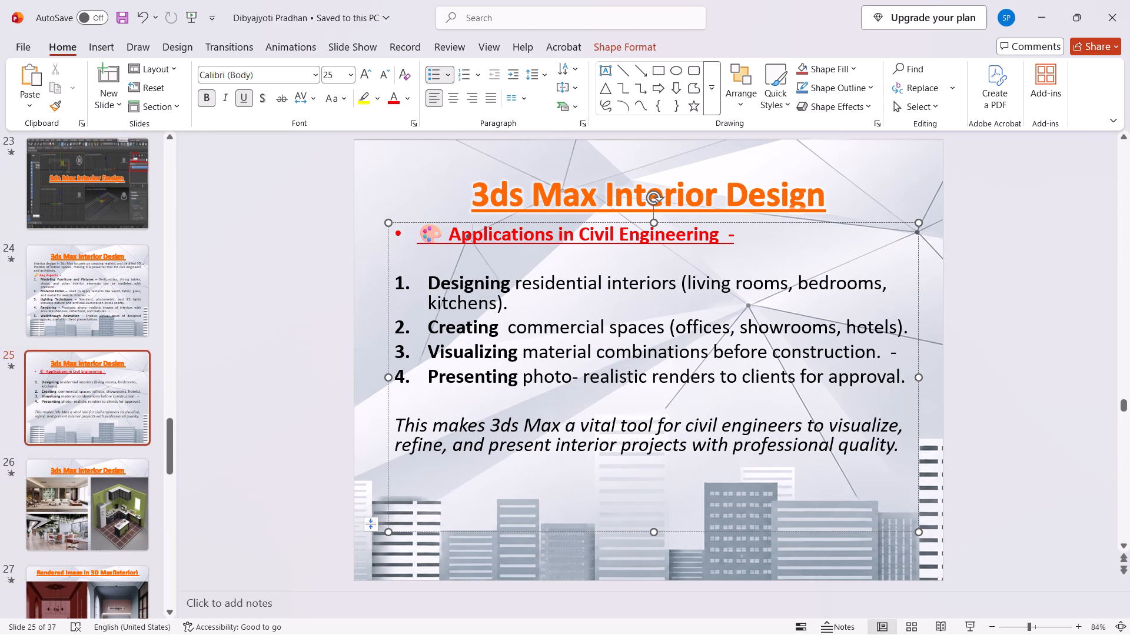
{"action": "left_click_drag", "start_coordinate": [746, 232], "coordinate": [494, 235]}
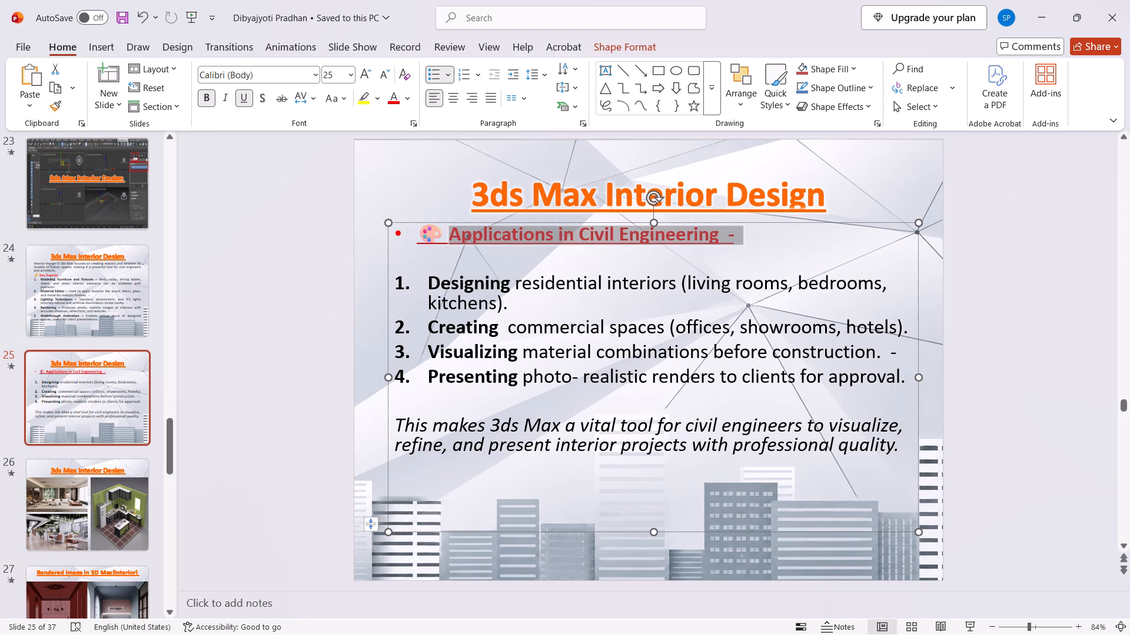
{"action": "left_click_drag", "start_coordinate": [494, 235], "coordinate": [396, 225]}
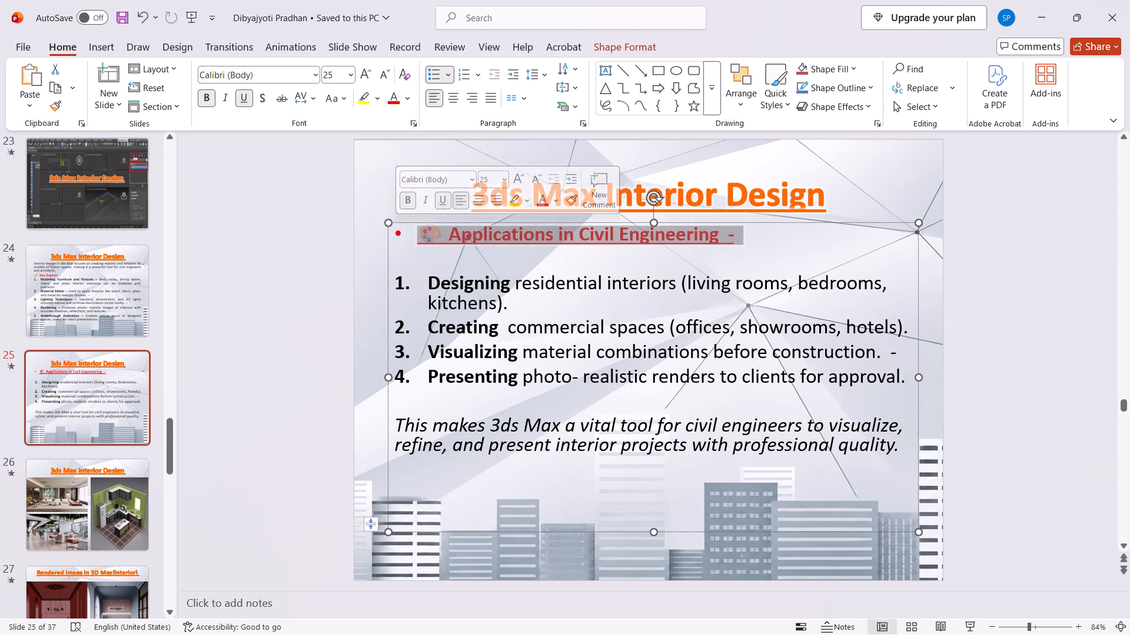
{"action": "left_click", "coordinate": [466, 236]}
{"action": "left_click", "coordinate": [451, 232]}
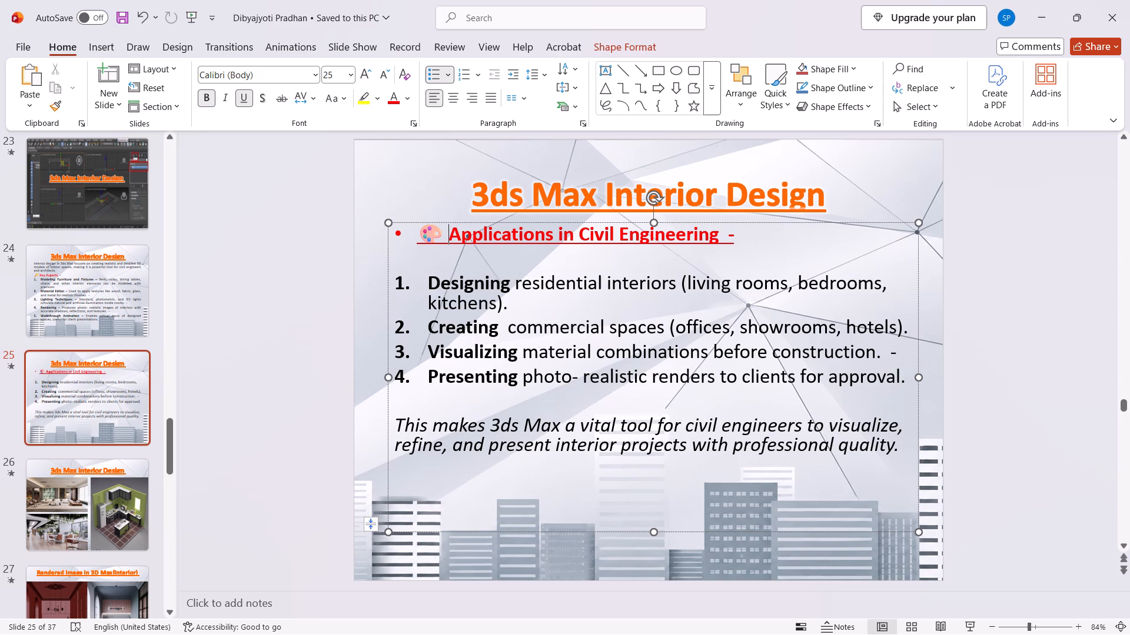
{"action": "key", "text": "BackSpace"}
{"action": "key", "text": "BackSpace"}
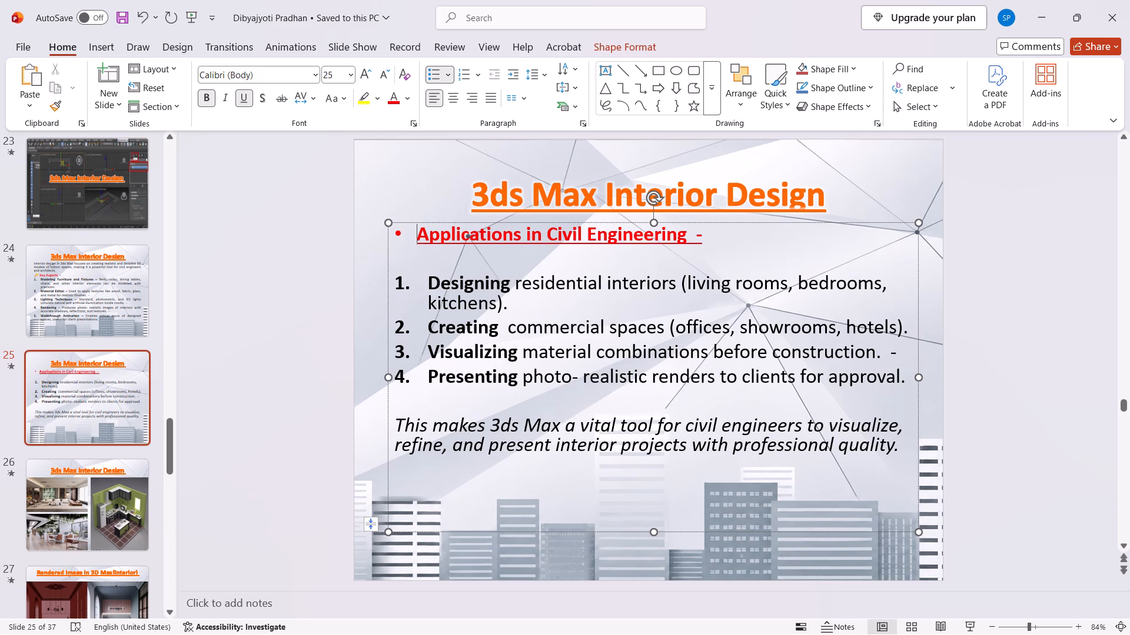
{"action": "key", "text": "BackSpace"}
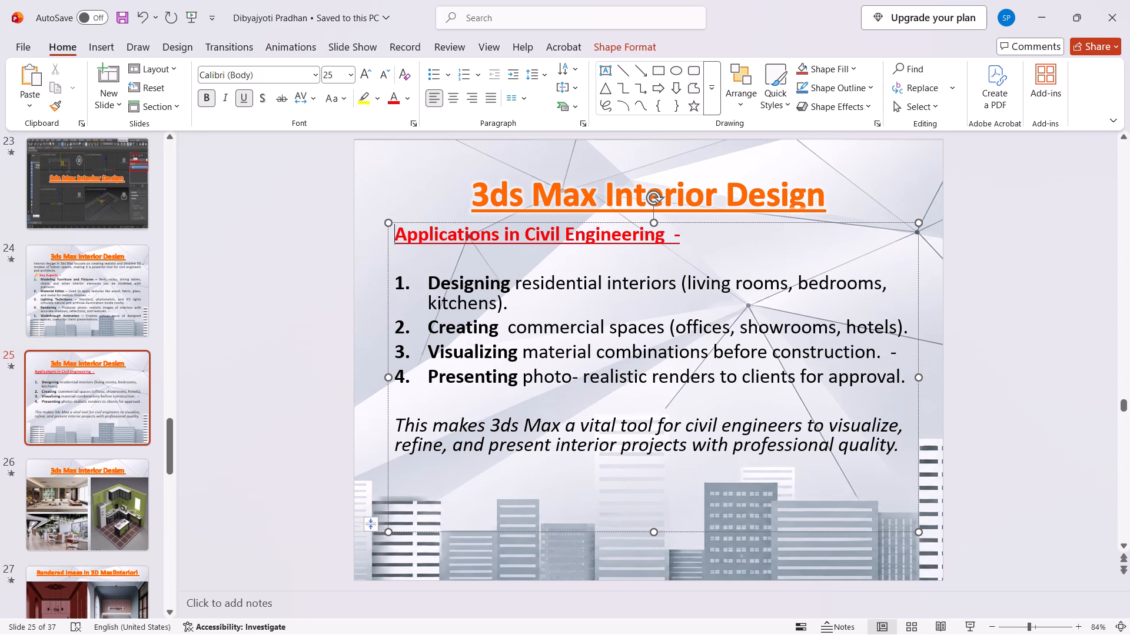
{"action": "left_click", "coordinate": [684, 243]}
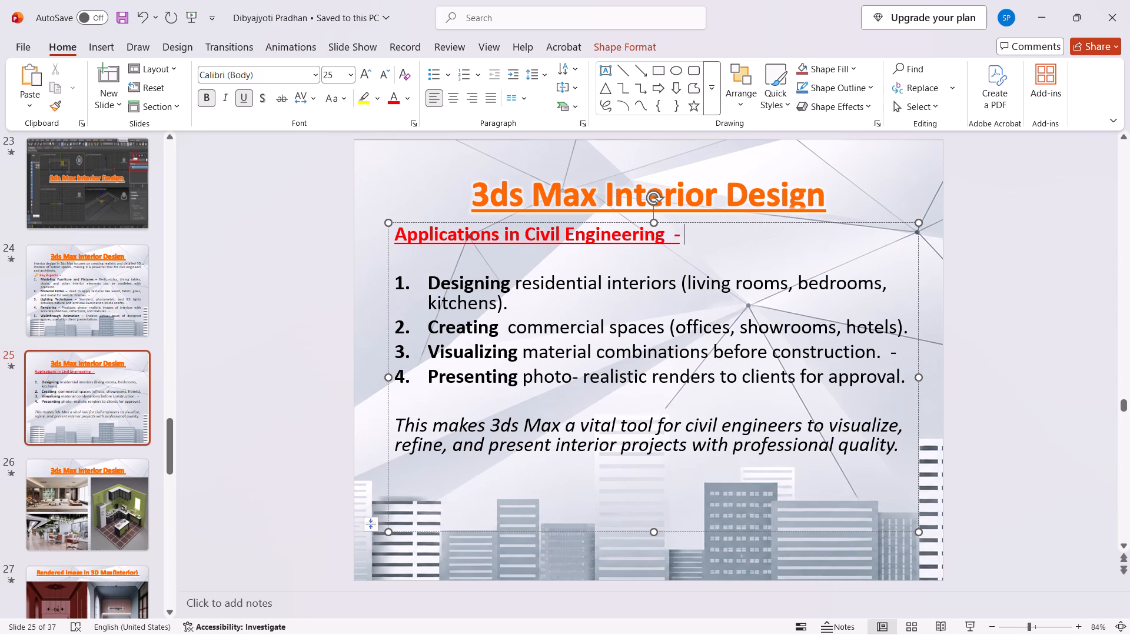
{"action": "left_click", "coordinate": [697, 238]}
{"action": "key", "text": "BackSpace"}
{"action": "key", "text": "BackSpace"}
{"action": "key", "text": "BackSpace"}
{"action": "key", "text": "BackSpace"}
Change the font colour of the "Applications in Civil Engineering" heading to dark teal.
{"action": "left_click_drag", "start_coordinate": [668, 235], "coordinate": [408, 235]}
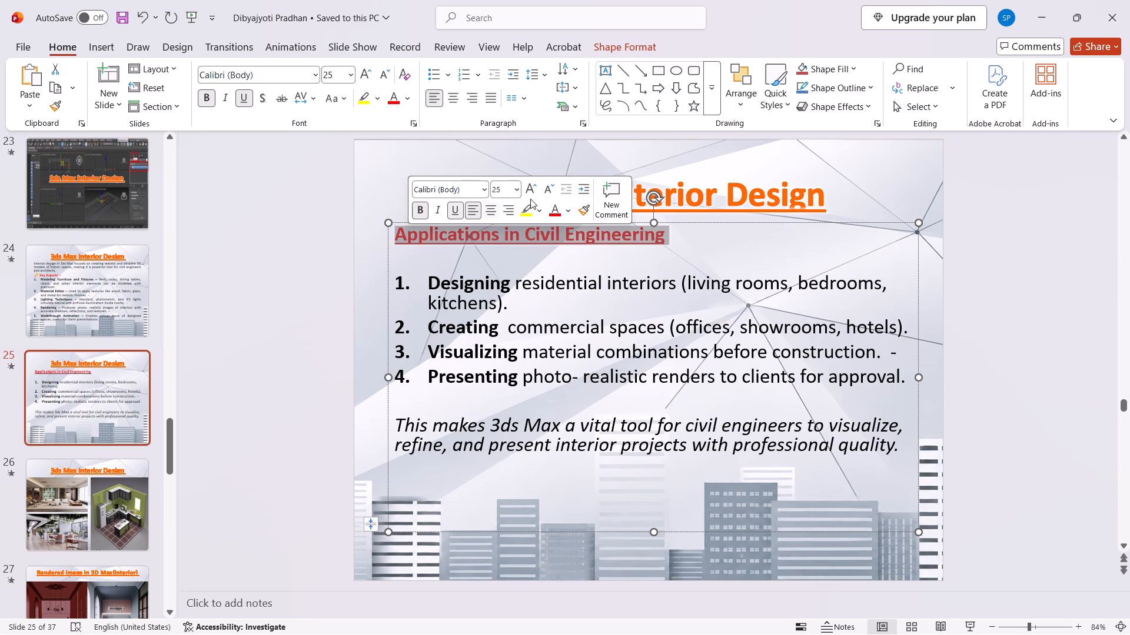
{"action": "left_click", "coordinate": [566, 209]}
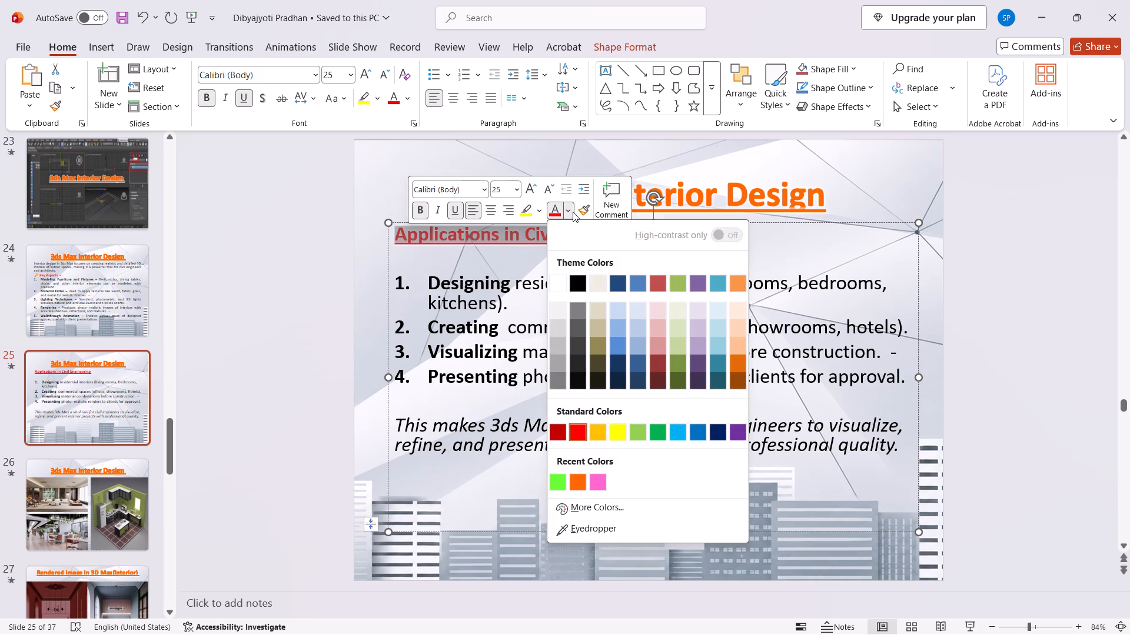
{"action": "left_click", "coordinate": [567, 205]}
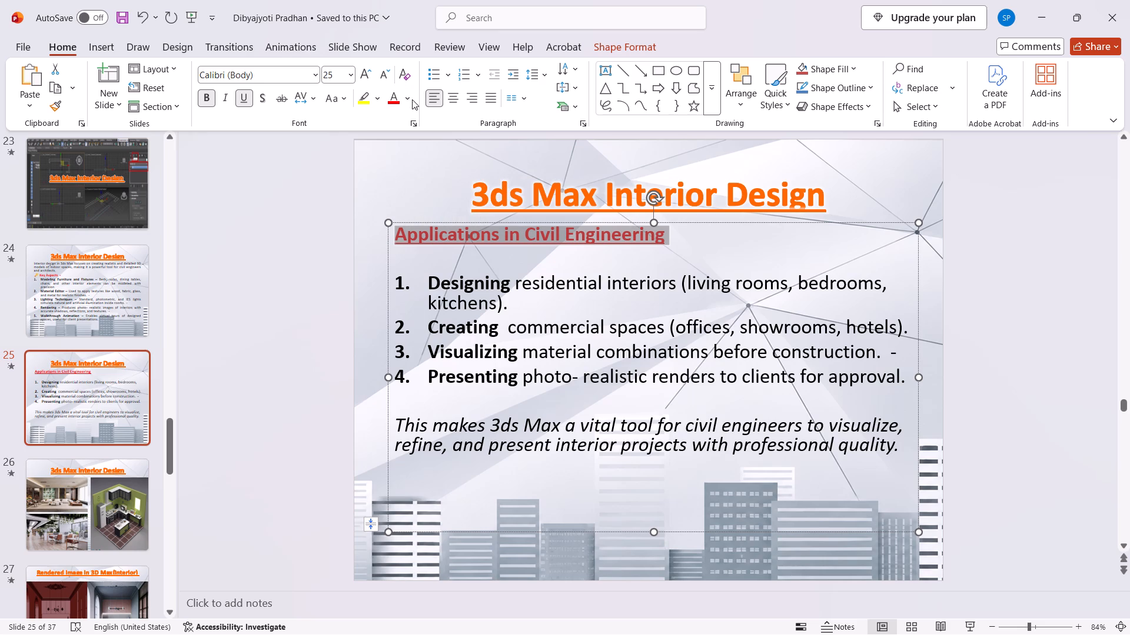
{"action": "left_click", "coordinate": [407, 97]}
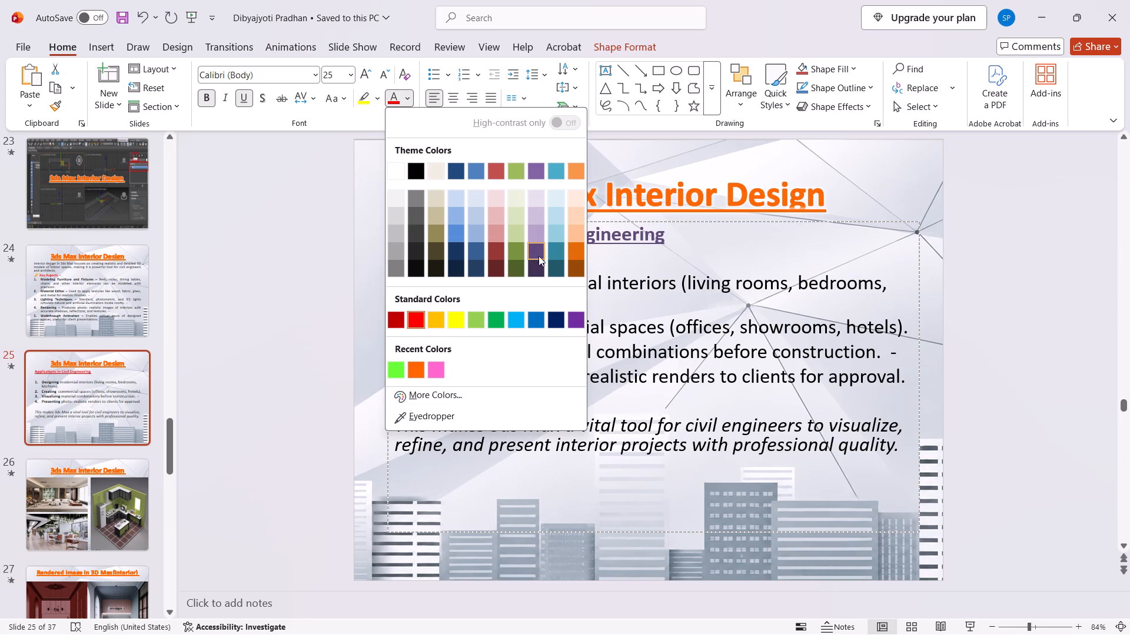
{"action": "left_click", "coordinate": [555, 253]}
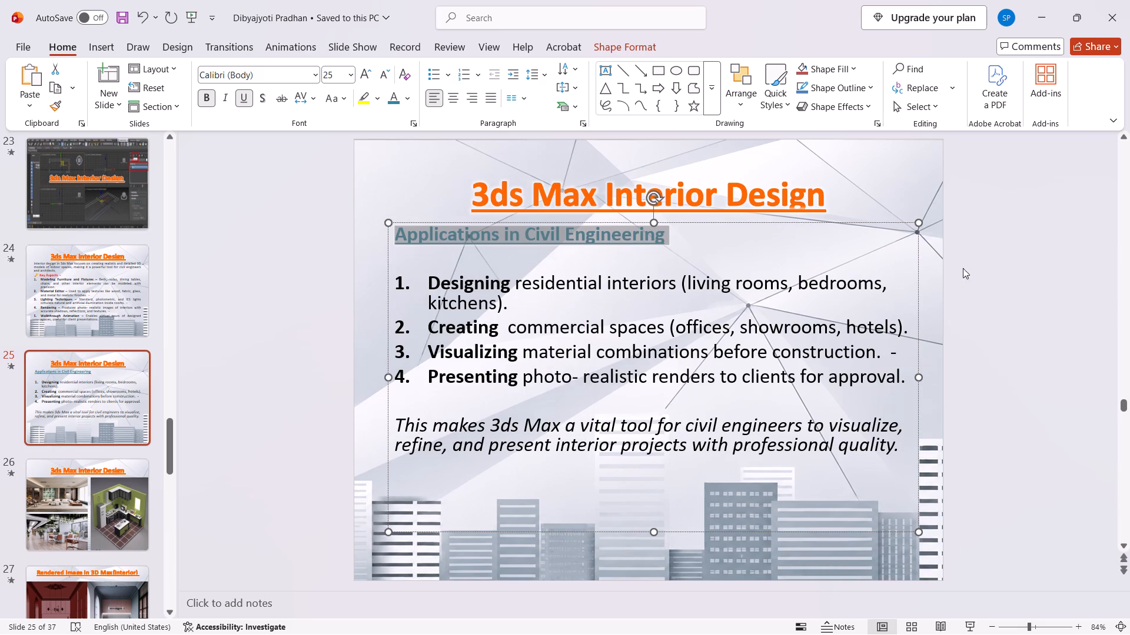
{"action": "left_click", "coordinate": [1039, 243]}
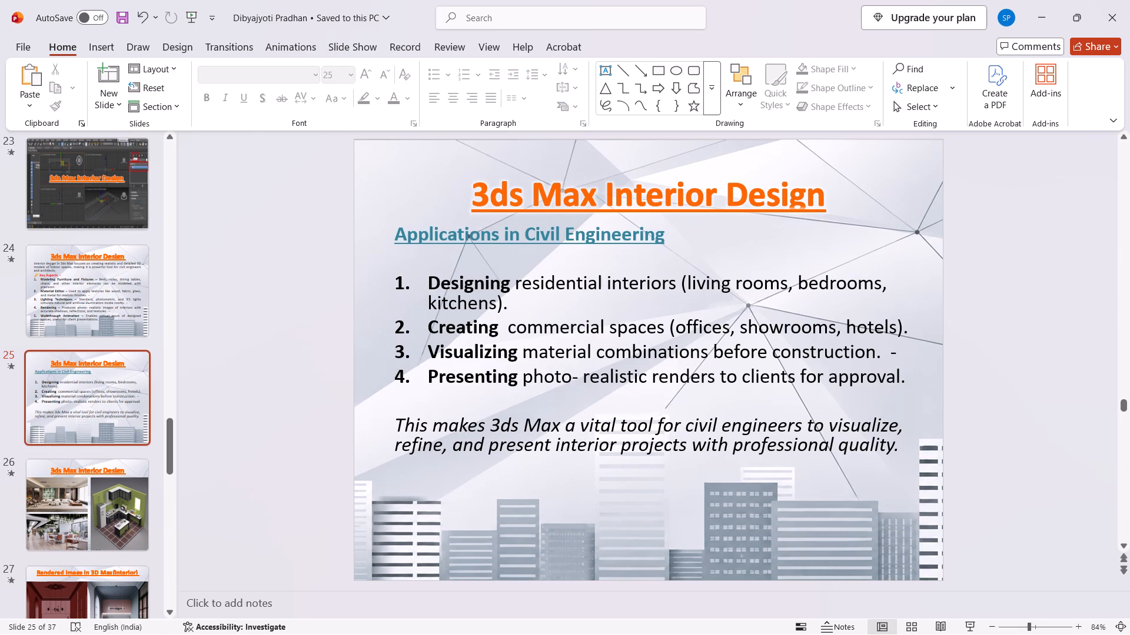
Set the font colour of the "Applications in Civil Engineering" heading on slide 25 to dark purple.
{"action": "left_click", "coordinate": [606, 230]}
{"action": "left_click_drag", "start_coordinate": [679, 230], "coordinate": [360, 219]}
{"action": "left_click", "coordinate": [411, 102]}
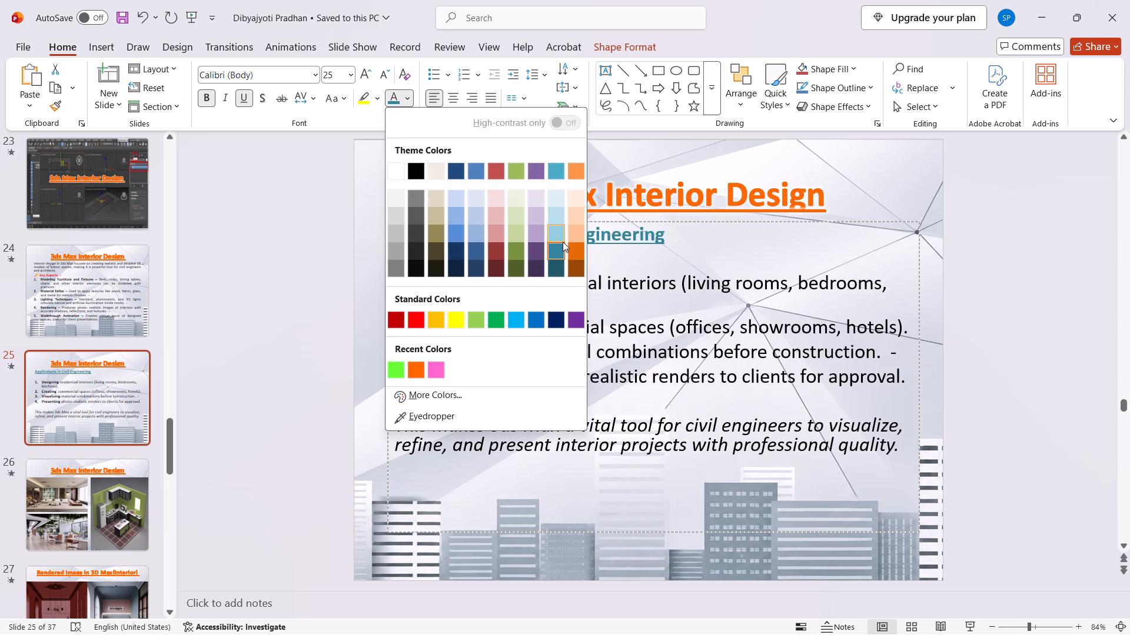
{"action": "left_click", "coordinate": [536, 253]}
{"action": "left_click", "coordinate": [1005, 211]}
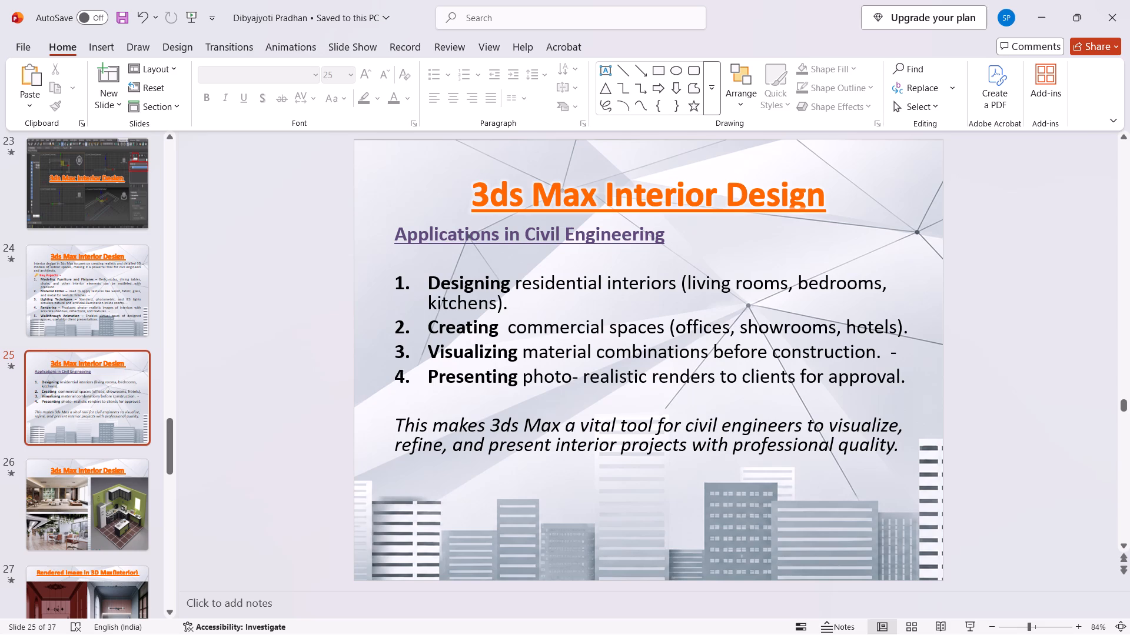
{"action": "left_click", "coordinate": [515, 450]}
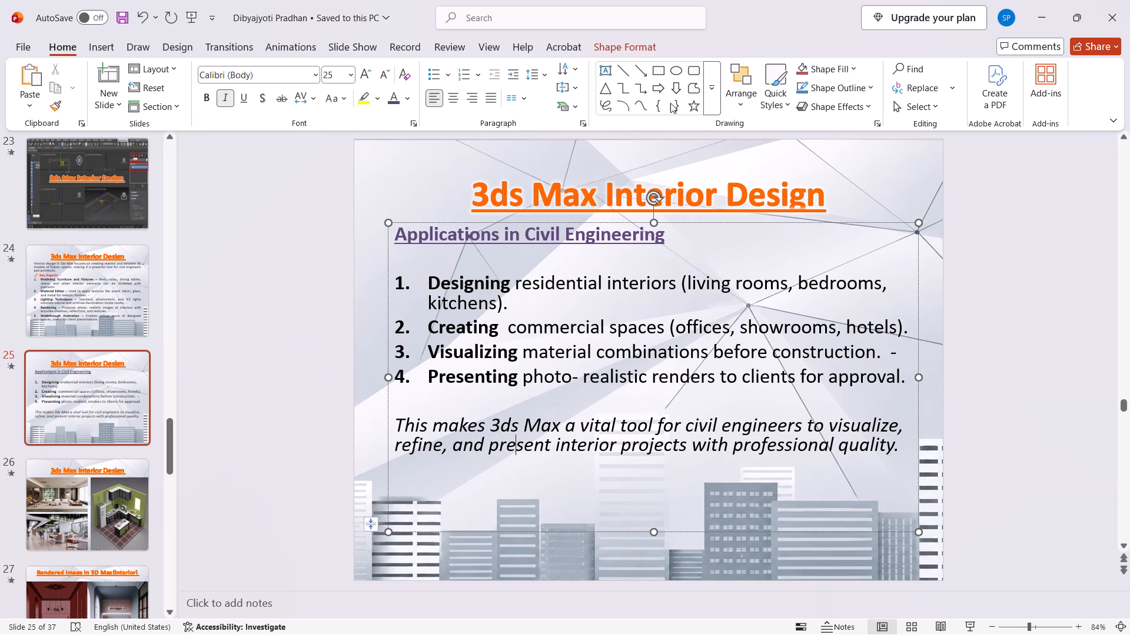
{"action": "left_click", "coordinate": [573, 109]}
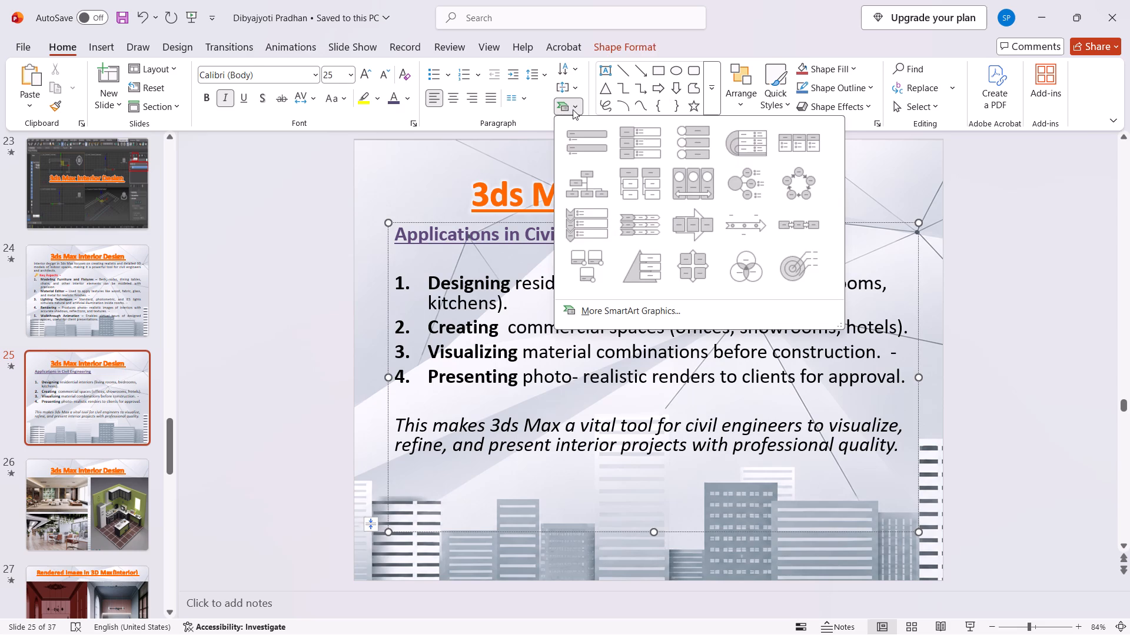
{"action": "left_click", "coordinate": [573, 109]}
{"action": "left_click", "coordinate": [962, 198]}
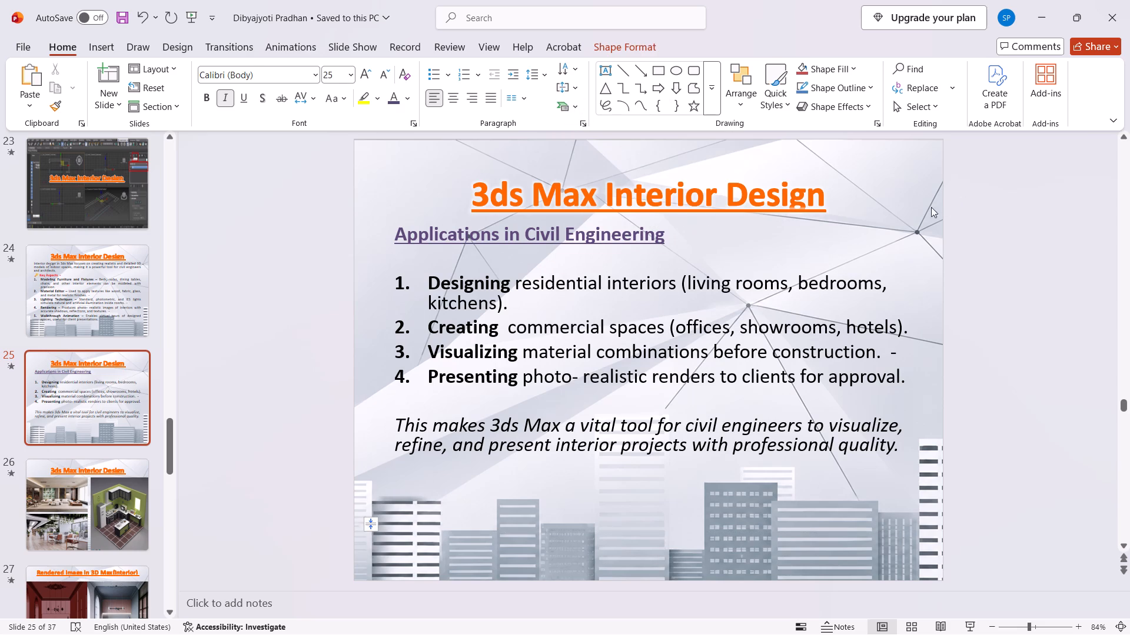
Rewrite "3ds Max" as "3DS MAX" in slide 25's title so it reads "3DS MAX Interior Design".
{"action": "left_click", "coordinate": [494, 192]}
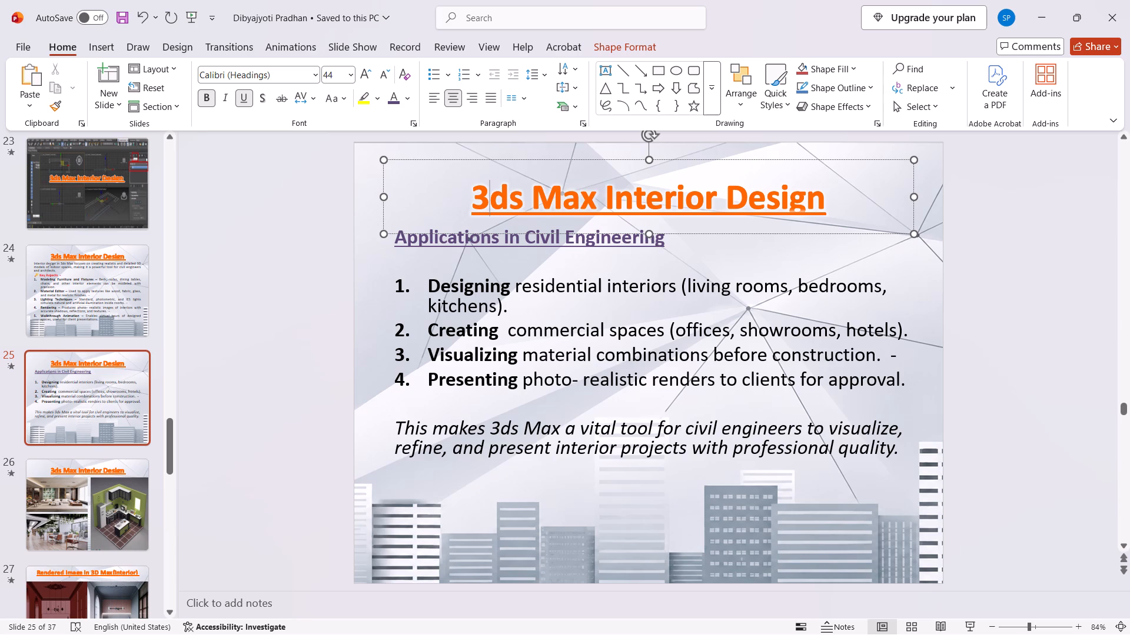
{"action": "left_click_drag", "start_coordinate": [594, 197], "coordinate": [497, 192]}
{"action": "type", "text": "3D"}
{"action": "type", "text": "S MAX"}
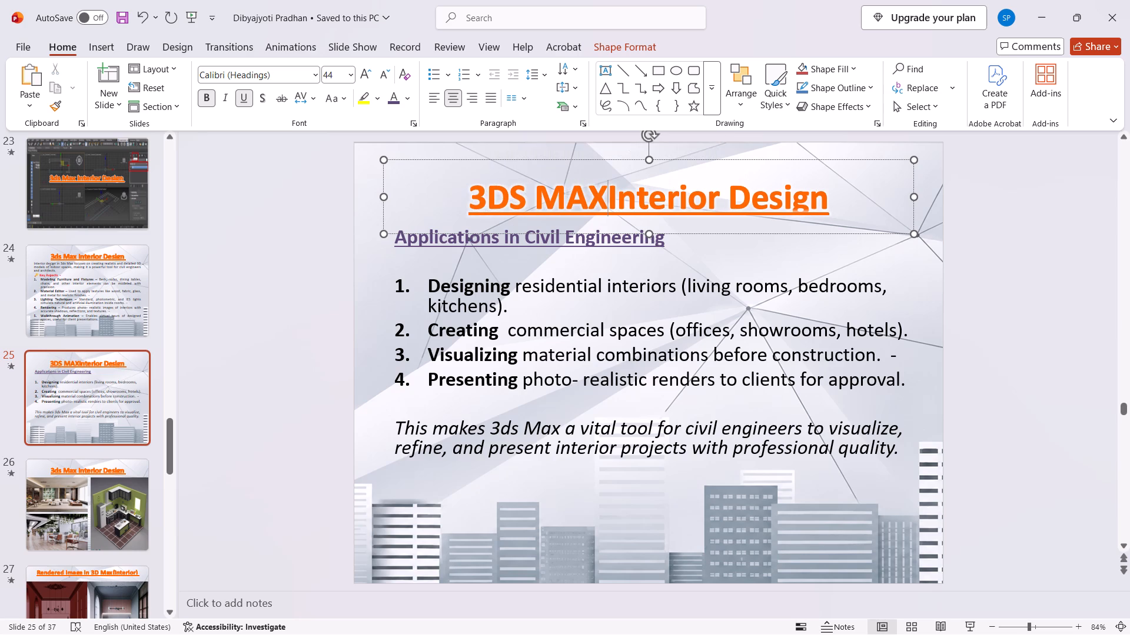
{"action": "key", "text": "space"}
{"action": "left_click", "coordinate": [1060, 222]}
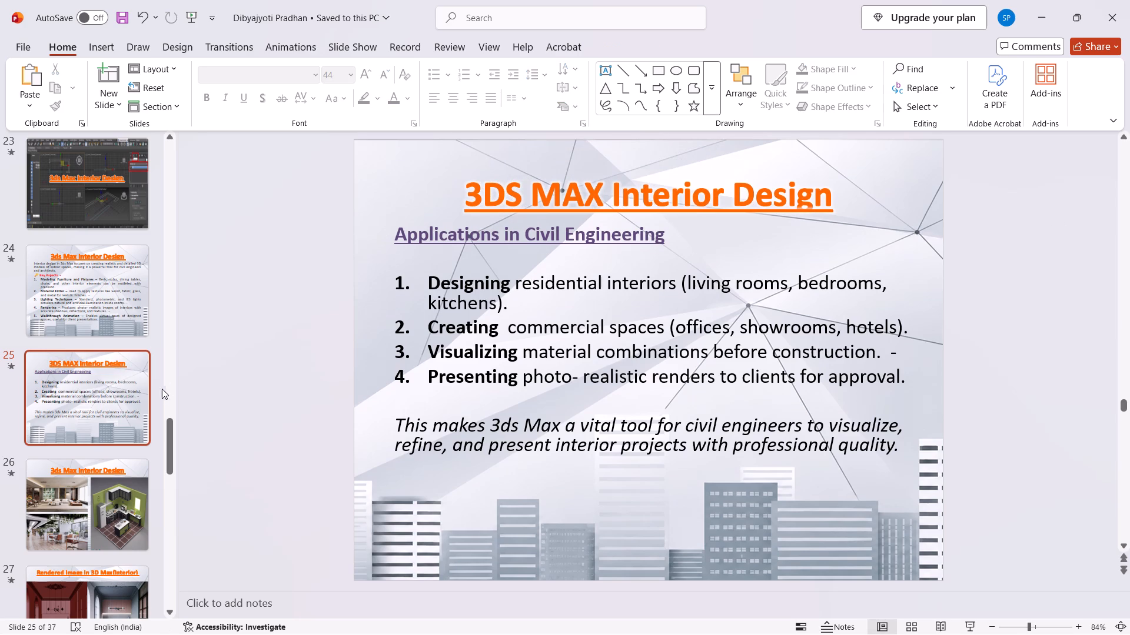
Rewrite "3ds Max" as "3DS MAX" in slide 24's title so it reads "3DS MAX Interior Design".
{"action": "left_click", "coordinate": [85, 301]}
{"action": "left_click", "coordinate": [594, 197]}
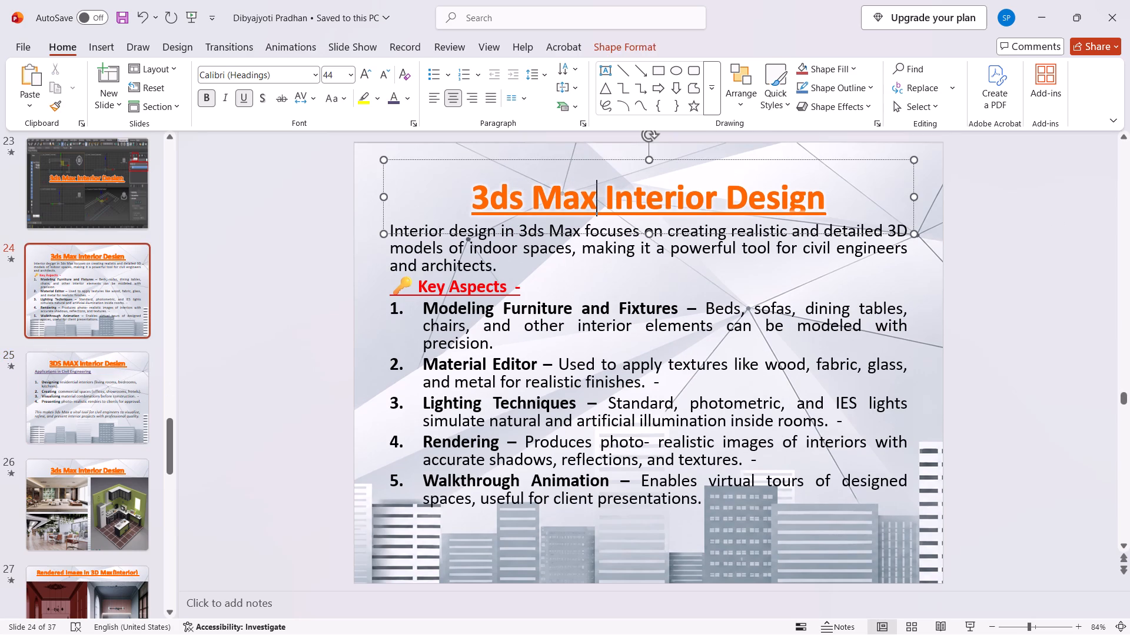
{"action": "left_click_drag", "start_coordinate": [594, 197], "coordinate": [481, 196]}
{"action": "key", "text": "3"}
{"action": "key", "text": "shift+d"}
{"action": "type", "text": "S MAX"}
{"action": "key", "text": "space"}
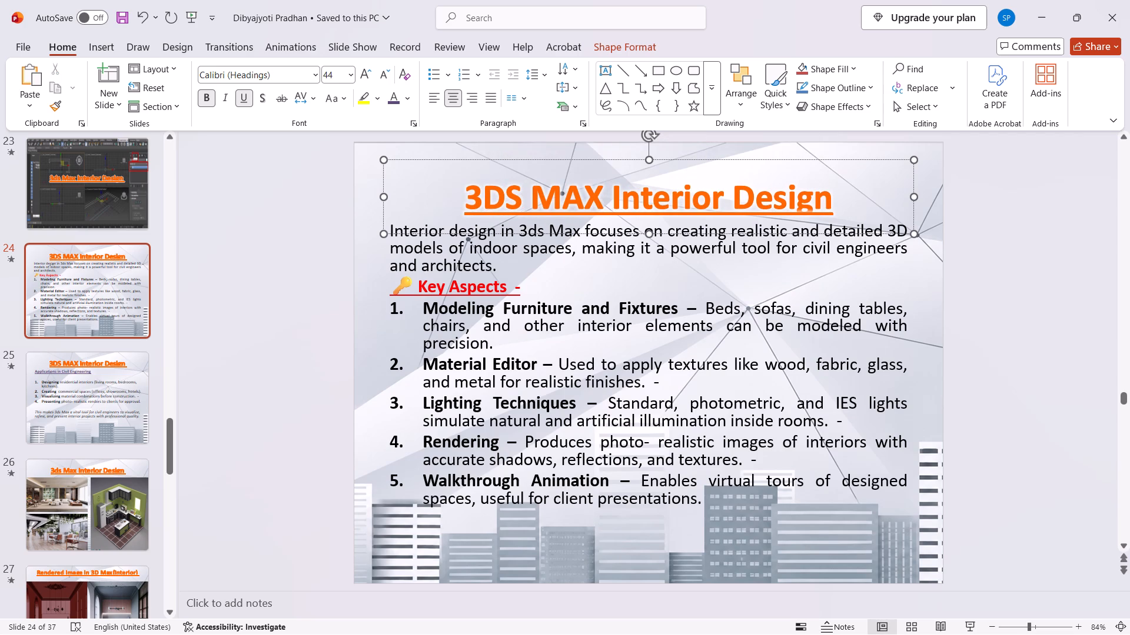
Replace "3ds Max" with "3DS MAX" in the opening sentence of slide 24's body text.
{"action": "left_click", "coordinate": [734, 226]}
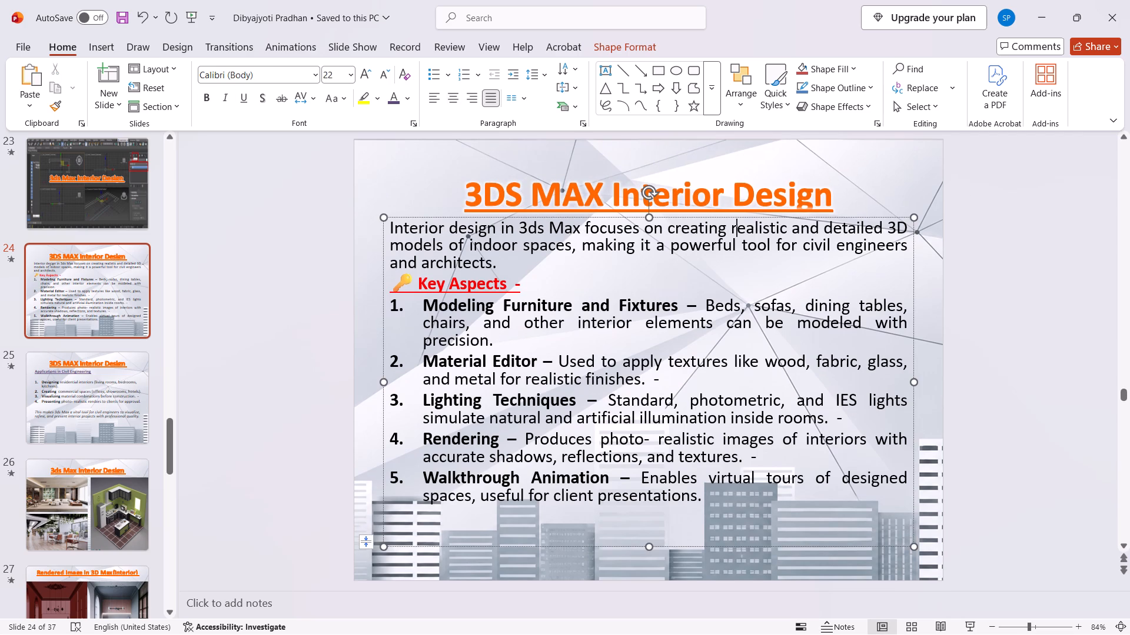
{"action": "left_click_drag", "start_coordinate": [519, 228], "coordinate": [576, 233]}
{"action": "type", "text": "3DS"}
{"action": "key", "text": "space"}
{"action": "type", "text": "MAX"}
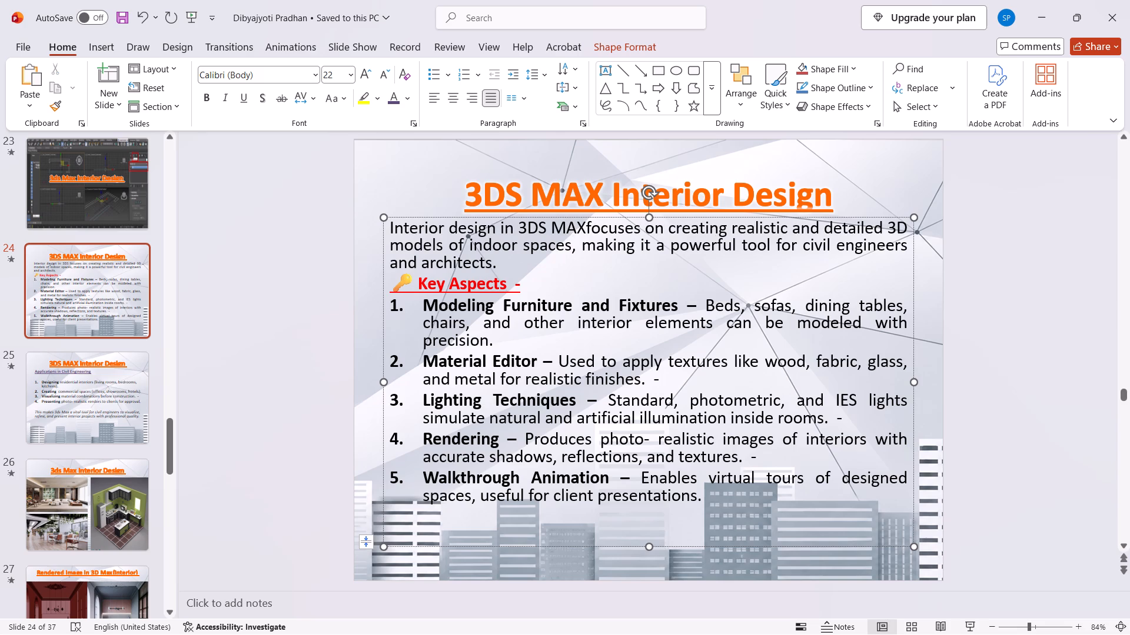
{"action": "key", "text": "space"}
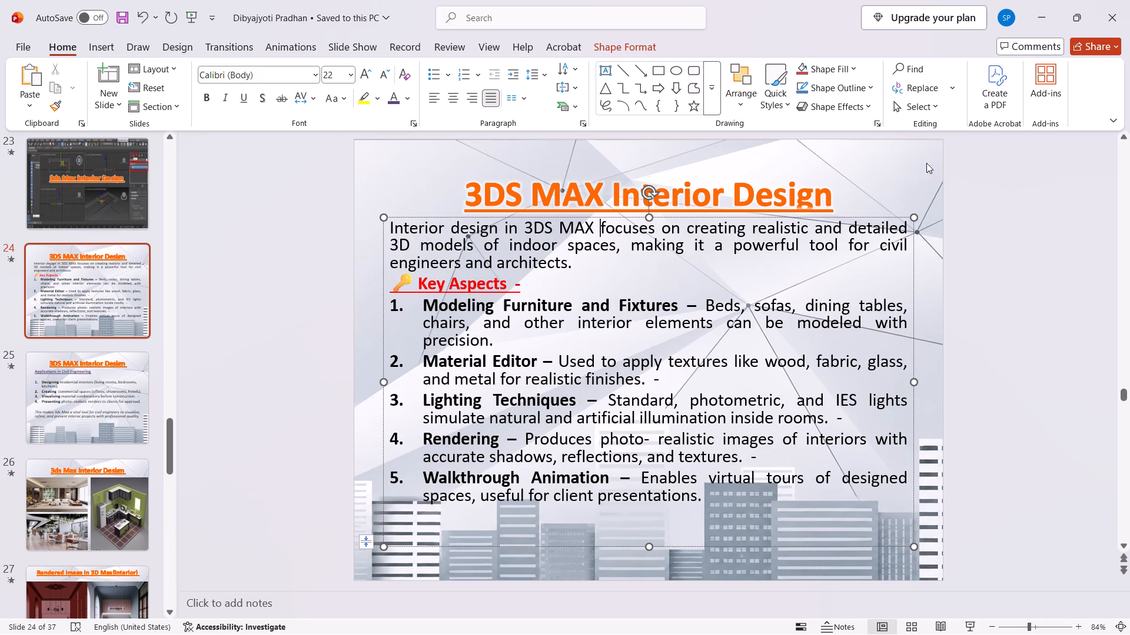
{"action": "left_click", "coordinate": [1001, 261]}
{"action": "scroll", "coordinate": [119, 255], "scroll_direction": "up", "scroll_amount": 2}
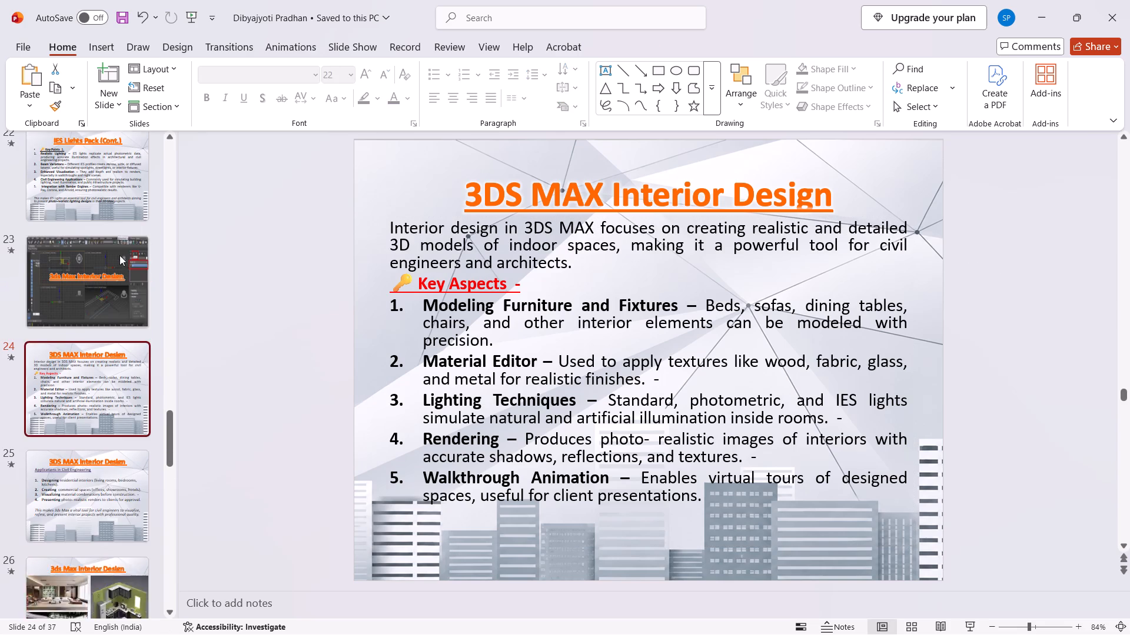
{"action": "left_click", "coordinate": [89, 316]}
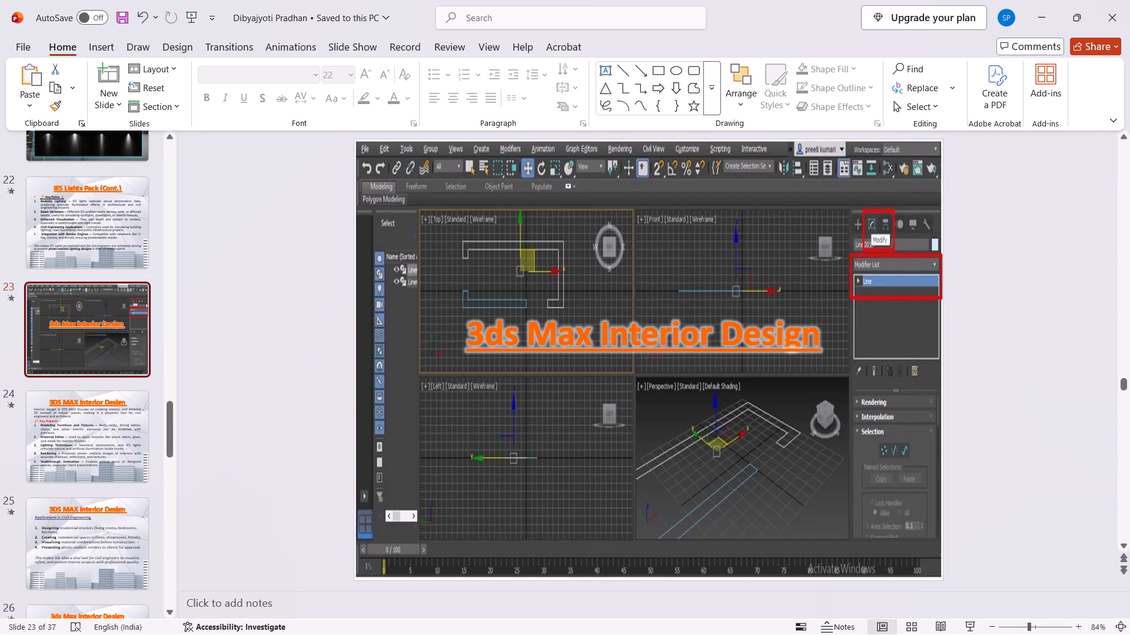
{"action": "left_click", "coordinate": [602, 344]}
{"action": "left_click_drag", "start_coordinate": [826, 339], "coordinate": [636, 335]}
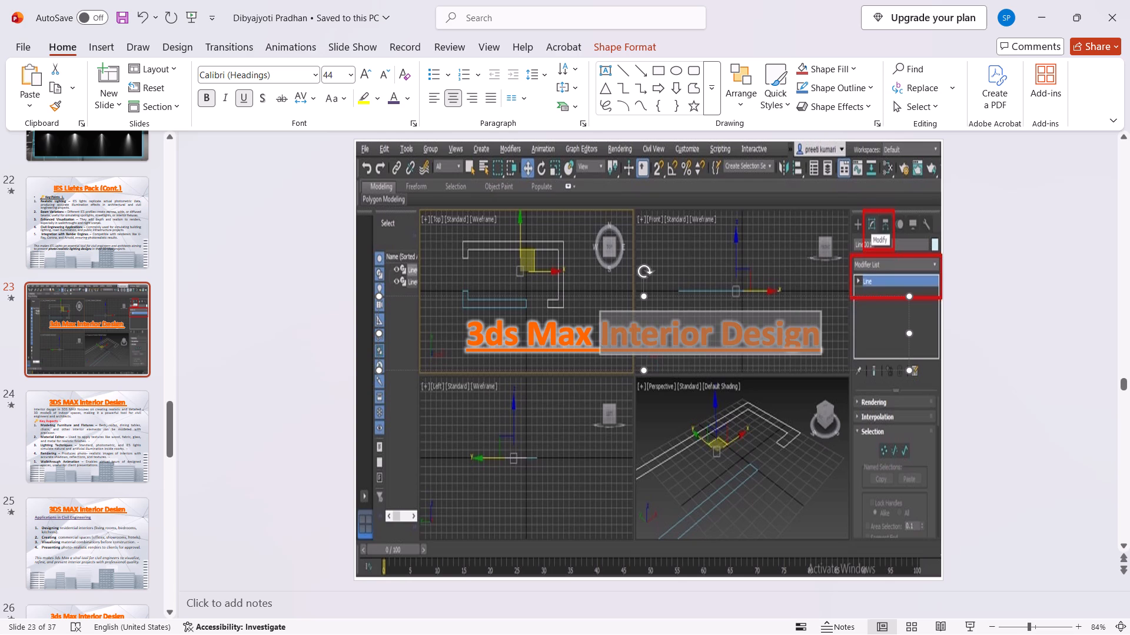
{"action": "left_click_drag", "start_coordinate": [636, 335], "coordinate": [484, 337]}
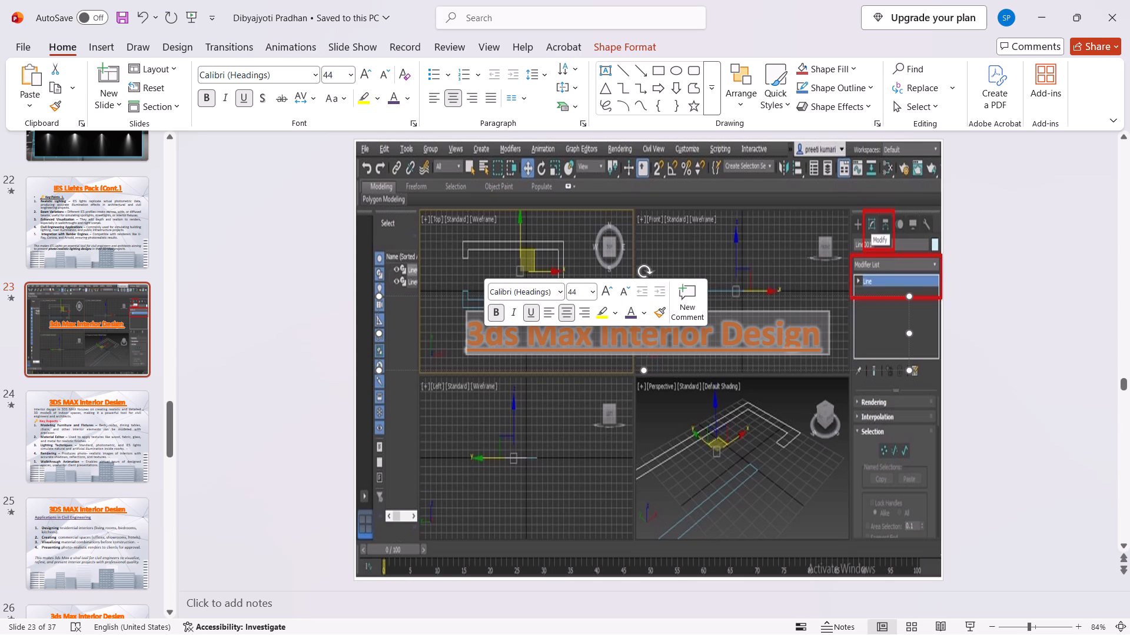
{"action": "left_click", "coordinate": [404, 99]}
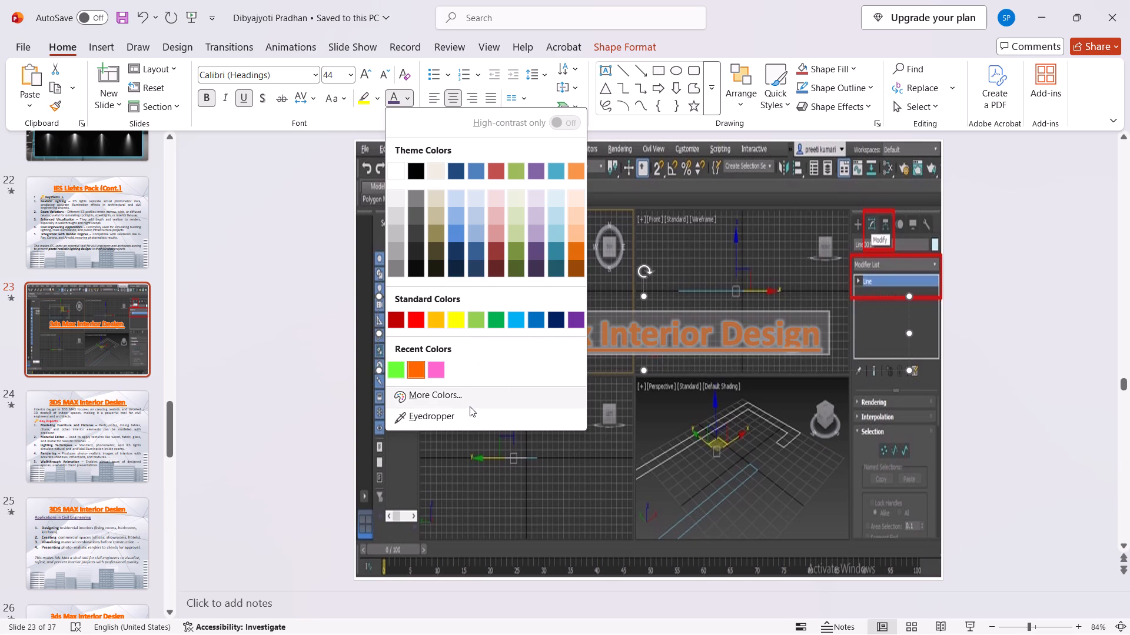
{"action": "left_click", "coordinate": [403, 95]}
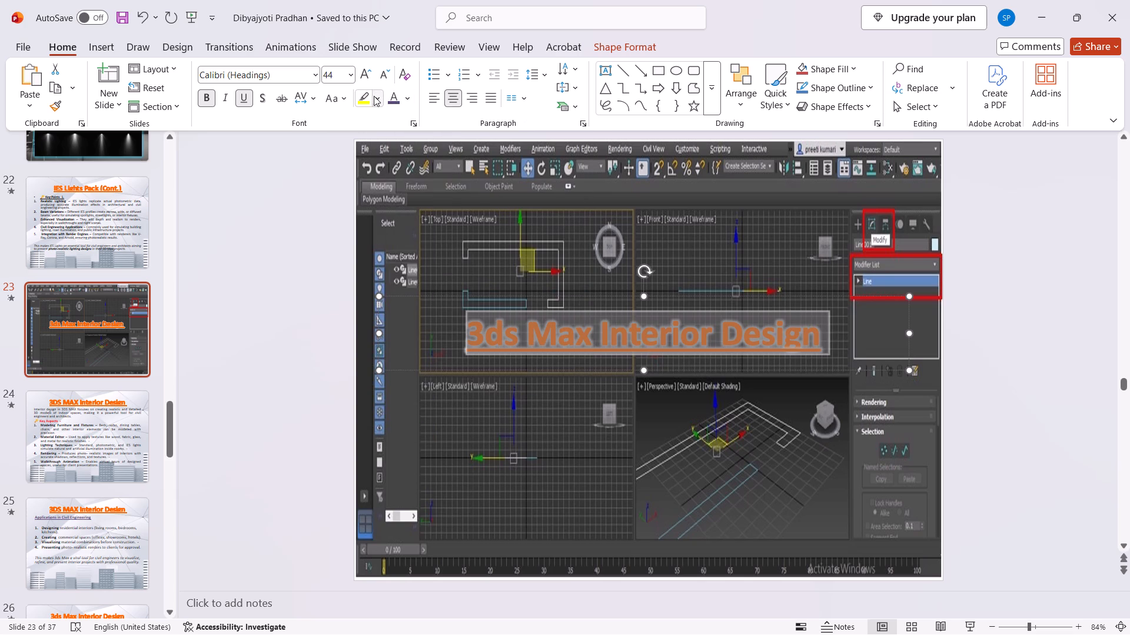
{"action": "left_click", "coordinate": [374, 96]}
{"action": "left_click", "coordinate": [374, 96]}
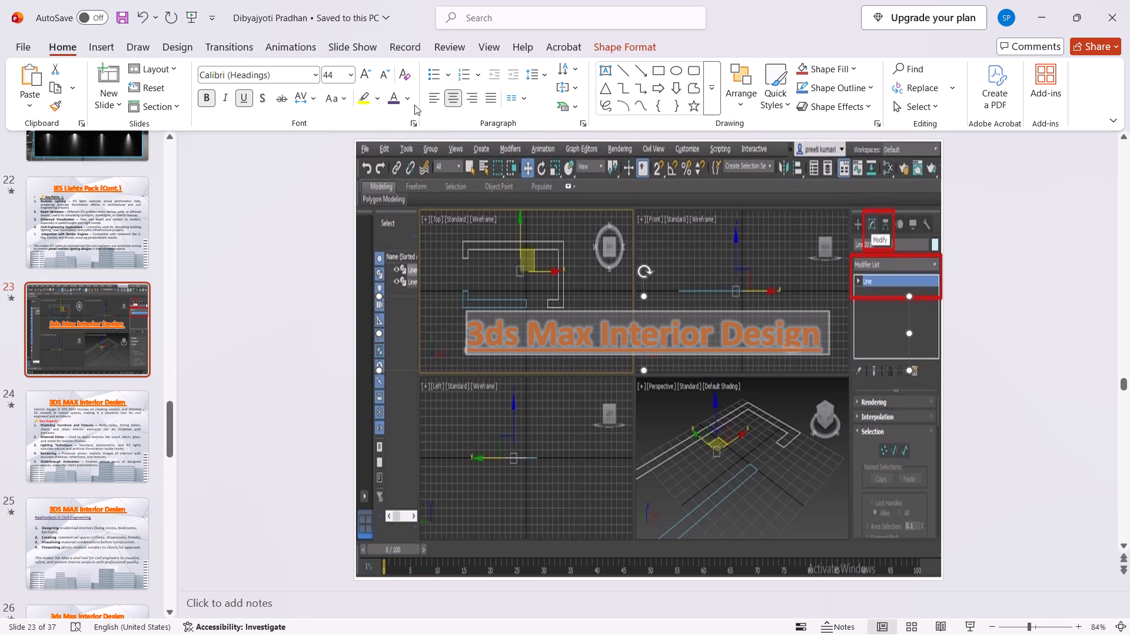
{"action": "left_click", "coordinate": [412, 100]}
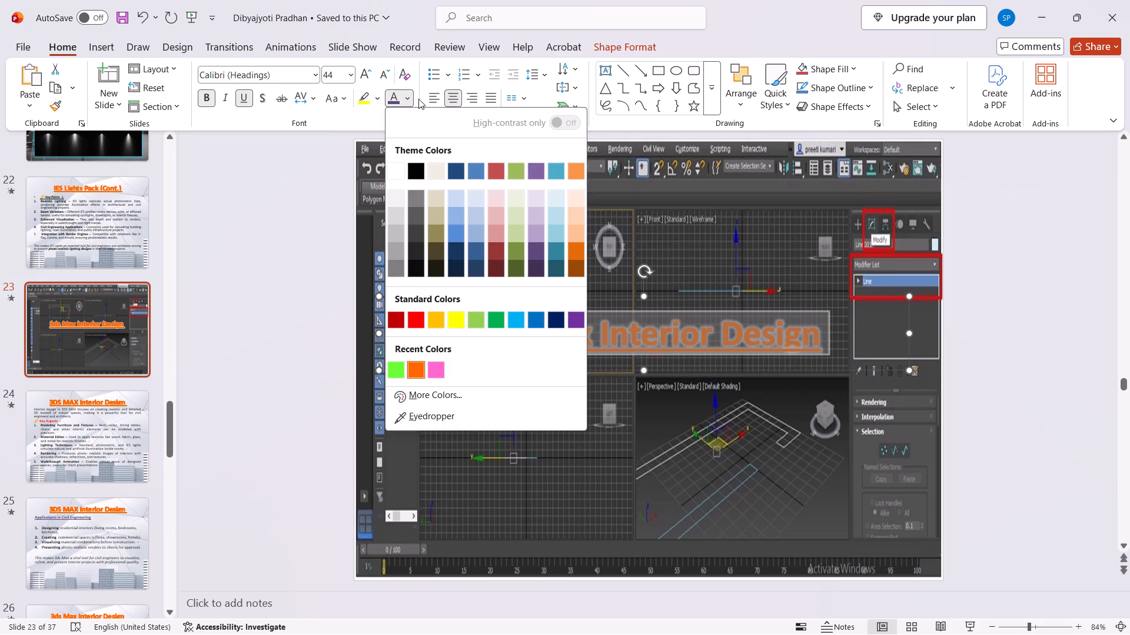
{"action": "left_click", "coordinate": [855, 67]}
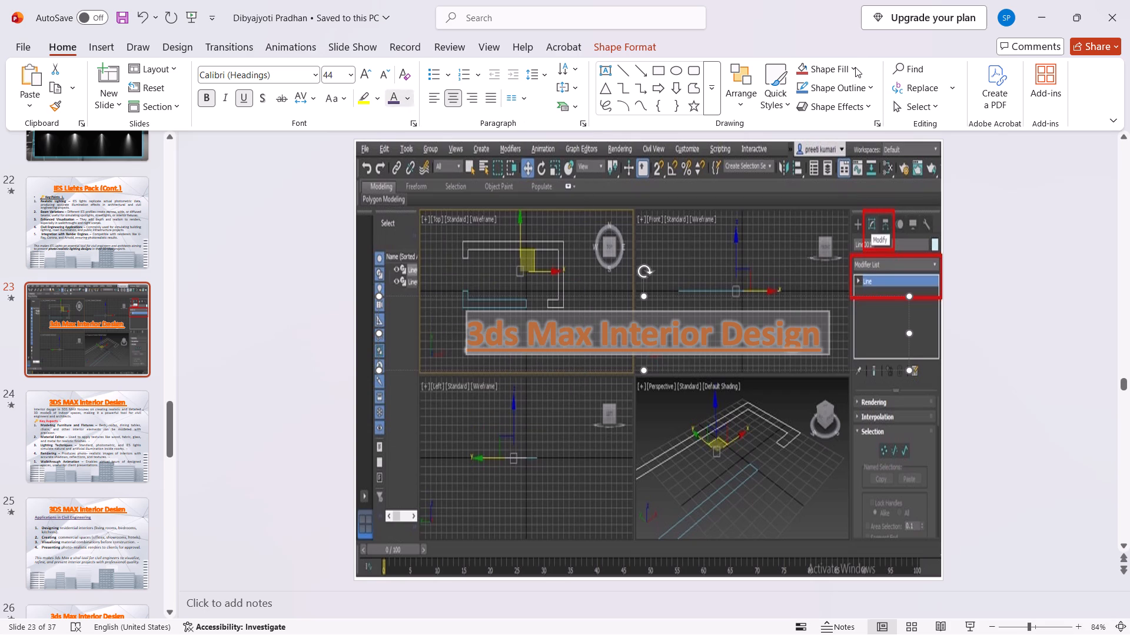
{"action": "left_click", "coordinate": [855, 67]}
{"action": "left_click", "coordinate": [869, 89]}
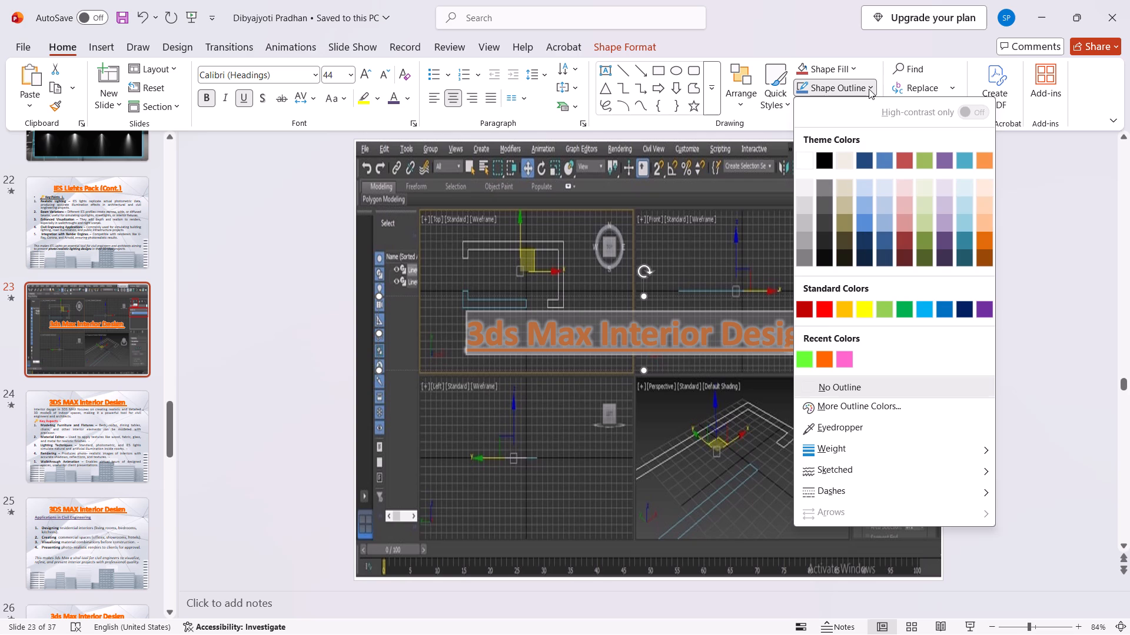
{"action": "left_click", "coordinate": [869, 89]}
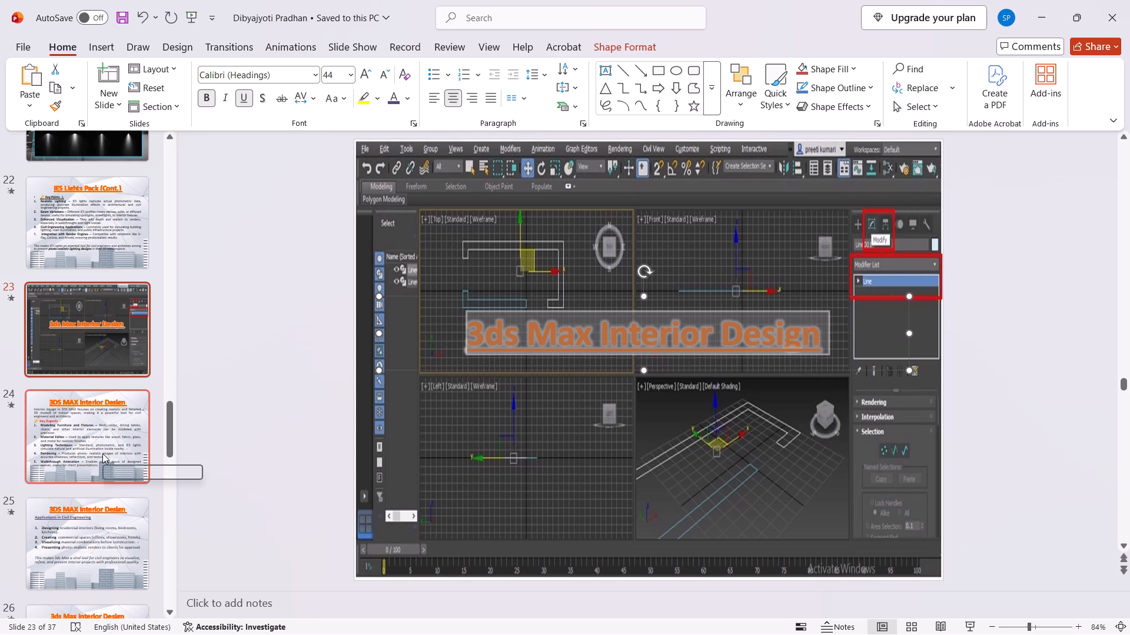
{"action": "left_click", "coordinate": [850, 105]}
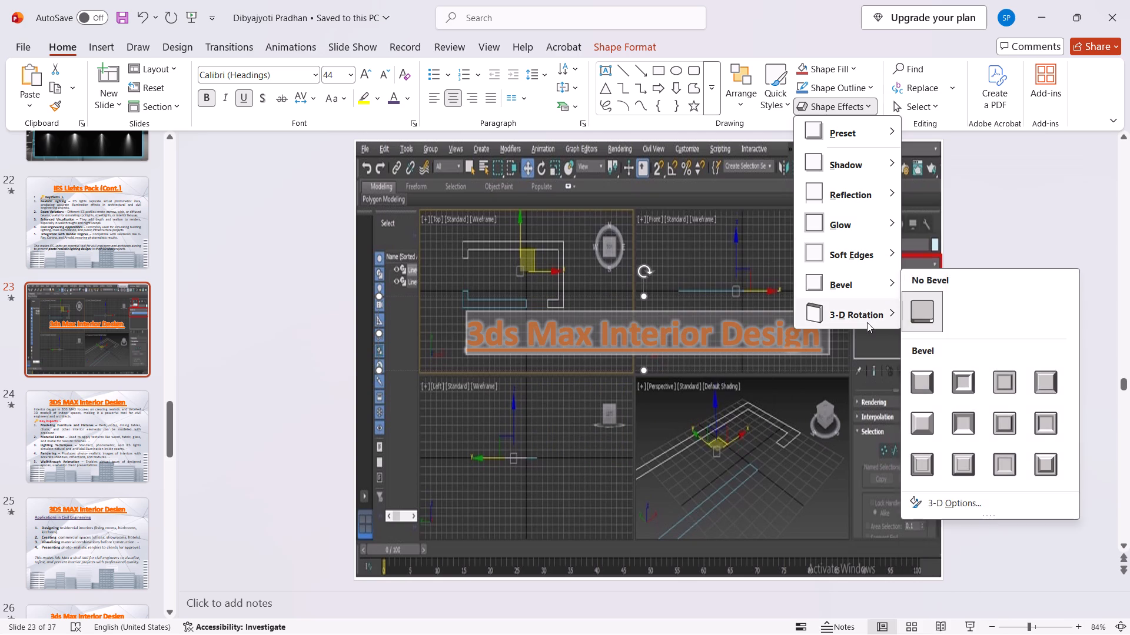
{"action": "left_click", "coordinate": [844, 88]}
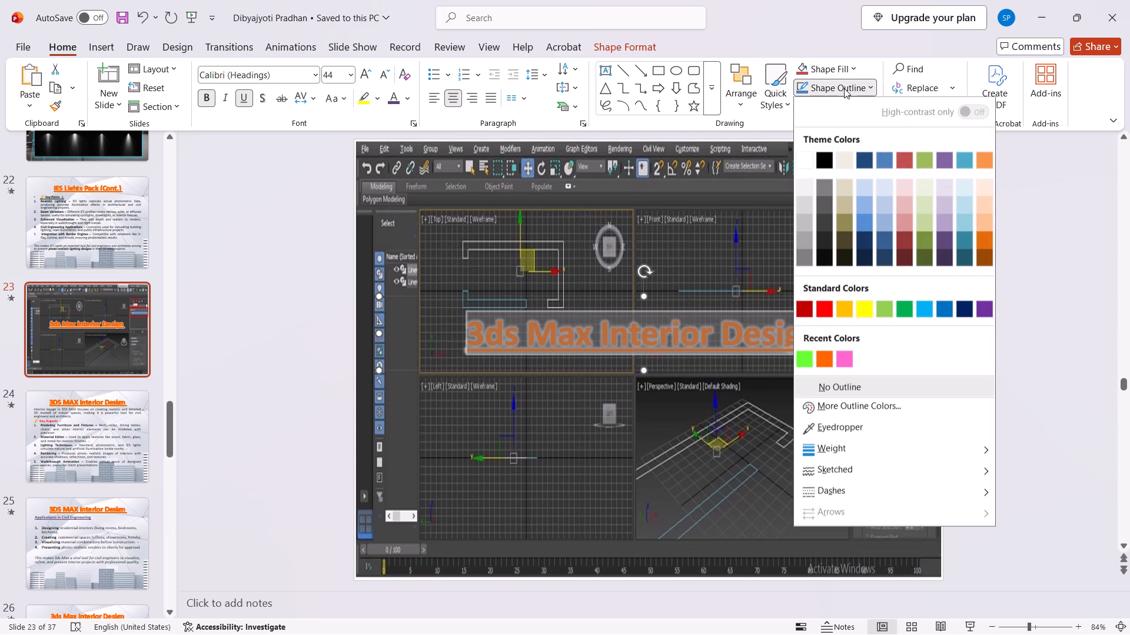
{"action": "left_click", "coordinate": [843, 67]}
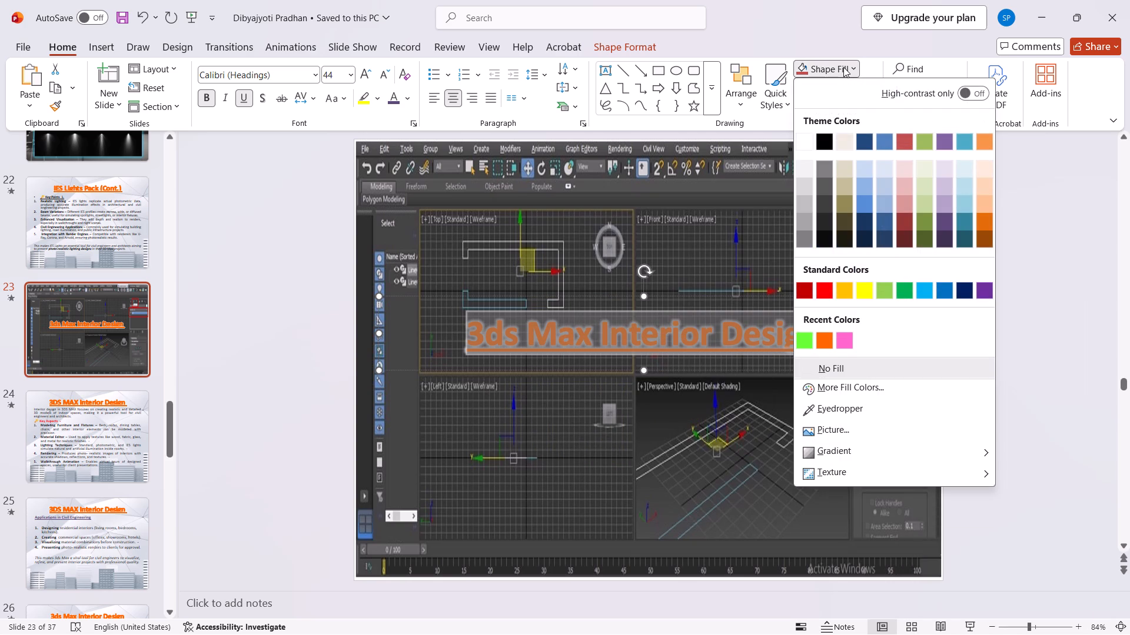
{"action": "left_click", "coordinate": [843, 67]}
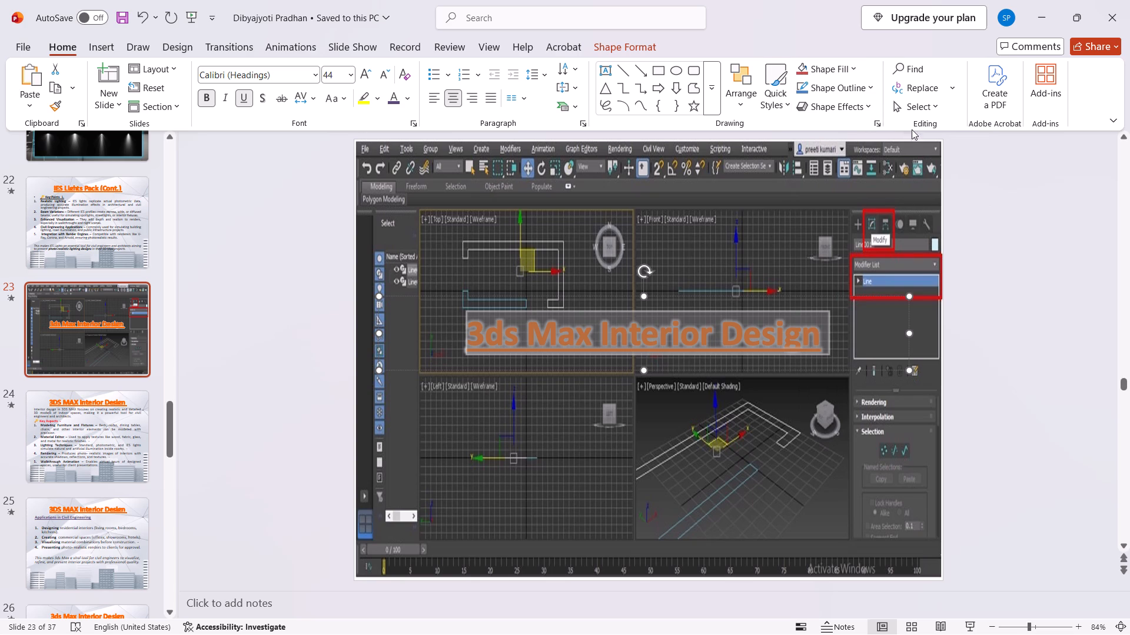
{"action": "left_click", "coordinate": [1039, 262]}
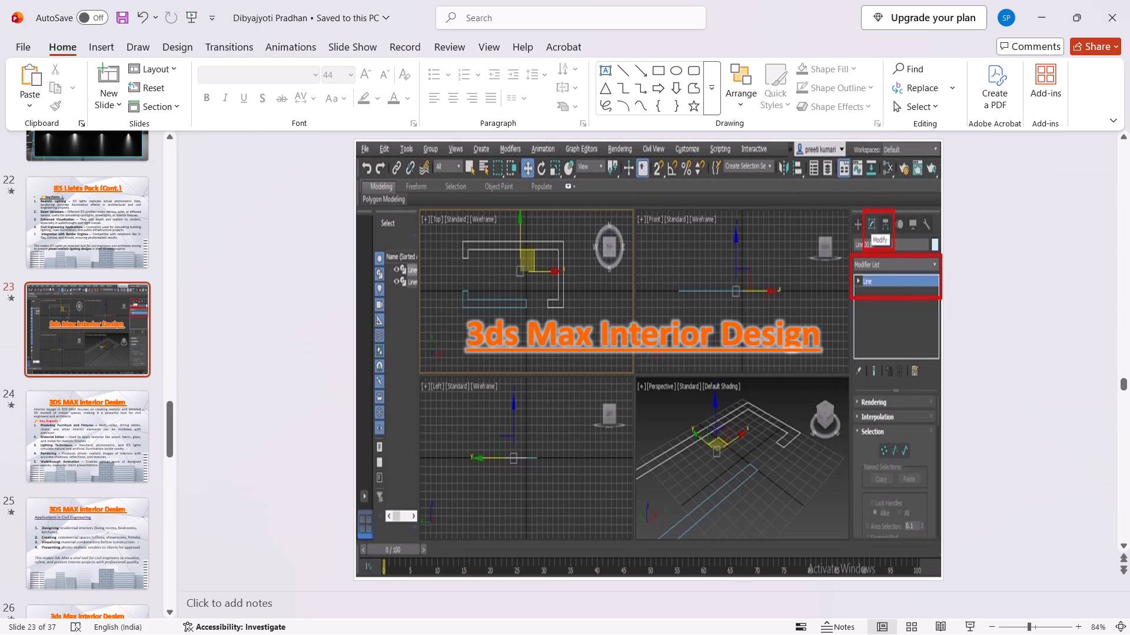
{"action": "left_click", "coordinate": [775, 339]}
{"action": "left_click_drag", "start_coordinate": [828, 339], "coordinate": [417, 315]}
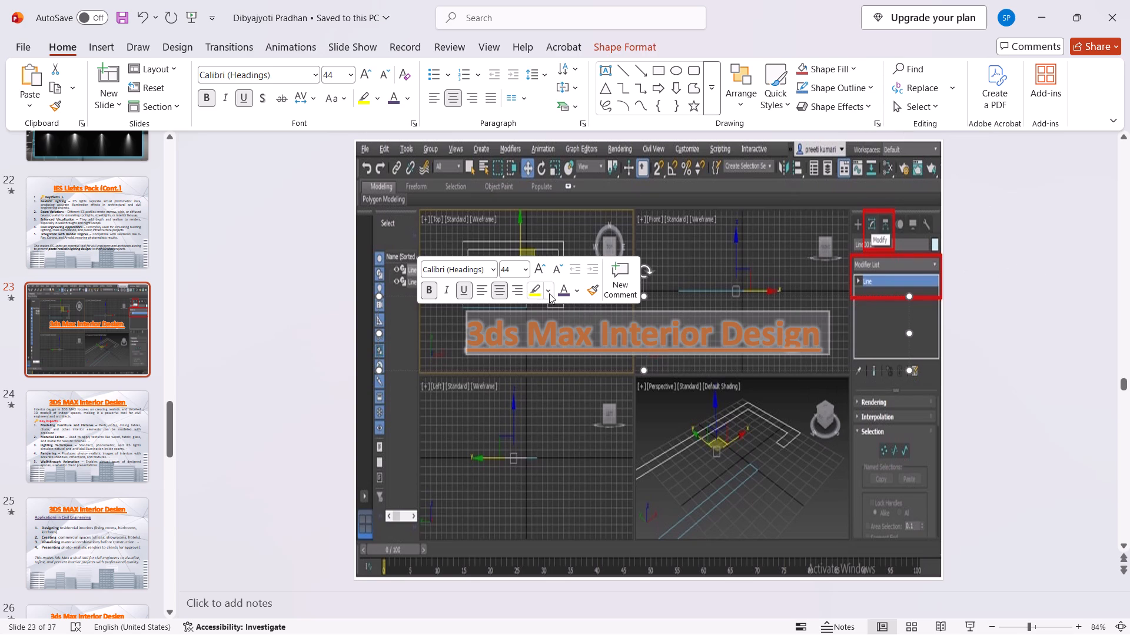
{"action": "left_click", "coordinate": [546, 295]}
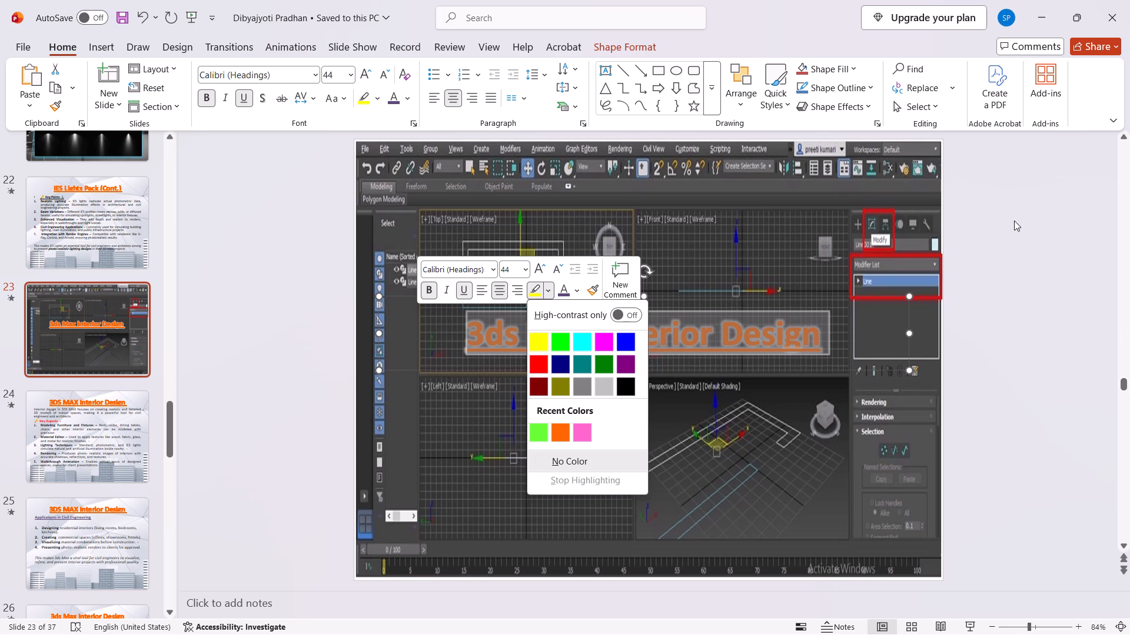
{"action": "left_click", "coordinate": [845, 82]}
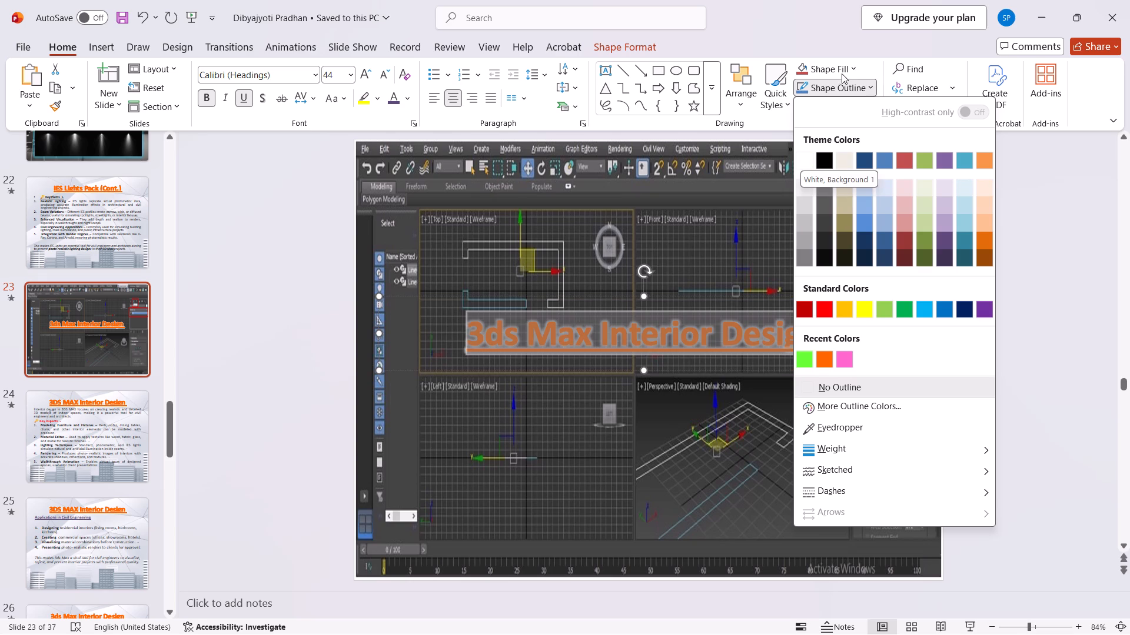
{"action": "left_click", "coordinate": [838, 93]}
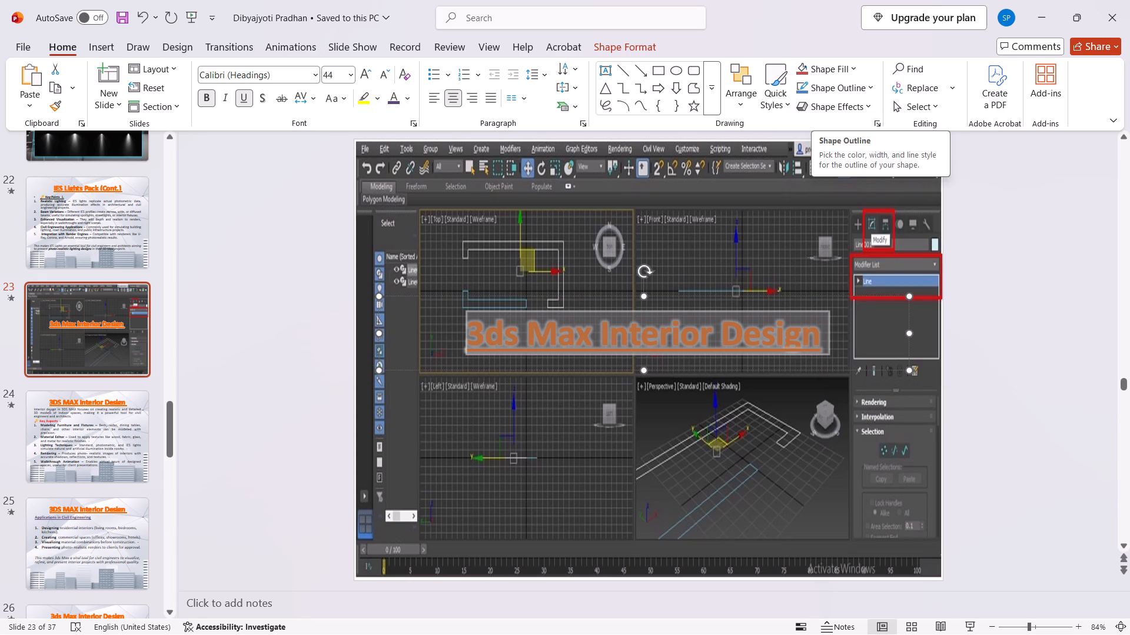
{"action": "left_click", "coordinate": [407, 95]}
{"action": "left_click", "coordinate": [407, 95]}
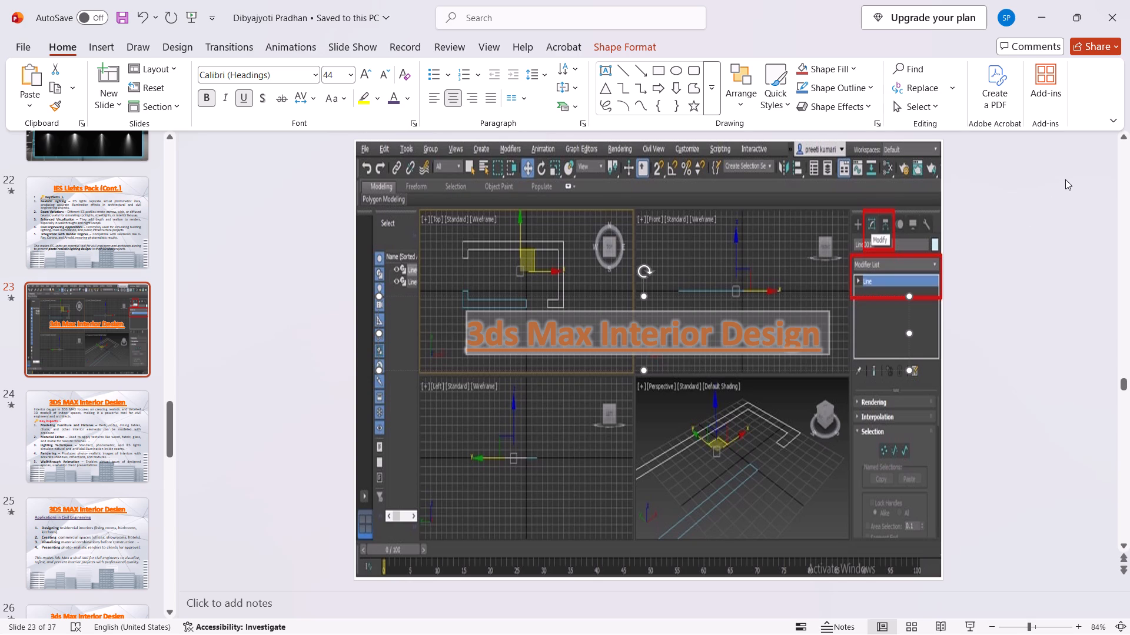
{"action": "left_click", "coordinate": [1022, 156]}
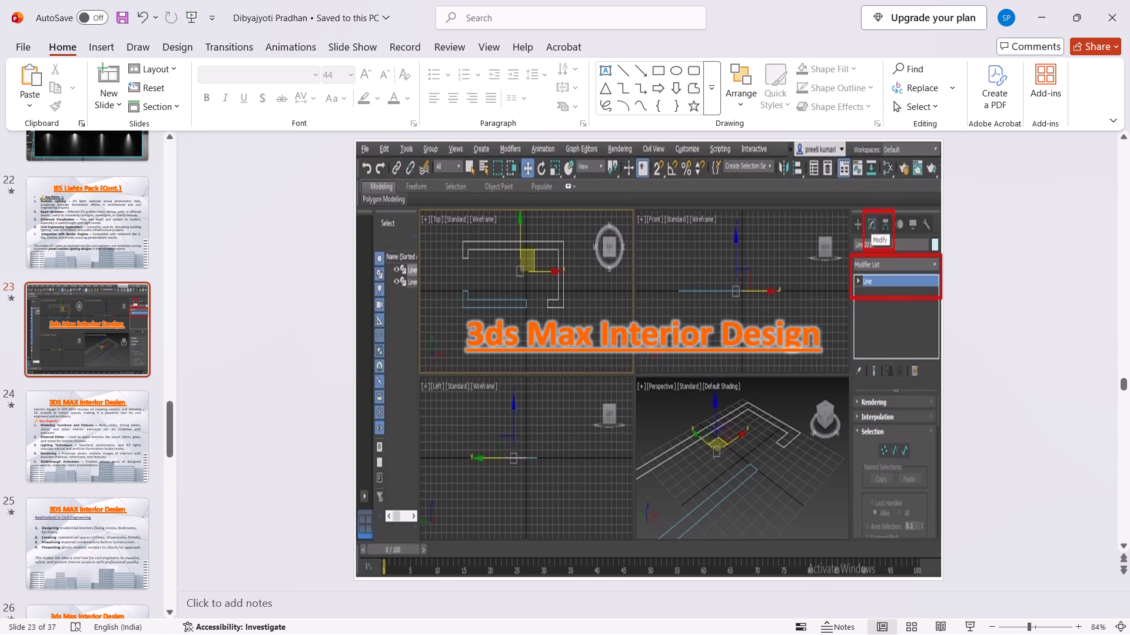
Reduce the subheading above slide 22's numbered list to "Key Points" by deleting its key emoji, trailing "1." and bullet.
{"action": "left_click", "coordinate": [106, 212]}
{"action": "scroll", "coordinate": [106, 210], "scroll_direction": "up", "scroll_amount": 1}
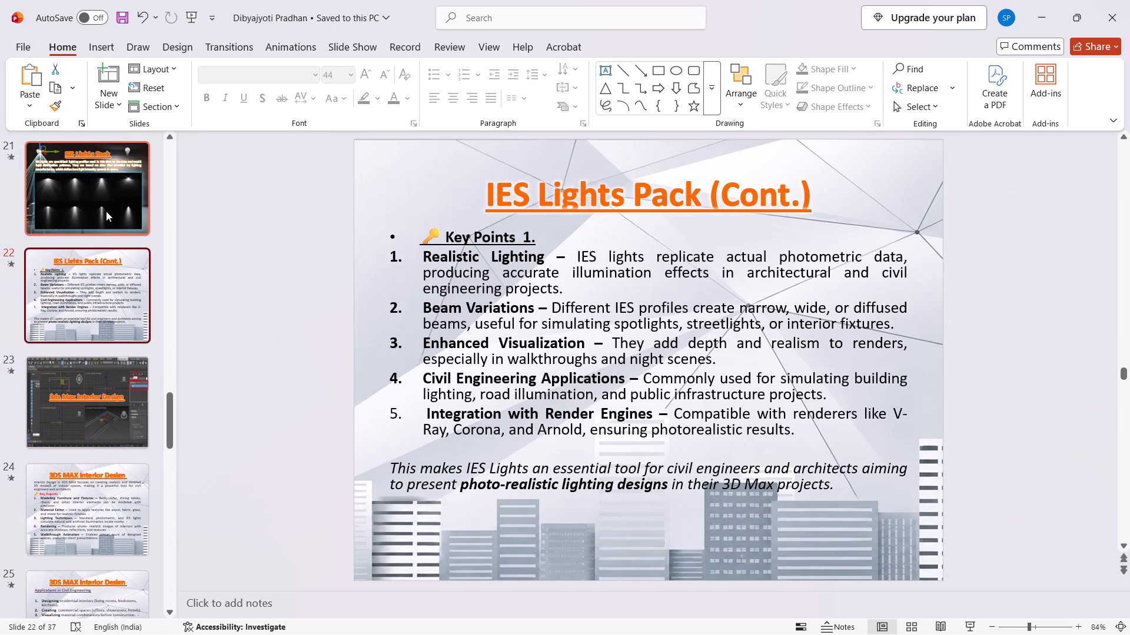
{"action": "scroll", "coordinate": [106, 211], "scroll_direction": "up", "scroll_amount": 1}
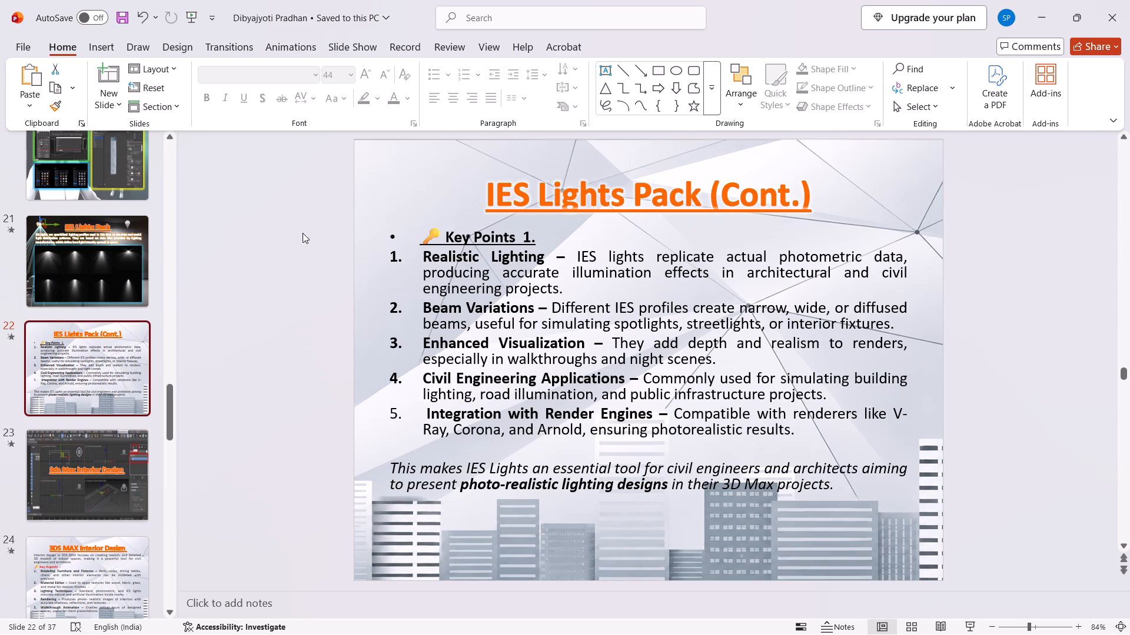
{"action": "left_click", "coordinate": [447, 238]}
{"action": "key", "text": "BackSpace"}
{"action": "key", "text": "BackSpace"}
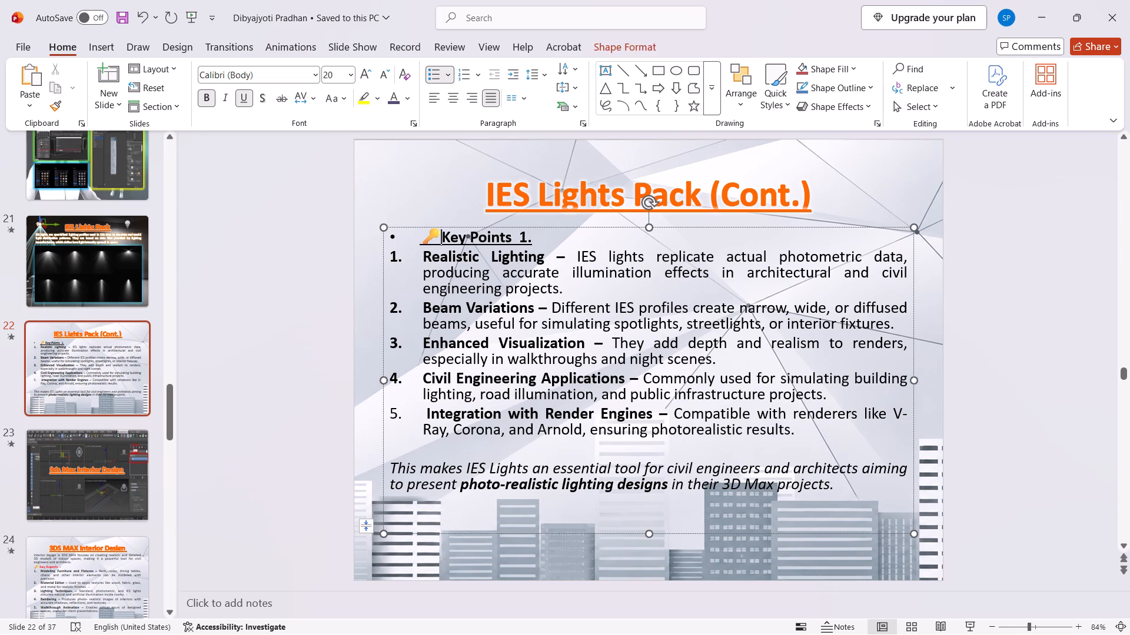
{"action": "left_click", "coordinate": [536, 239]}
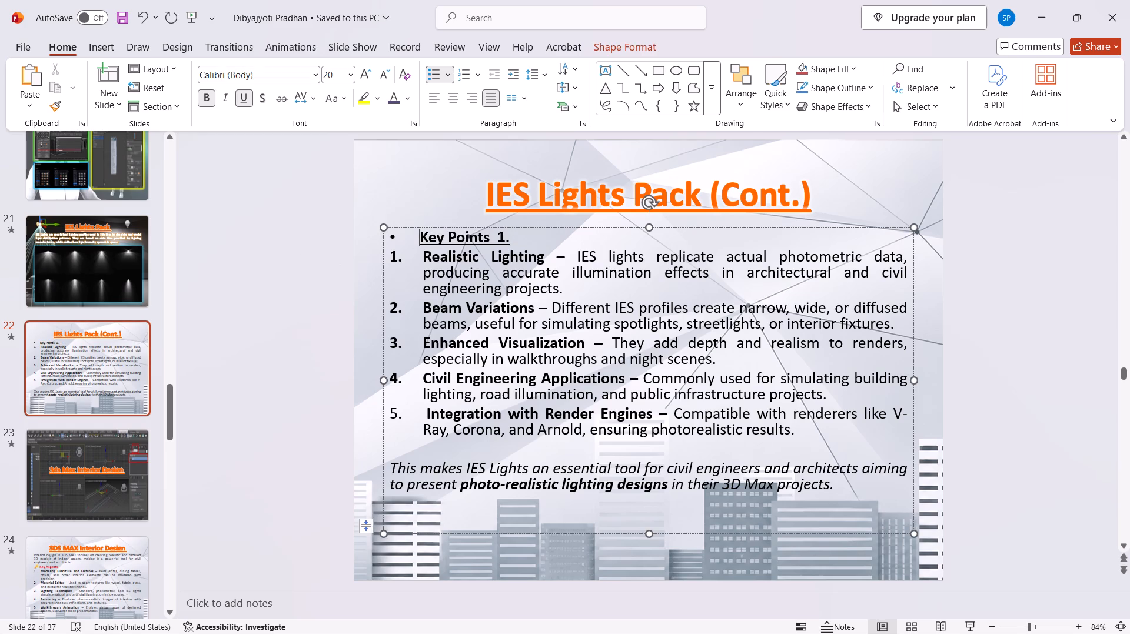
{"action": "key", "text": "BackSpace"}
{"action": "key", "text": "BackSpace"}
{"action": "key", "text": "BackSpace"}
{"action": "key", "text": "BackSpace"}
{"action": "key", "text": "BackSpace"}
{"action": "left_click", "coordinate": [421, 234]}
{"action": "key", "text": "BackSpace"}
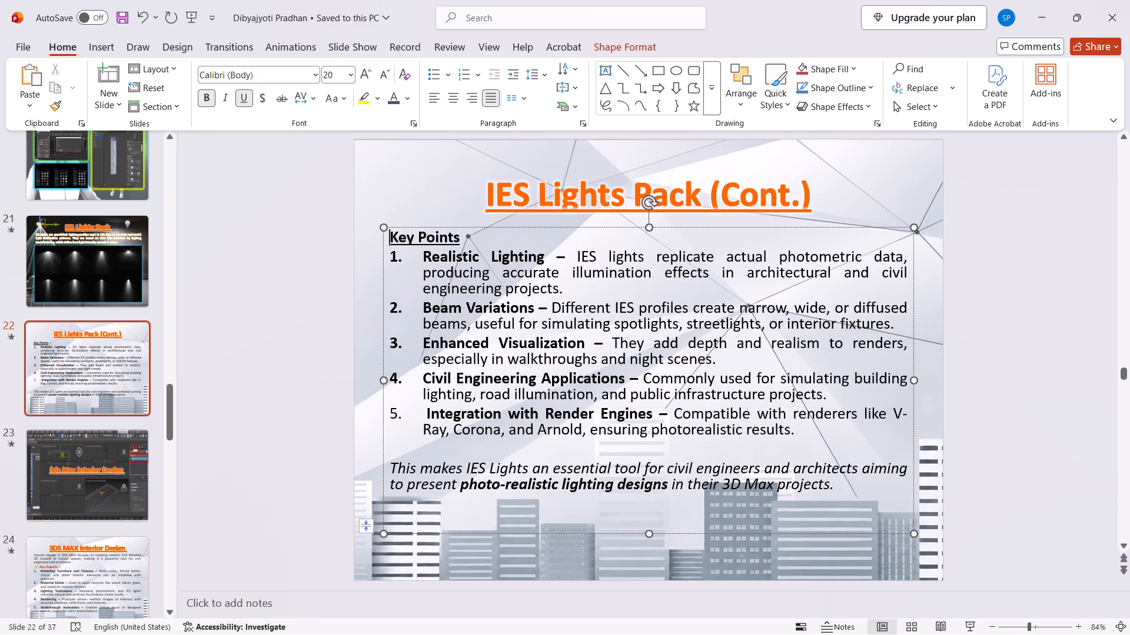
Review slide 21, "IES Lights Pack", and the presentation's opening slides 1 and 2.
{"action": "left_click", "coordinate": [94, 278]}
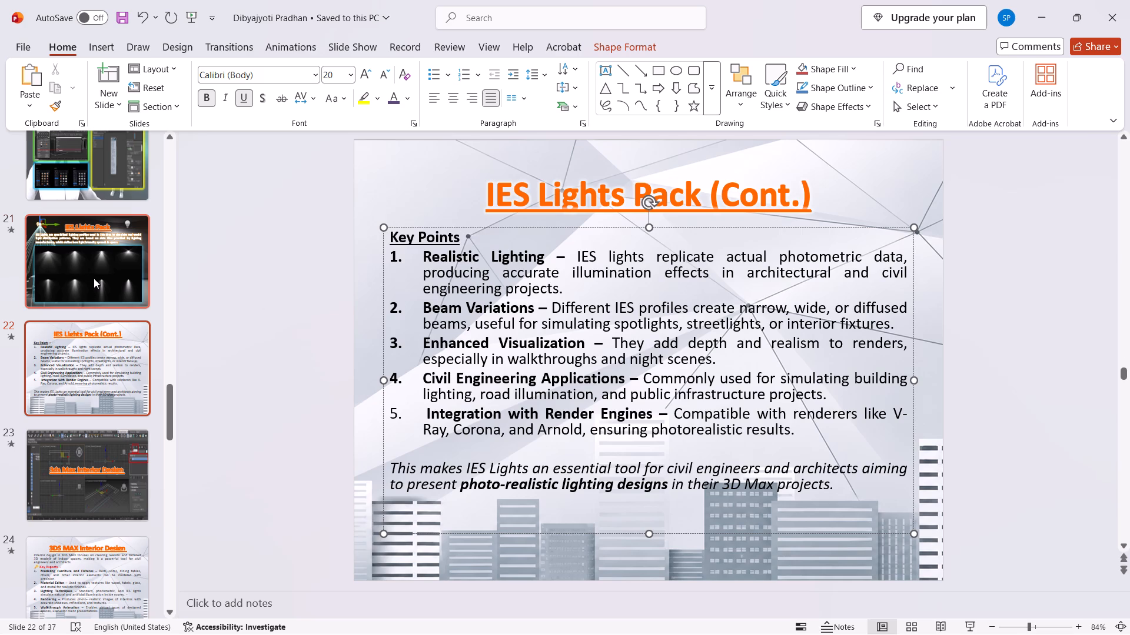
{"action": "left_click", "coordinate": [426, 256]}
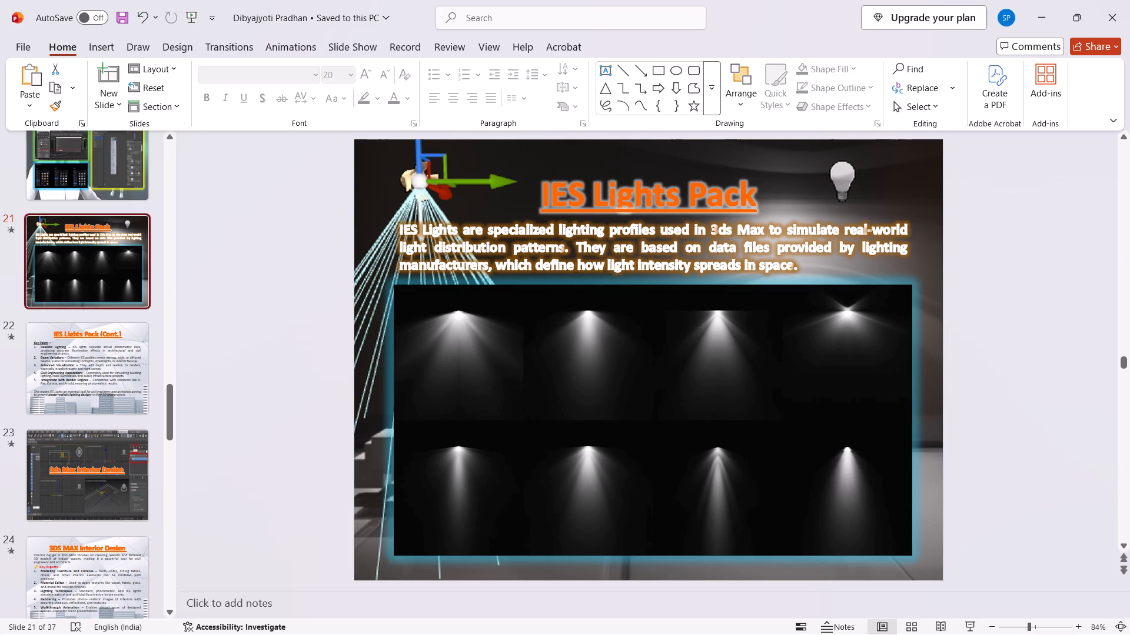
{"action": "scroll", "coordinate": [94, 251], "scroll_direction": "up", "scroll_amount": 15}
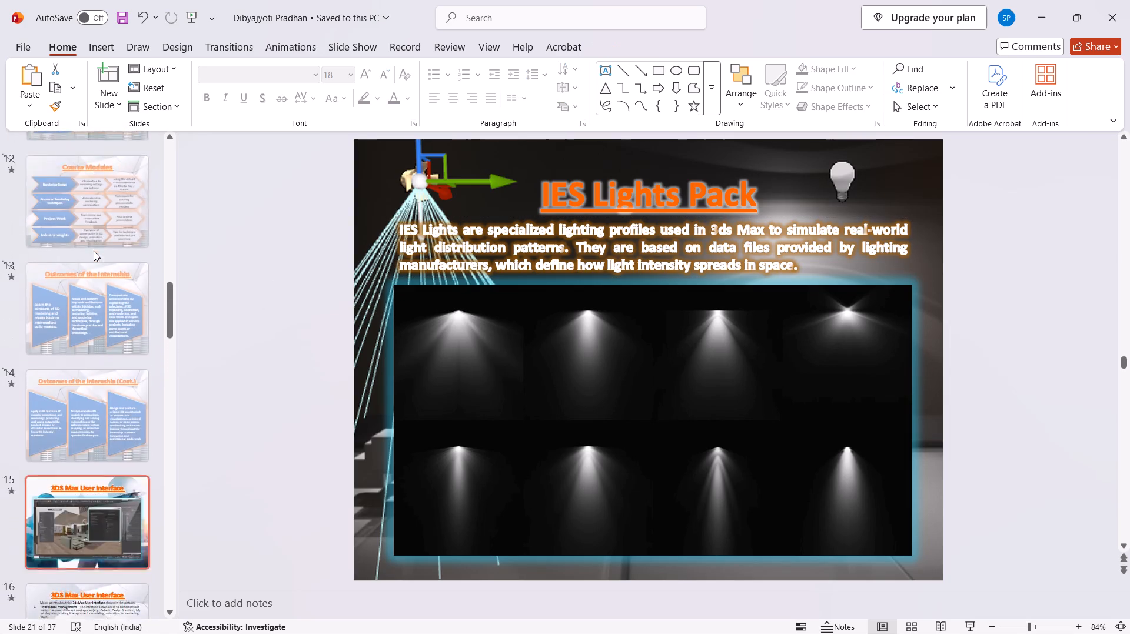
{"action": "scroll", "coordinate": [94, 251], "scroll_direction": "up", "scroll_amount": 20}
{"action": "scroll", "coordinate": [101, 243], "scroll_direction": "up", "scroll_amount": 1}
{"action": "left_click", "coordinate": [113, 208]}
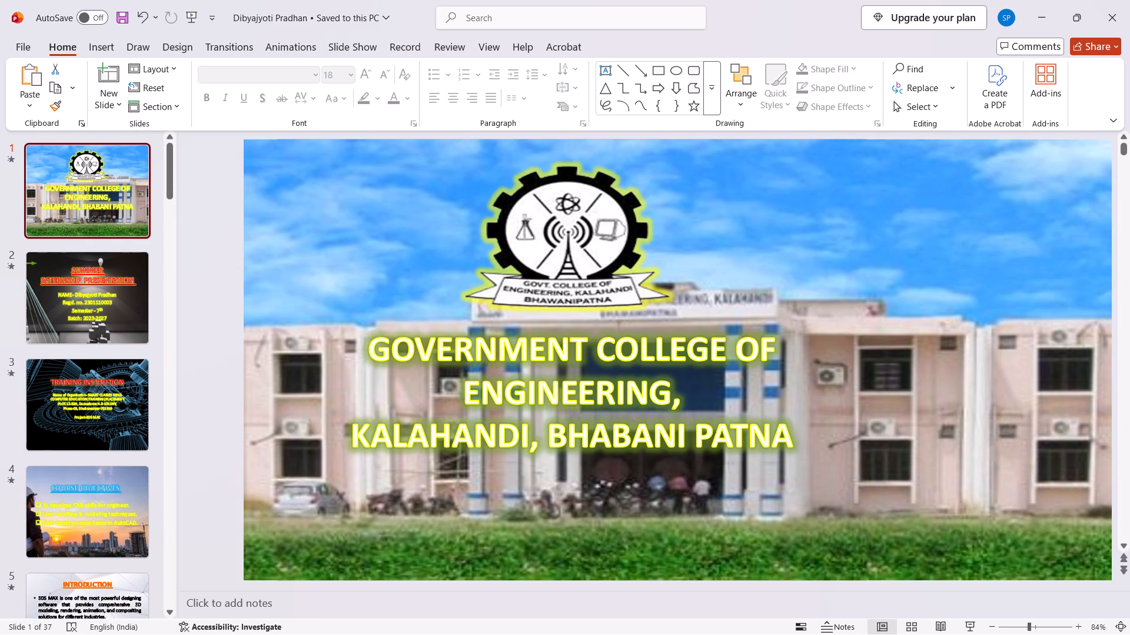
{"action": "left_click", "coordinate": [111, 296]}
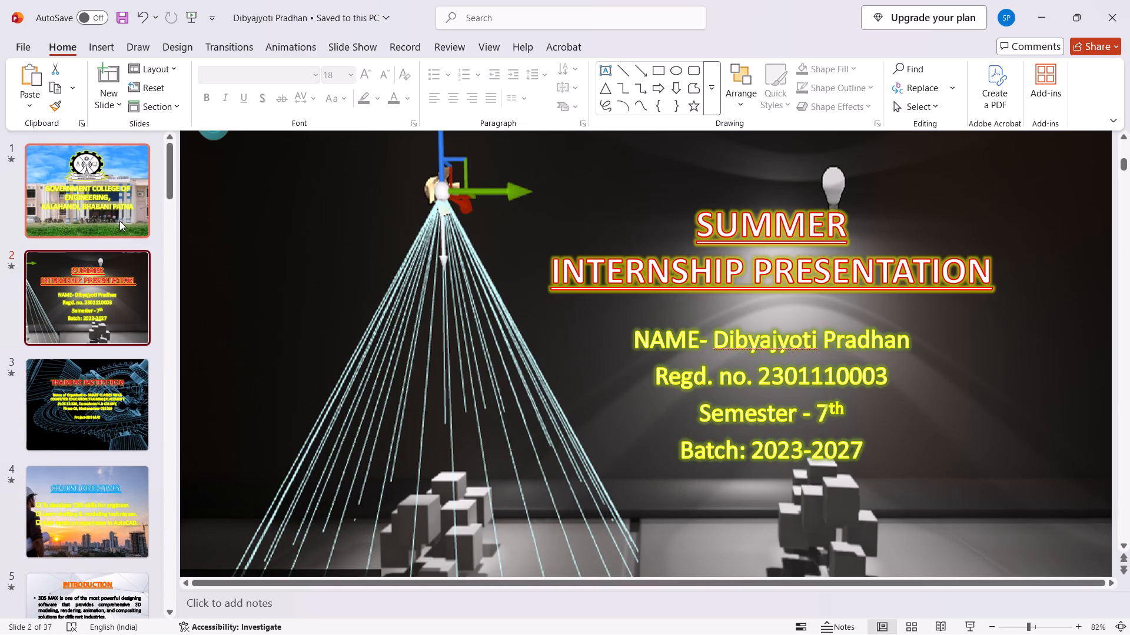
Review slides 3 to 9, including "Course Objectives", "Introduction" and "Advantages".
{"action": "left_click", "coordinate": [88, 416]}
{"action": "left_click", "coordinate": [97, 487]}
{"action": "scroll", "coordinate": [97, 487], "scroll_direction": "down", "scroll_amount": 3}
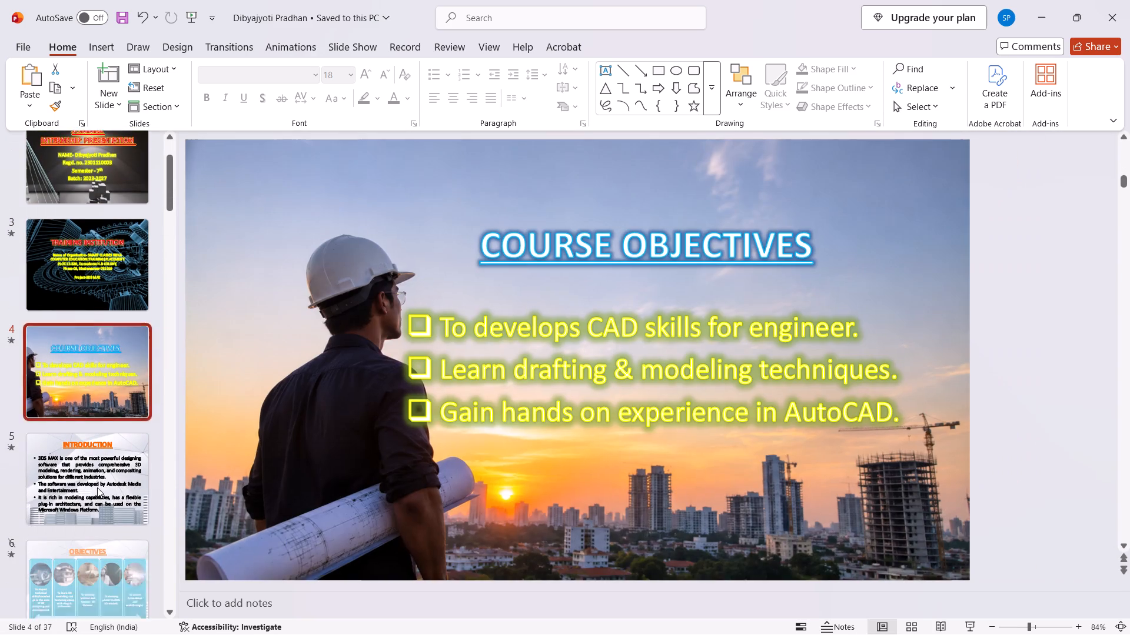
{"action": "left_click", "coordinate": [100, 409]}
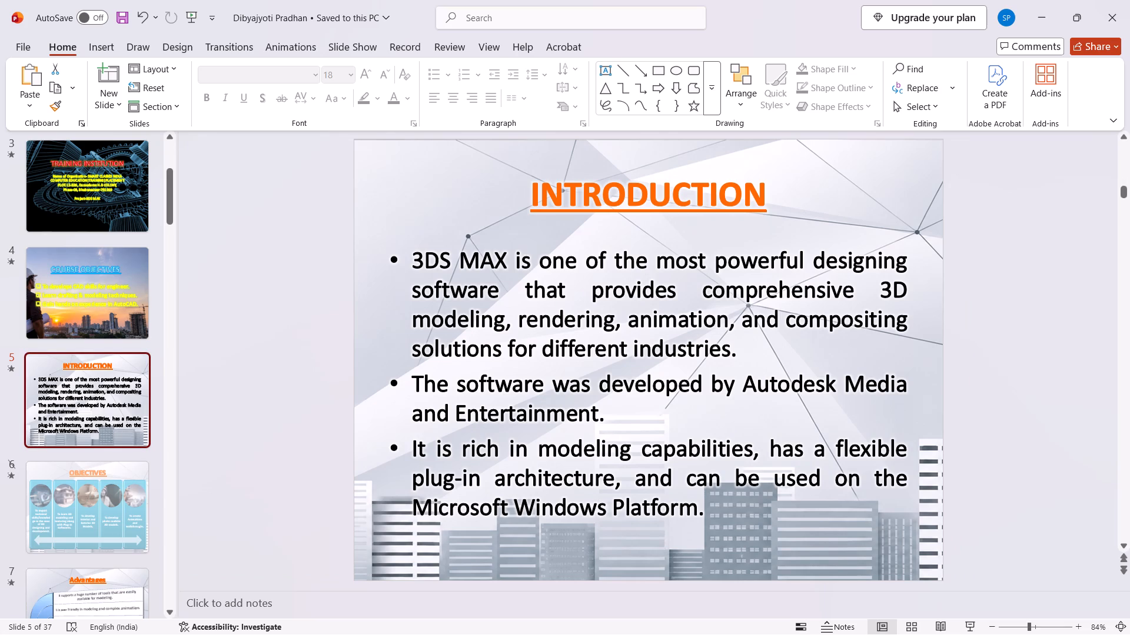
{"action": "left_click_drag", "start_coordinate": [103, 311], "coordinate": [85, 316]}
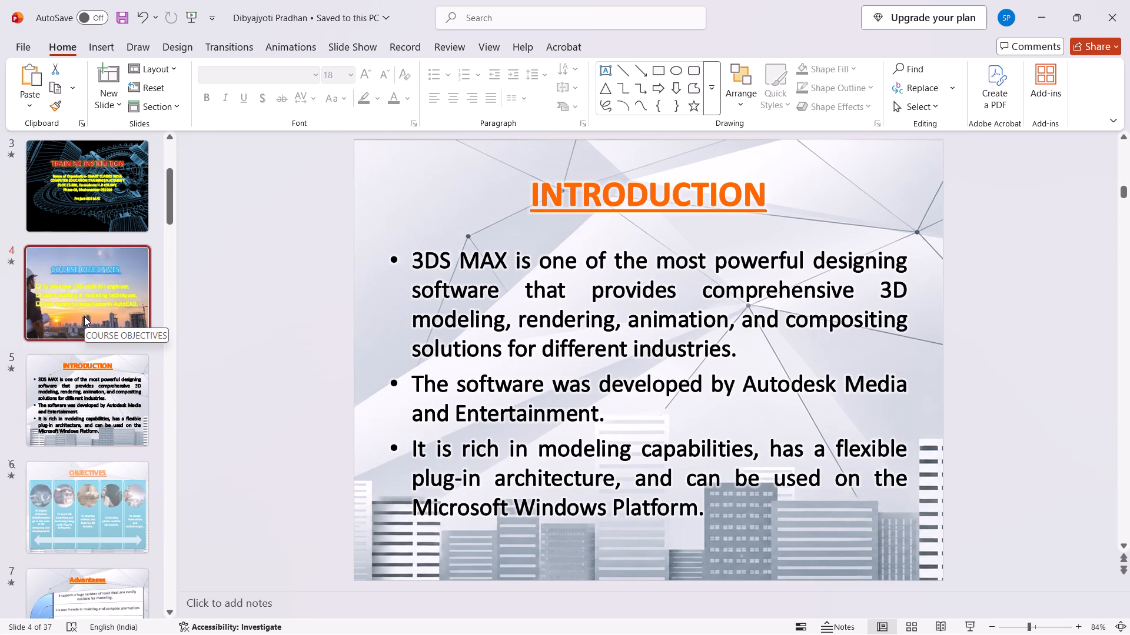
{"action": "left_click", "coordinate": [97, 312]}
{"action": "left_click", "coordinate": [95, 380]}
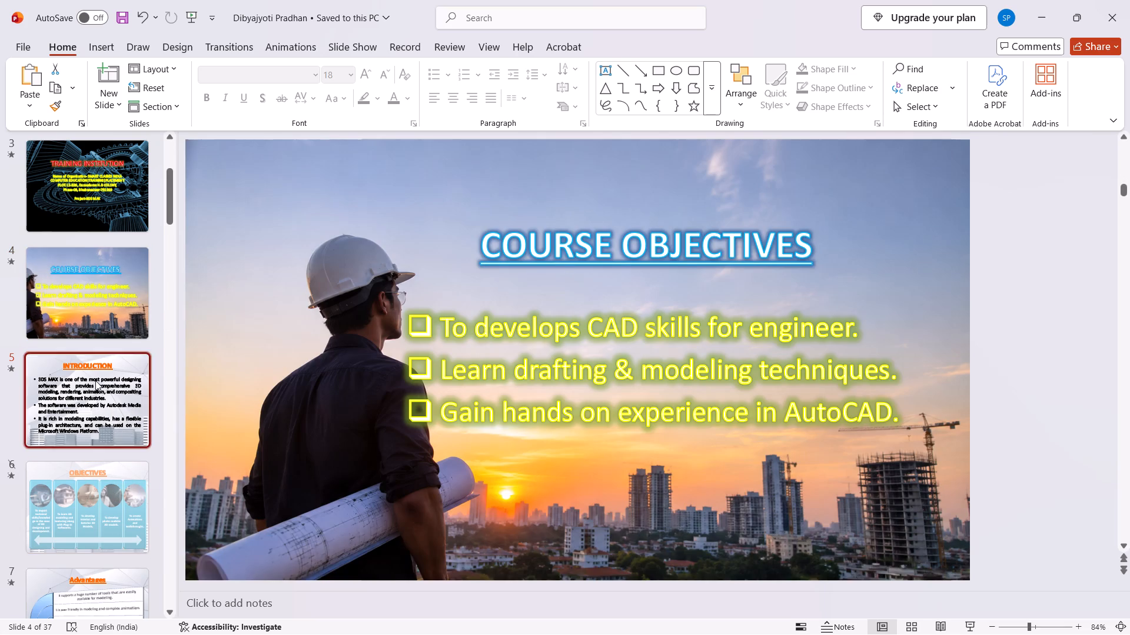
{"action": "scroll", "coordinate": [94, 388], "scroll_direction": "down", "scroll_amount": 2}
{"action": "left_click", "coordinate": [105, 442]}
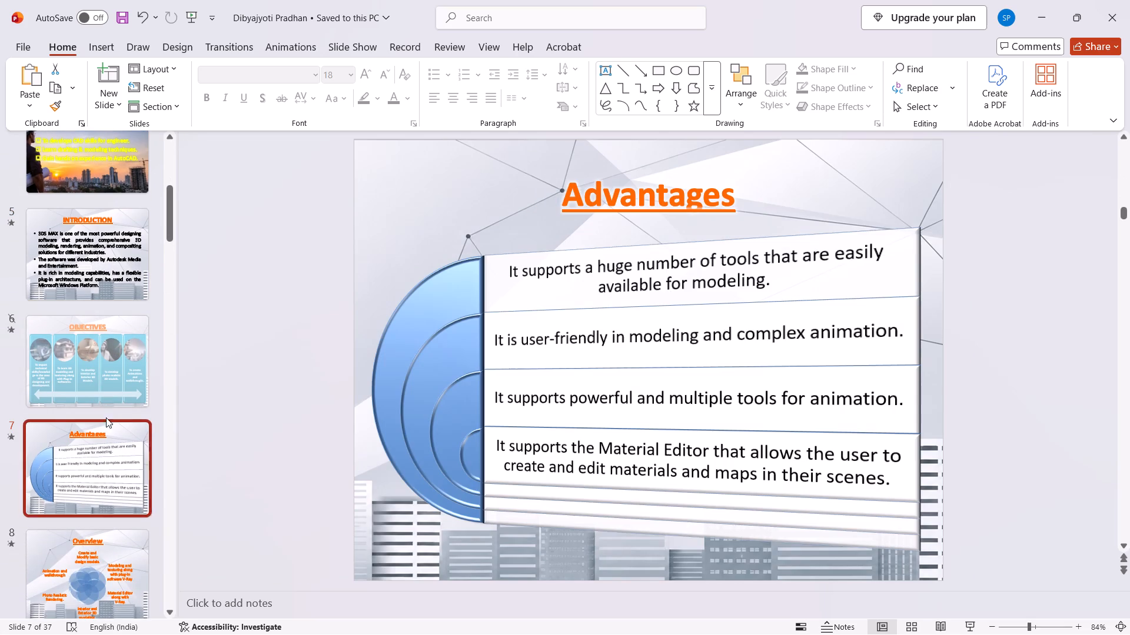
{"action": "scroll", "coordinate": [103, 414], "scroll_direction": "down", "scroll_amount": 3}
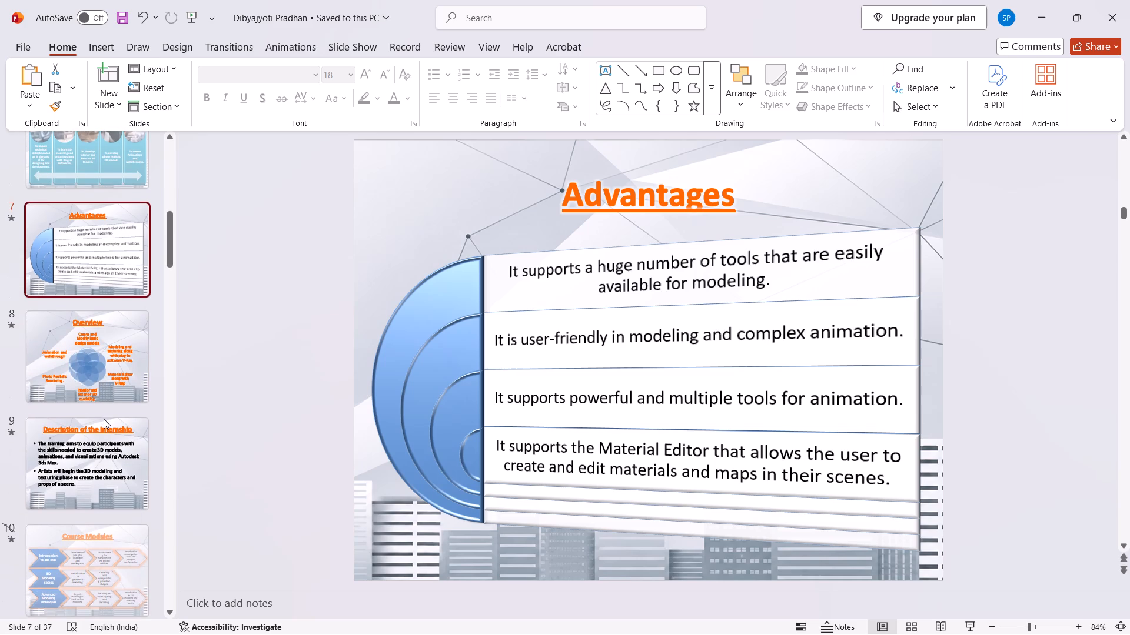
{"action": "scroll", "coordinate": [125, 409], "scroll_direction": "up", "scroll_amount": 3}
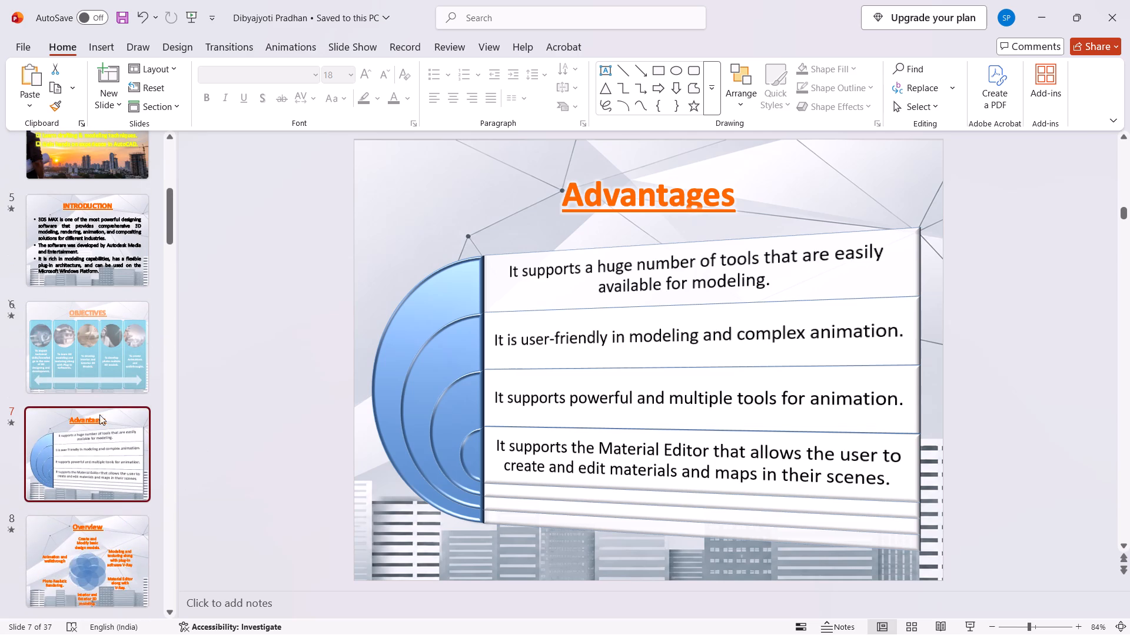
Hide slide 36, "Course Outcome".
{"action": "scroll", "coordinate": [95, 416], "scroll_direction": "down", "scroll_amount": 5}
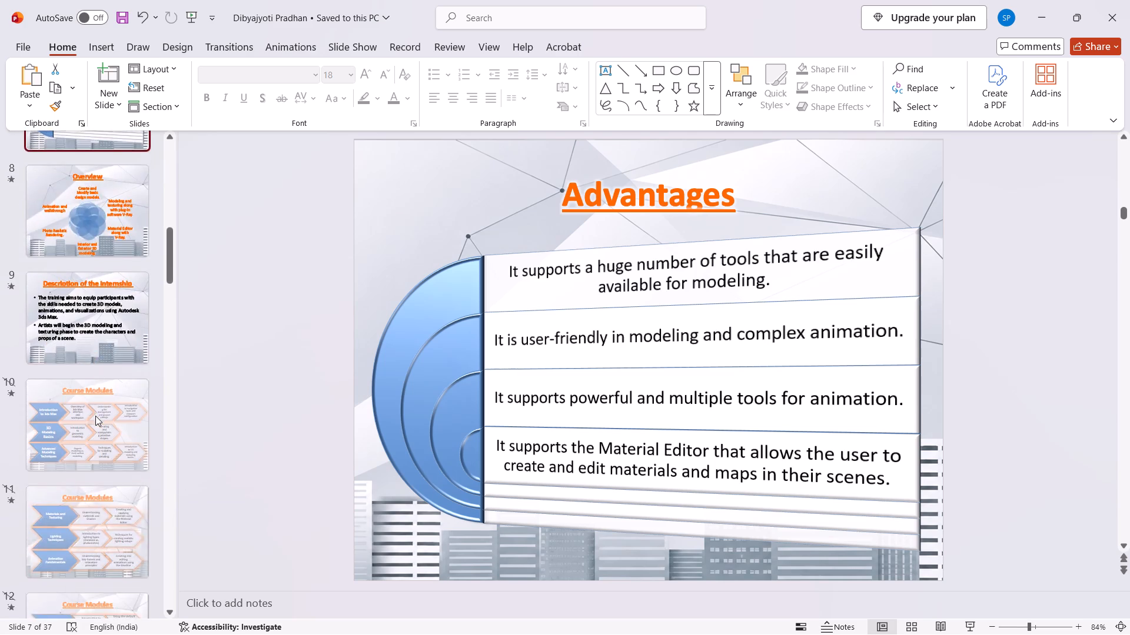
{"action": "scroll", "coordinate": [95, 416], "scroll_direction": "down", "scroll_amount": 8}
{"action": "scroll", "coordinate": [95, 416], "scroll_direction": "up", "scroll_amount": 1}
{"action": "scroll", "coordinate": [95, 416], "scroll_direction": "down", "scroll_amount": 20}
{"action": "scroll", "coordinate": [95, 416], "scroll_direction": "down", "scroll_amount": 12}
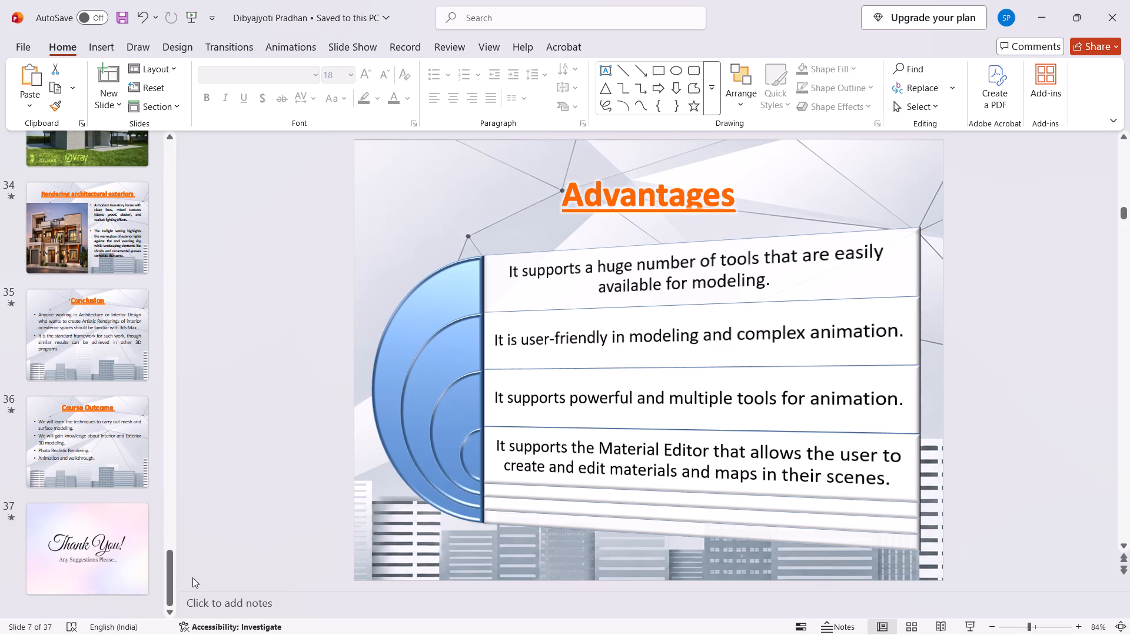
{"action": "right_click", "coordinate": [89, 438]}
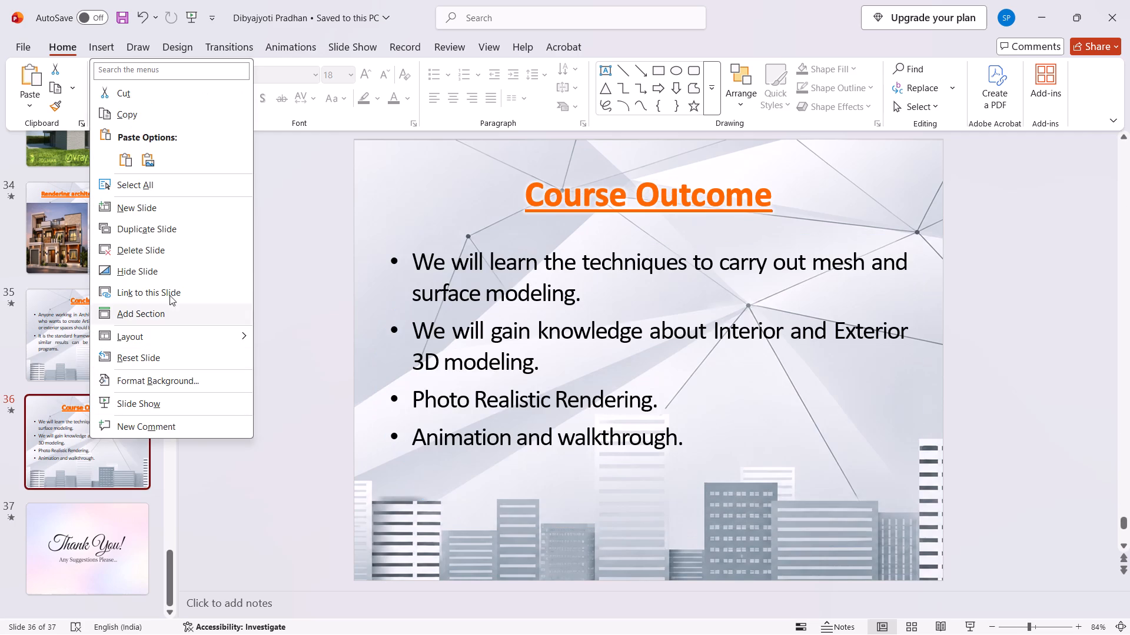
{"action": "left_click", "coordinate": [168, 274]}
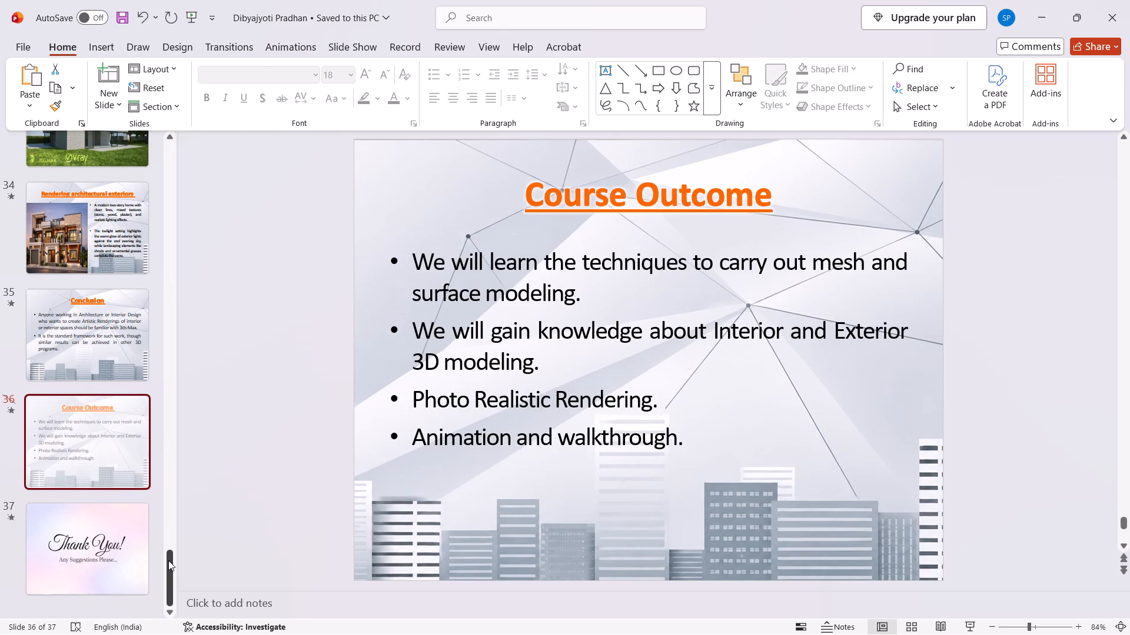
{"action": "left_click_drag", "start_coordinate": [168, 560], "coordinate": [176, 566]}
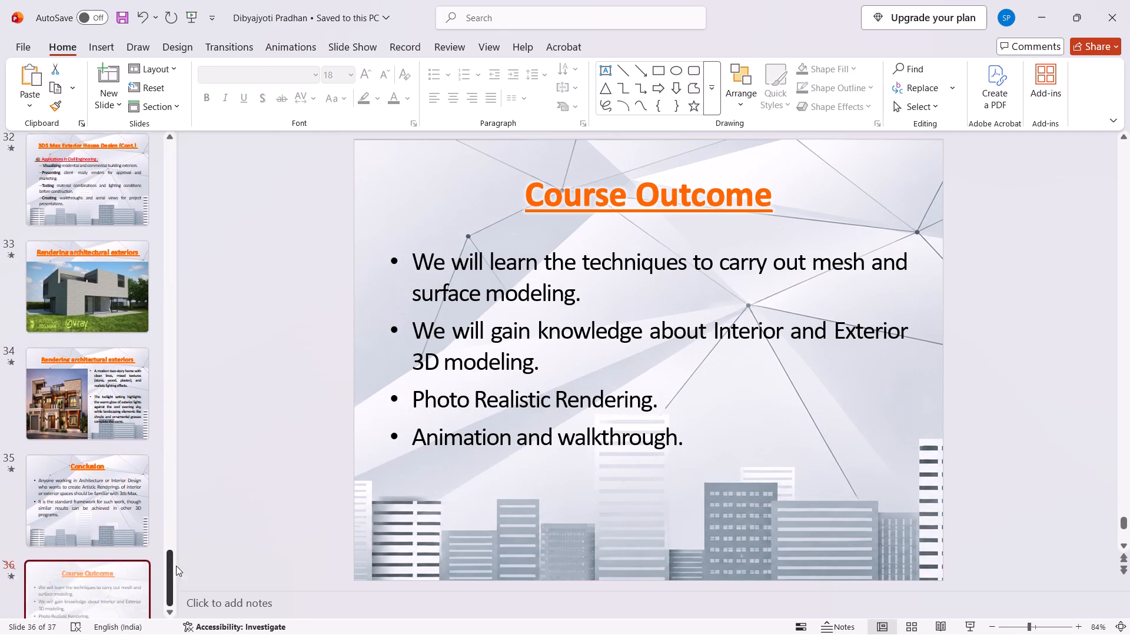
{"action": "left_click_drag", "start_coordinate": [176, 566], "coordinate": [178, 612]}
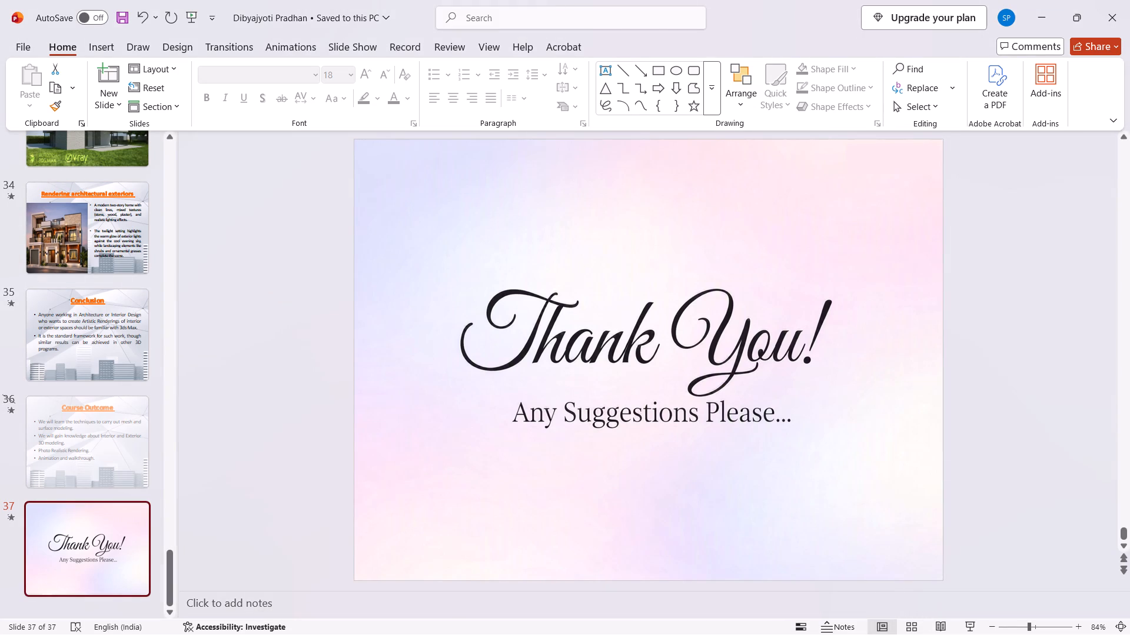
{"action": "left_click", "coordinate": [86, 345]}
{"action": "left_click", "coordinate": [109, 242]}
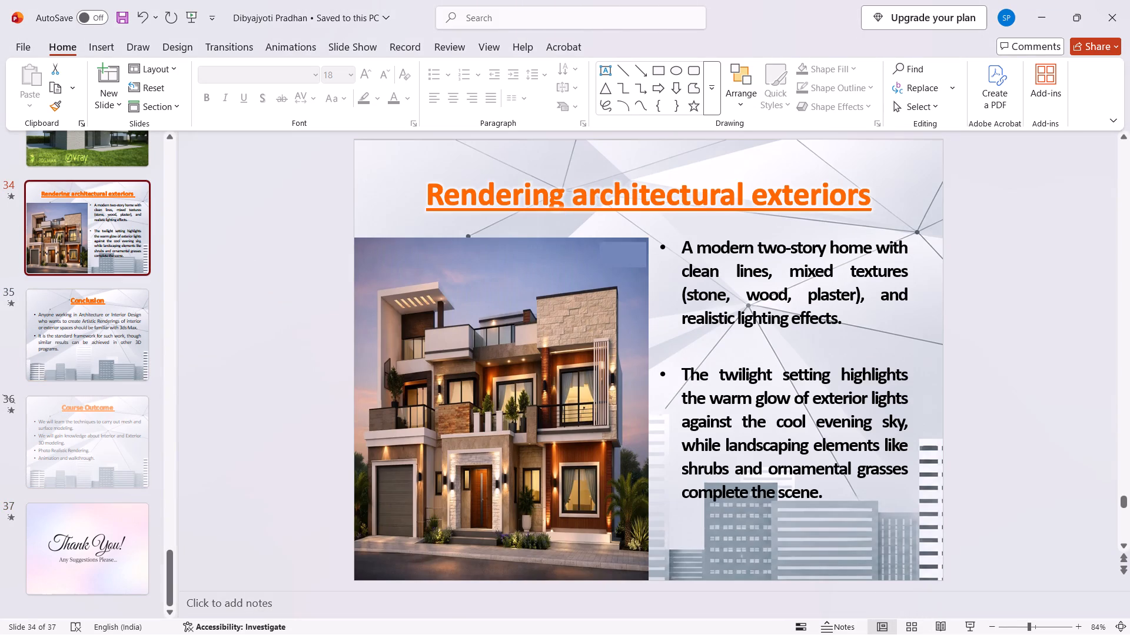
{"action": "left_click", "coordinate": [584, 330]}
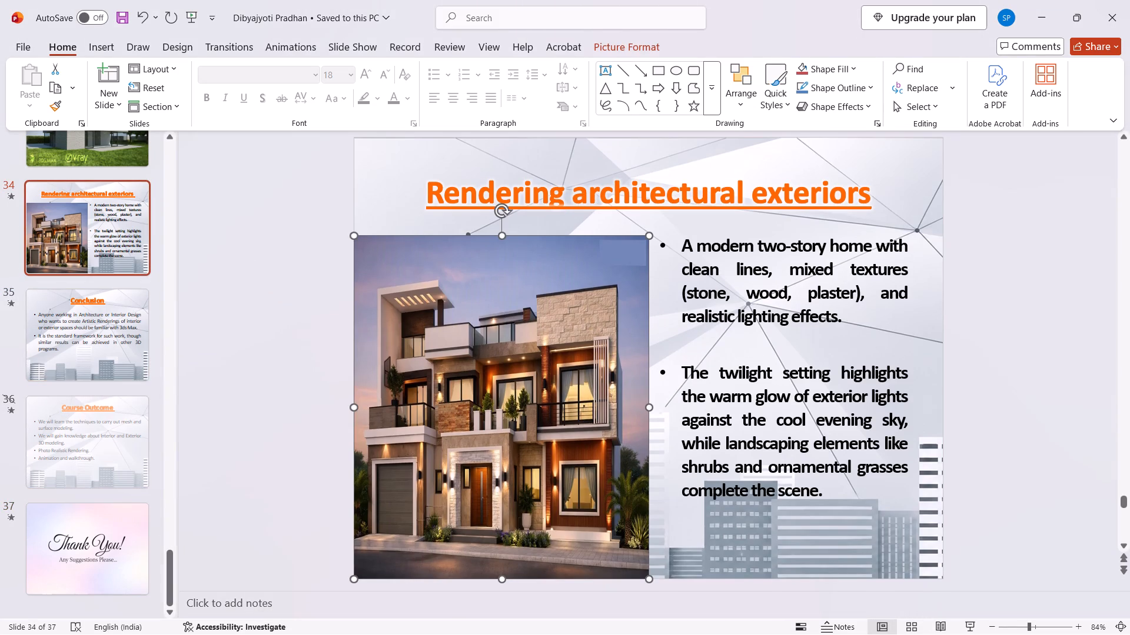
{"action": "key", "text": "Up"}
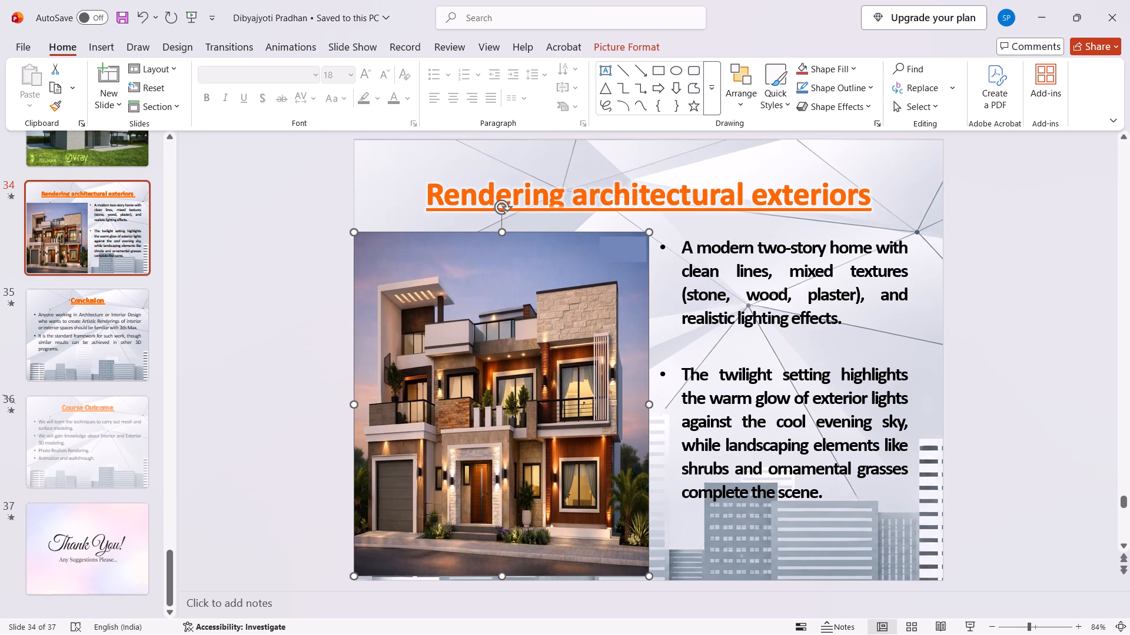
{"action": "key", "text": "Up"}
{"action": "key", "text": "Up"}
{"action": "key", "text": "Right"}
{"action": "key", "text": "Right"}
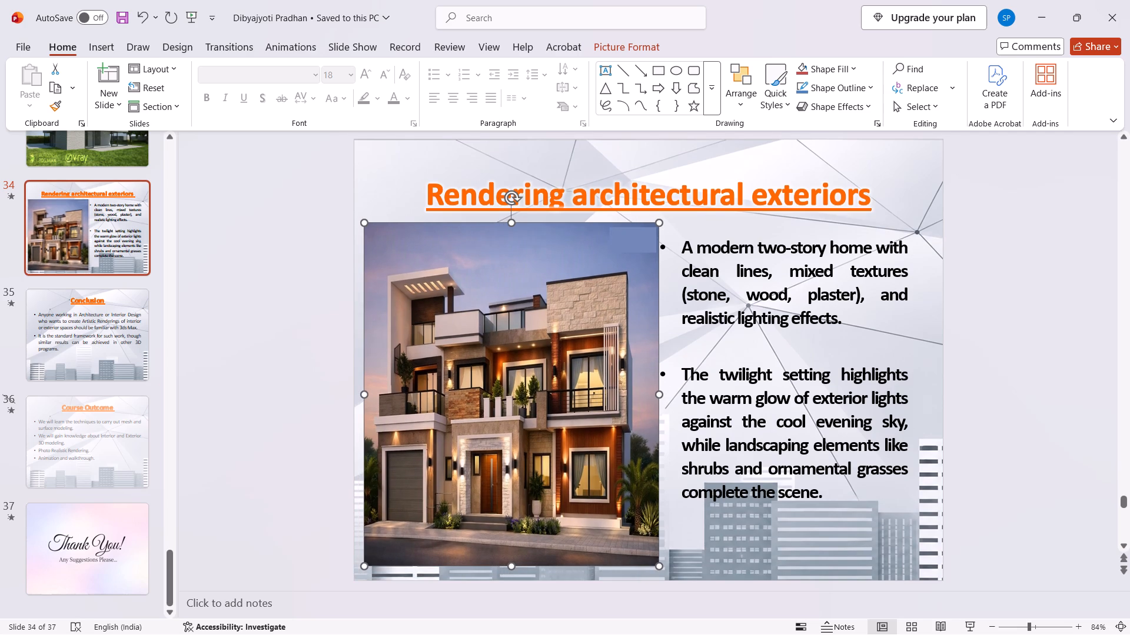
{"action": "key", "text": "Left"}
{"action": "key", "text": "Right"}
{"action": "key", "text": "Left"}
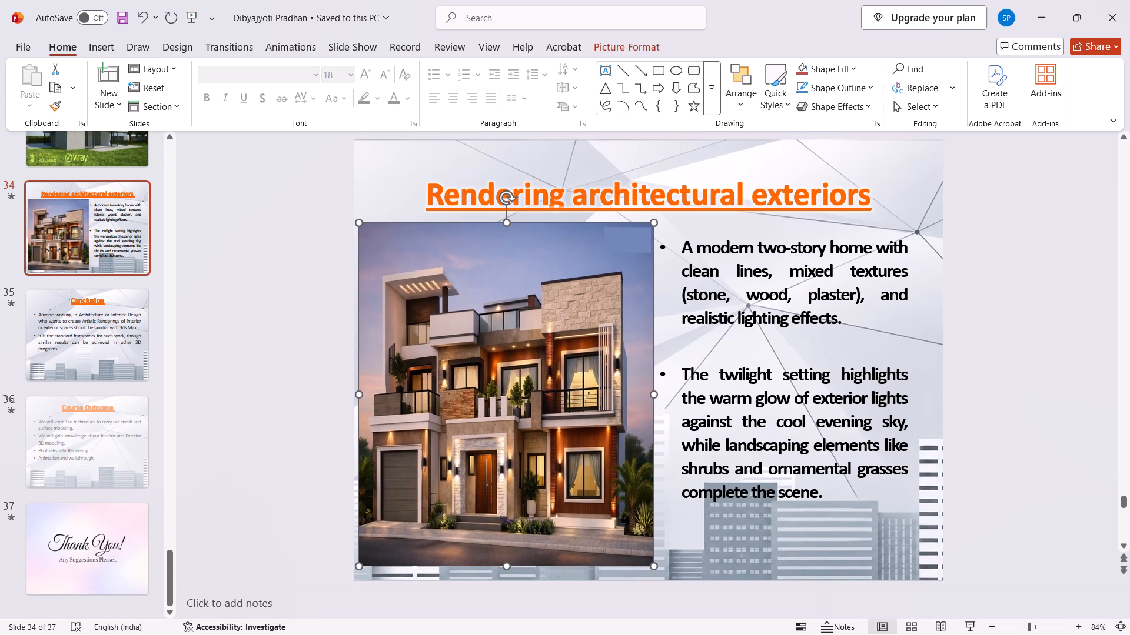
{"action": "left_click", "coordinate": [1006, 372]}
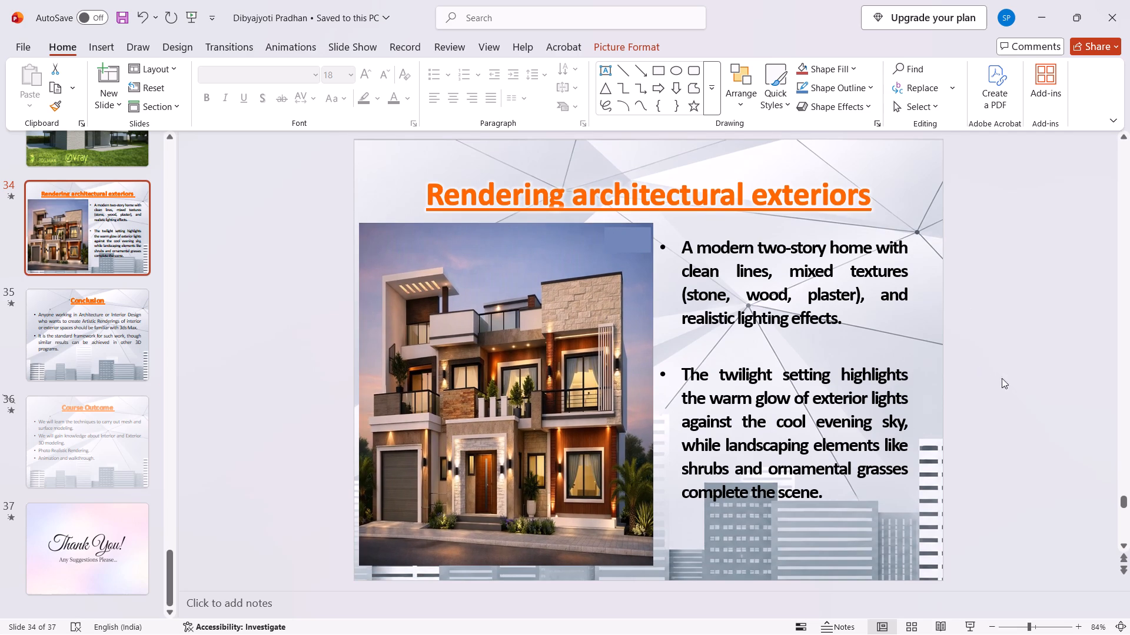
Switch to the ChatGPT conversation in Chrome and check the progress of the image generation.
{"action": "left_click", "coordinate": [99, 312]}
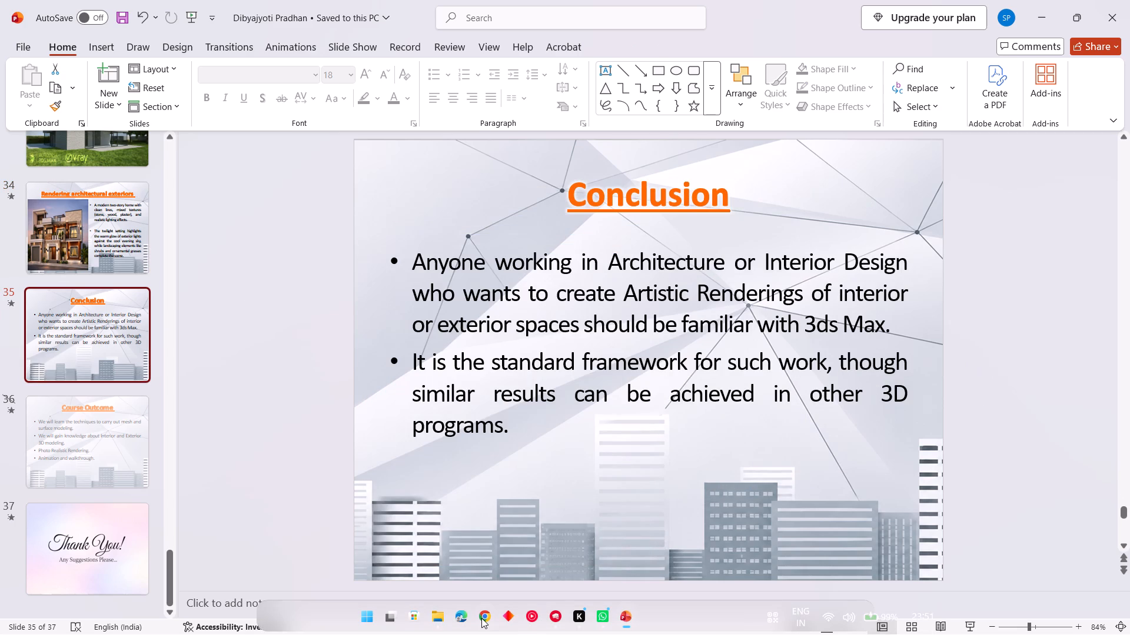
{"action": "left_click", "coordinate": [484, 616]}
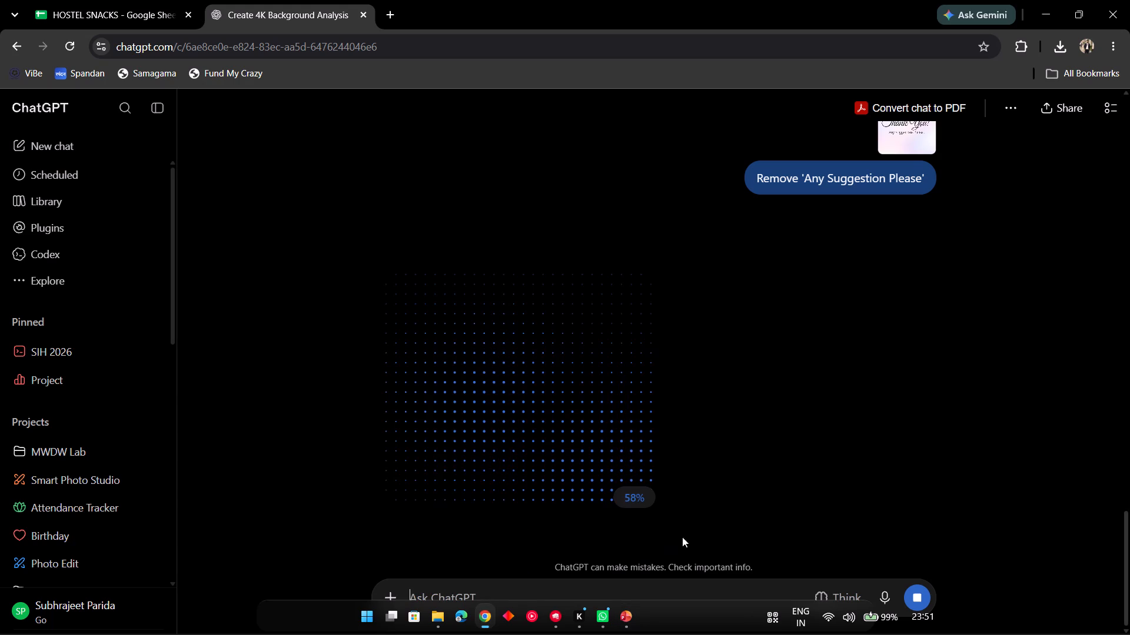
Back in PowerPoint, delete the house emoji in front of "Applications in Civil Engineering :" on slide 32.
{"action": "left_click", "coordinate": [618, 620]}
{"action": "scroll", "coordinate": [618, 346], "scroll_direction": "up", "scroll_amount": 3}
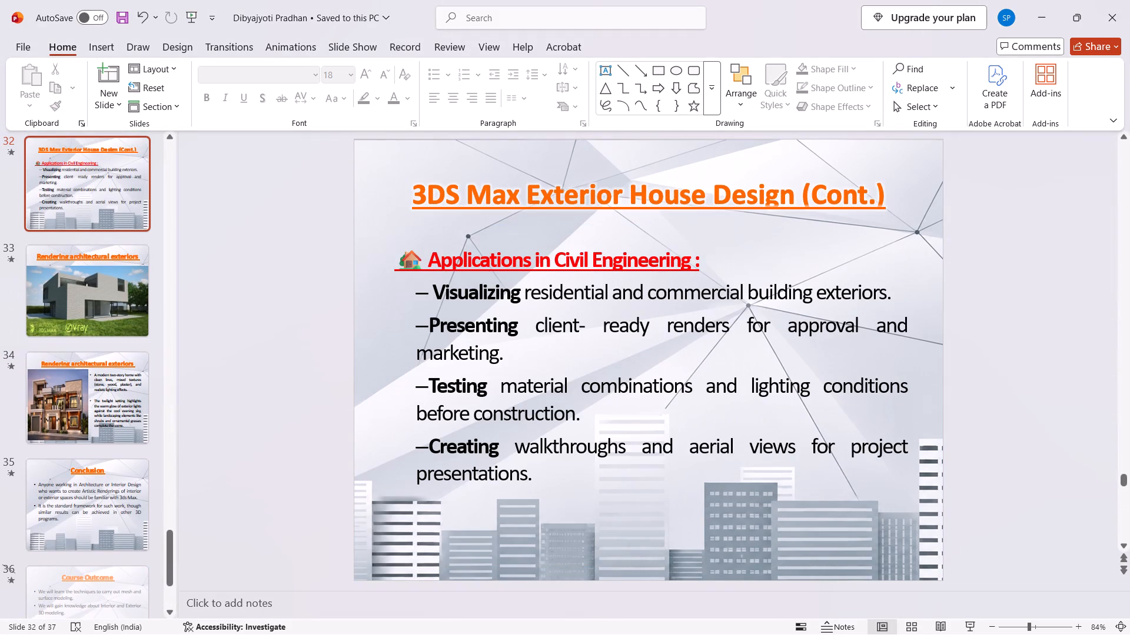
{"action": "scroll", "coordinate": [618, 346], "scroll_direction": "up", "scroll_amount": 1}
{"action": "scroll", "coordinate": [618, 346], "scroll_direction": "down", "scroll_amount": 1}
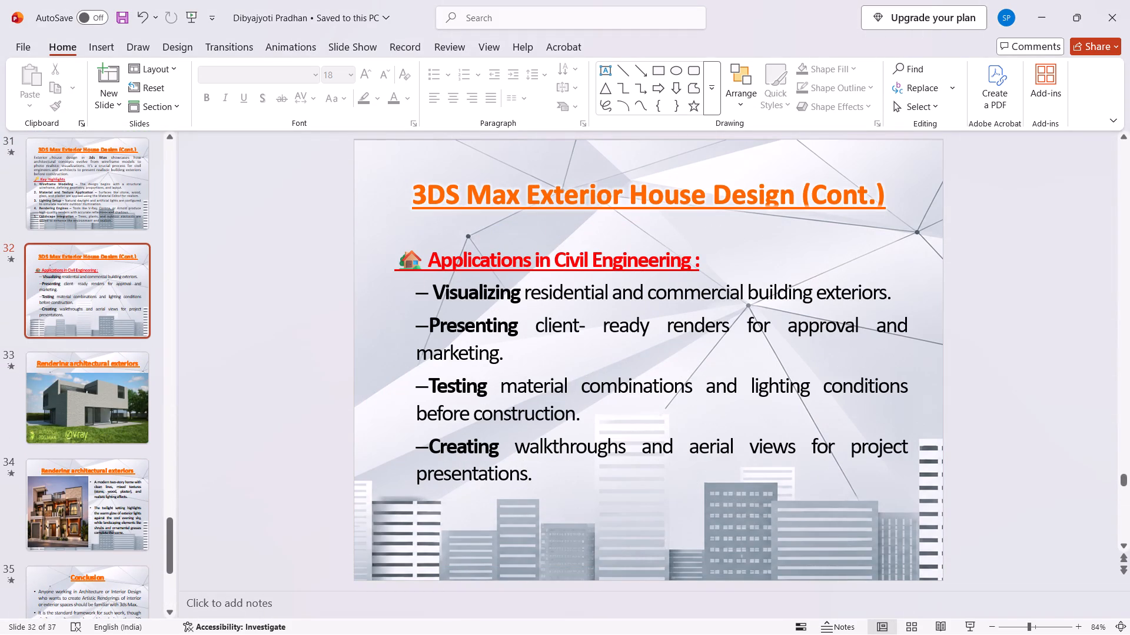
{"action": "left_click", "coordinate": [428, 261]}
{"action": "key", "text": "BackSpace"}
{"action": "key", "text": "BackSpace"}
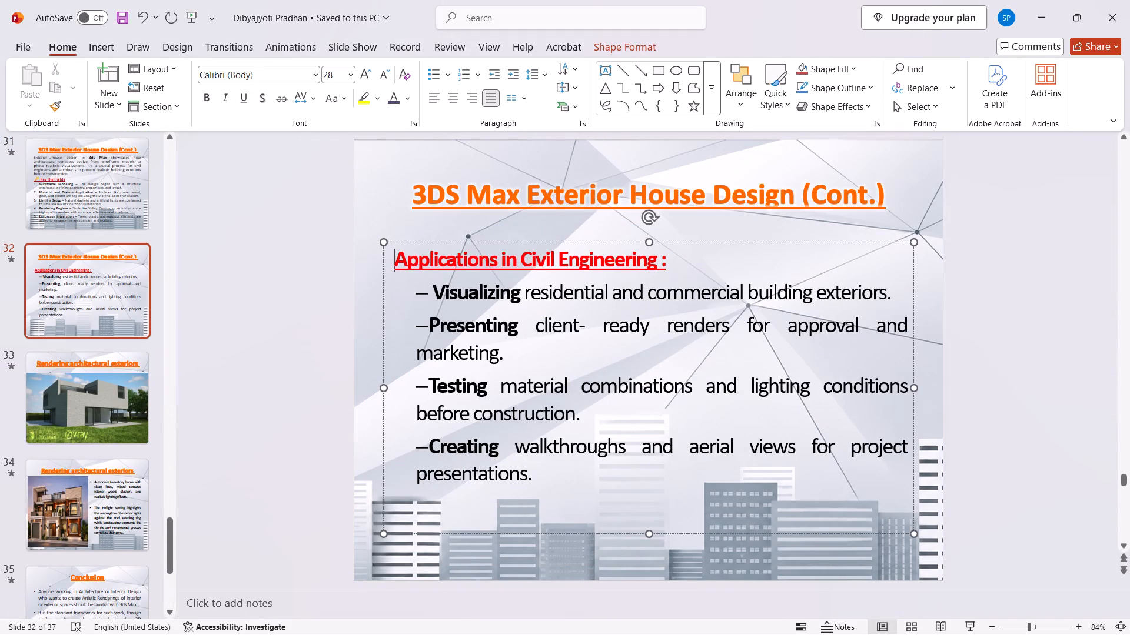
Delete the key emoji in front of the "Key Highlights" subheading on slide 31.
{"action": "scroll", "coordinate": [564, 284], "scroll_direction": "up", "scroll_amount": 1}
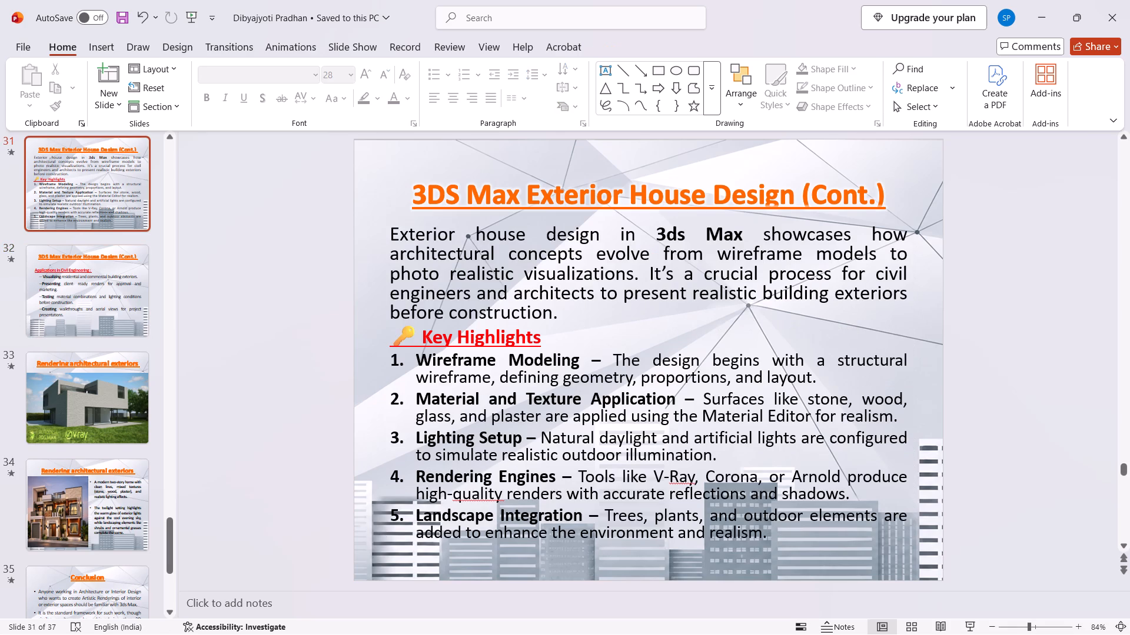
{"action": "left_click", "coordinate": [420, 338]}
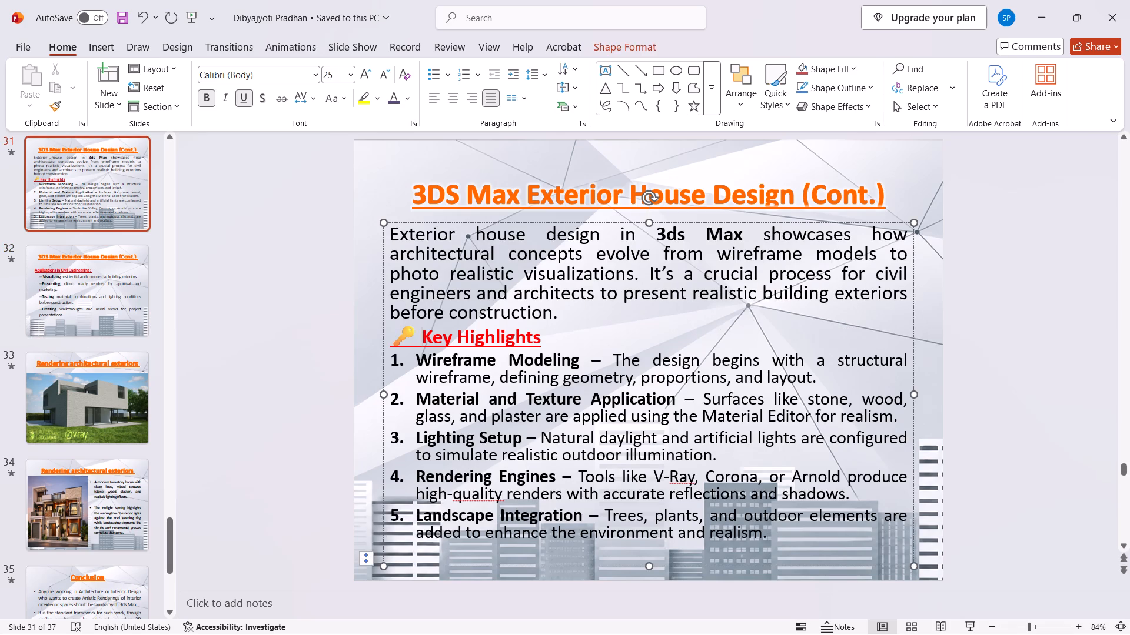
{"action": "key", "text": "BackSpace"}
{"action": "key", "text": "BackSpace"}
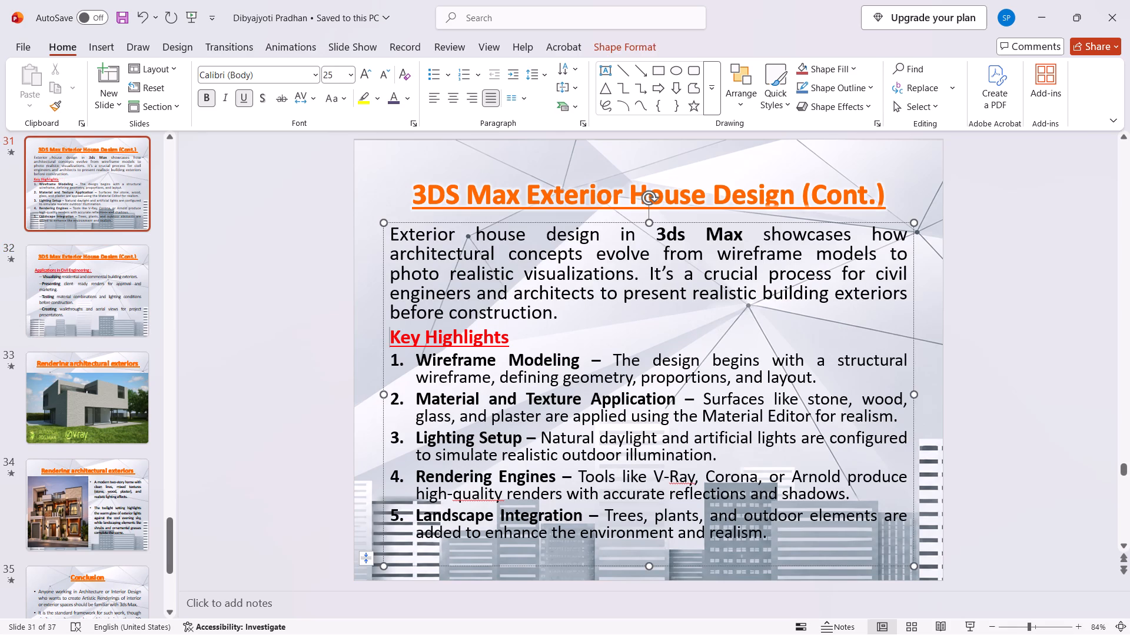
{"action": "scroll", "coordinate": [644, 275], "scroll_direction": "up", "scroll_amount": 1}
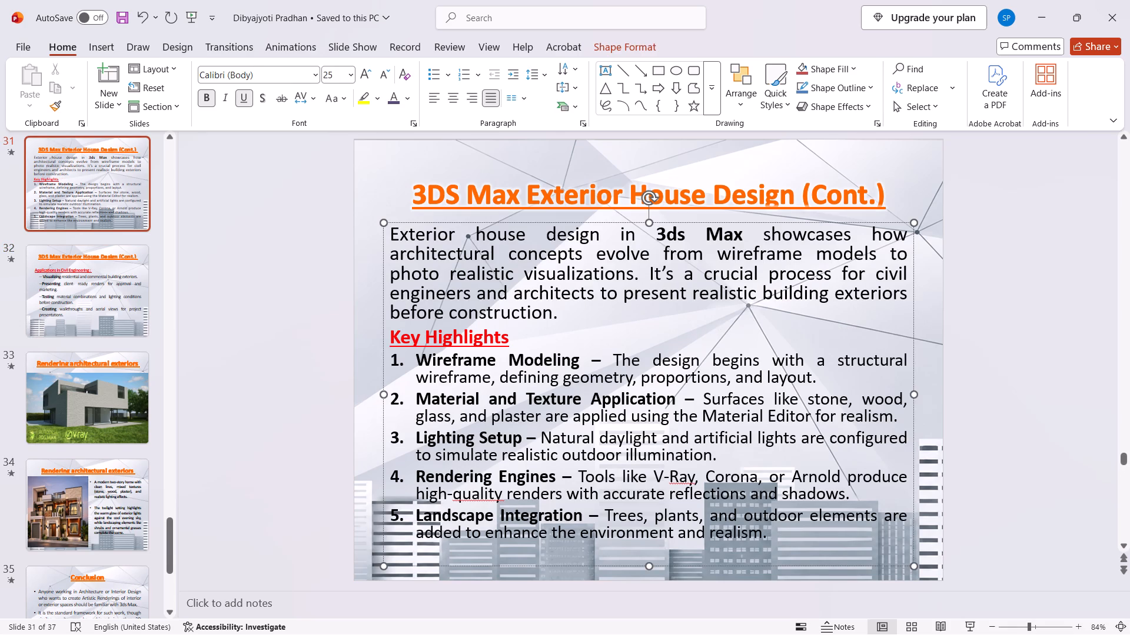
{"action": "left_click", "coordinate": [983, 258]}
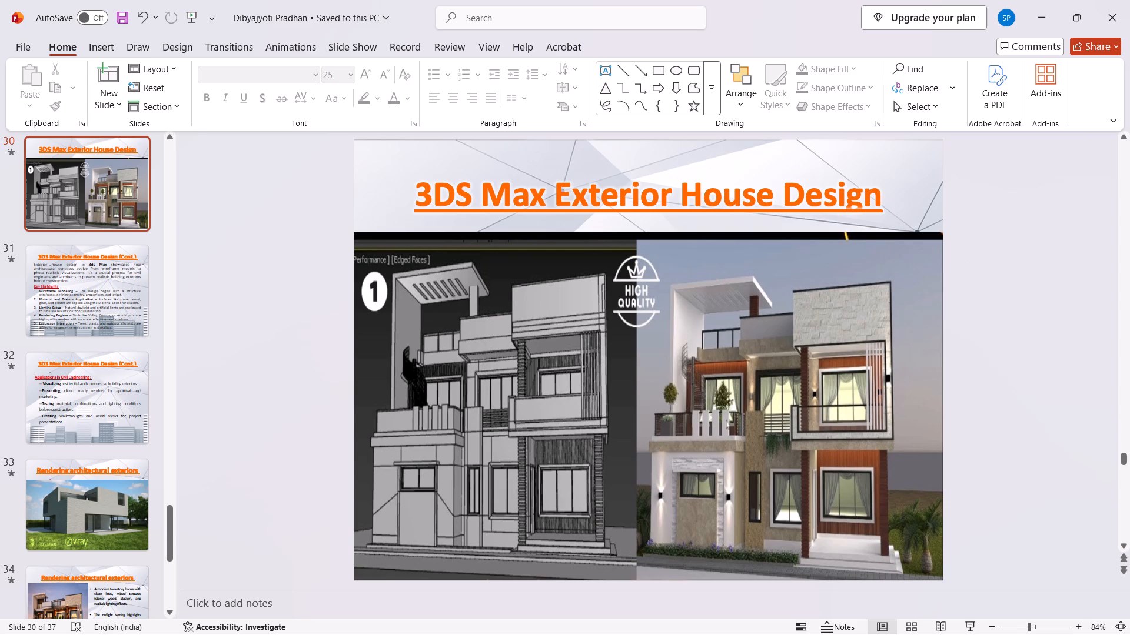
On slide 28, change "3ds Max" to "3DS MAX" in the first sentence of the body text.
{"action": "scroll", "coordinate": [655, 282], "scroll_direction": "up", "scroll_amount": 1}
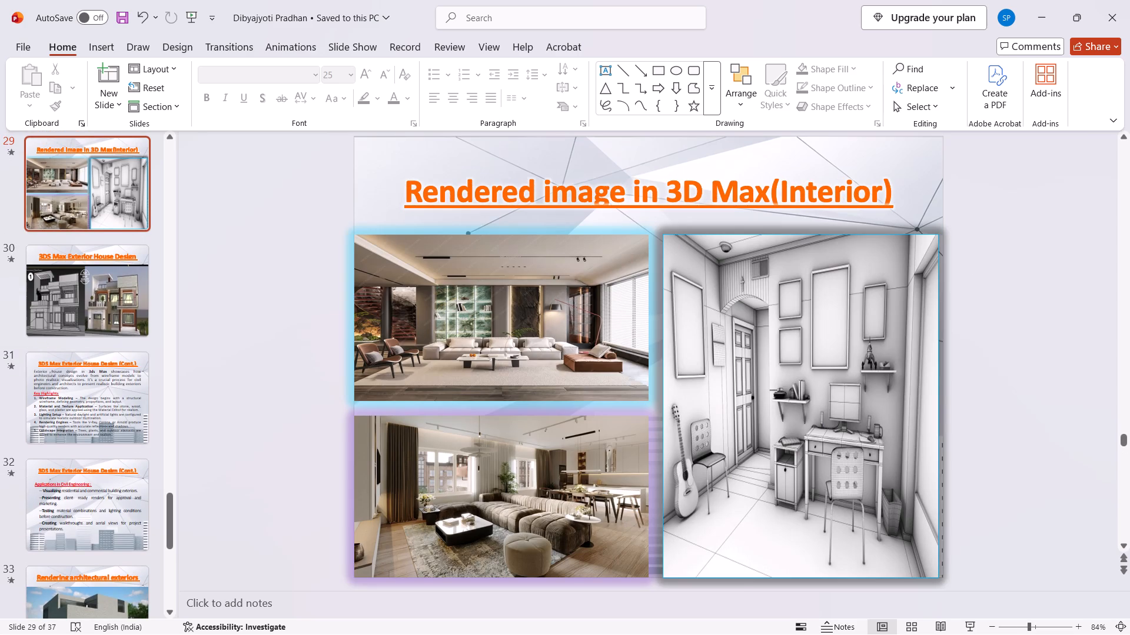
{"action": "scroll", "coordinate": [750, 297], "scroll_direction": "up", "scroll_amount": 1}
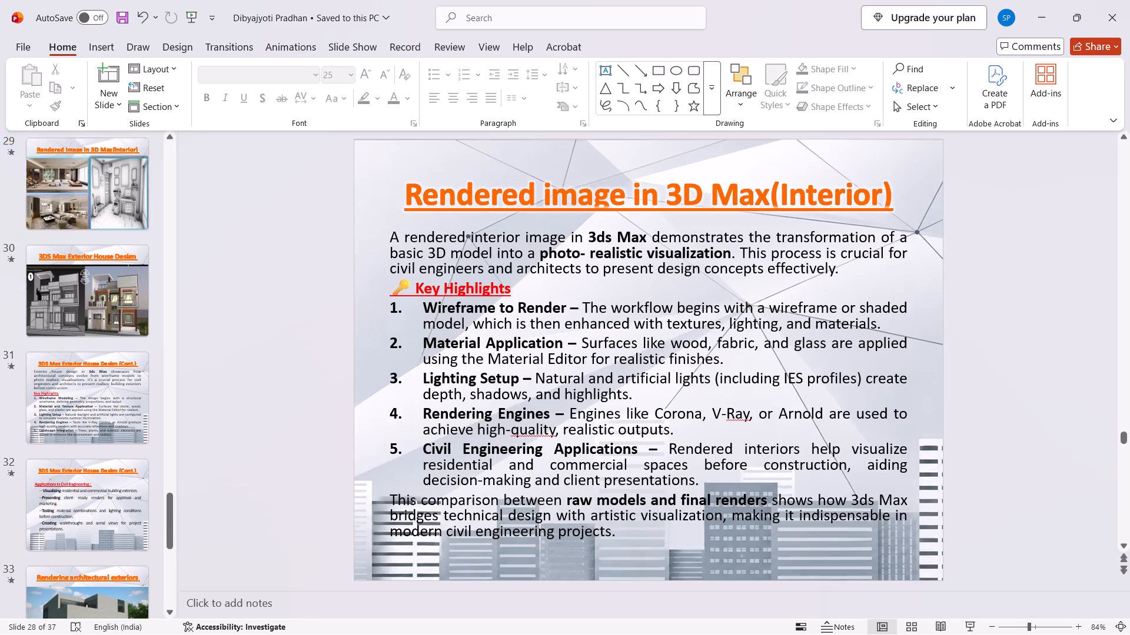
{"action": "left_click", "coordinate": [627, 232]}
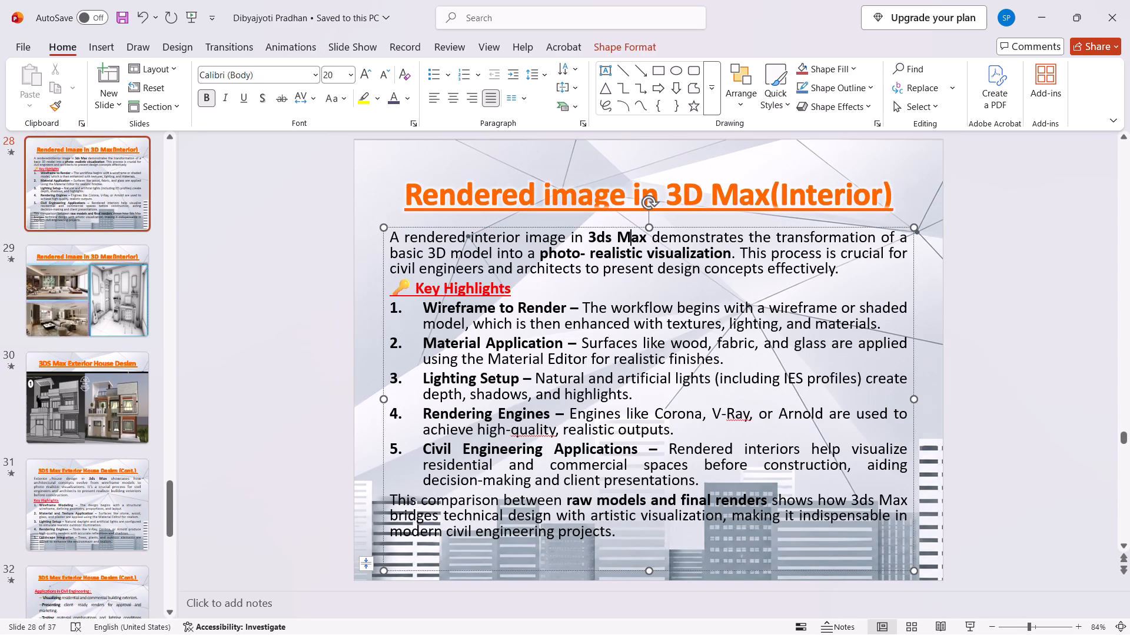
{"action": "left_click", "coordinate": [651, 233]}
{"action": "left_click_drag", "start_coordinate": [648, 235], "coordinate": [599, 242]}
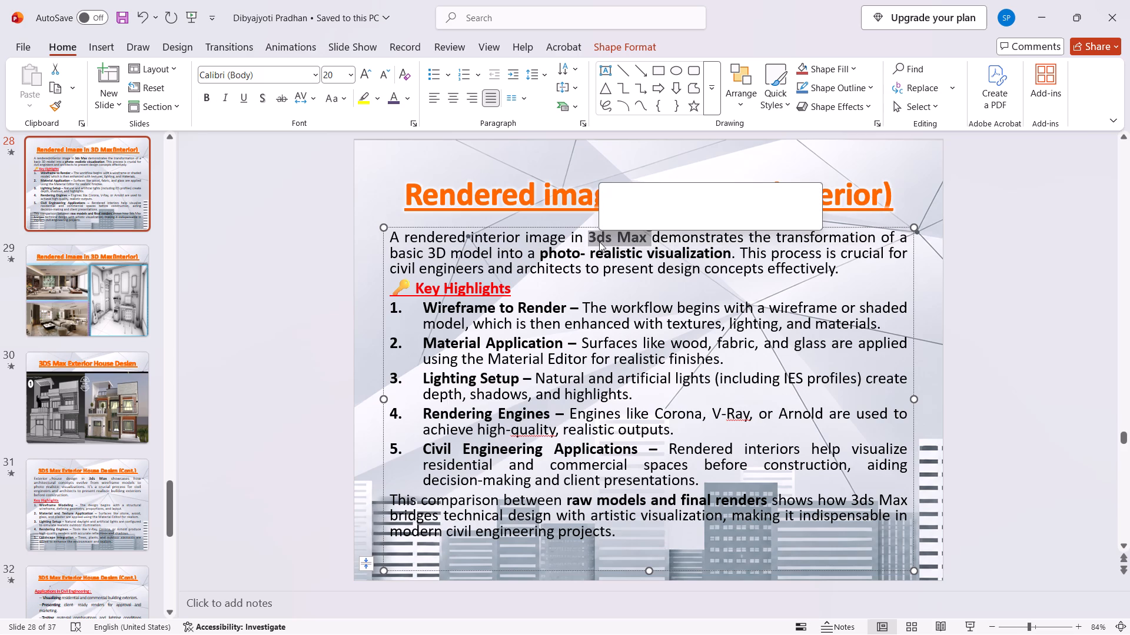
{"action": "type", "text": "3DS <A"}
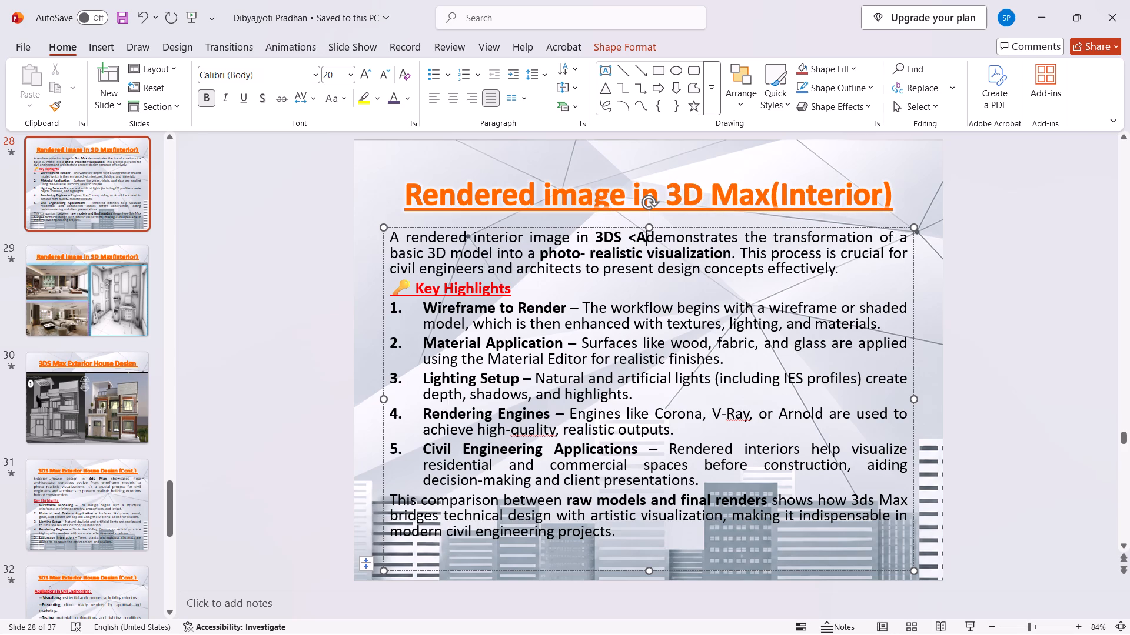
{"action": "key", "text": "BackSpace"}
{"action": "key", "text": "BackSpace"}
{"action": "key", "text": "BackSpace"}
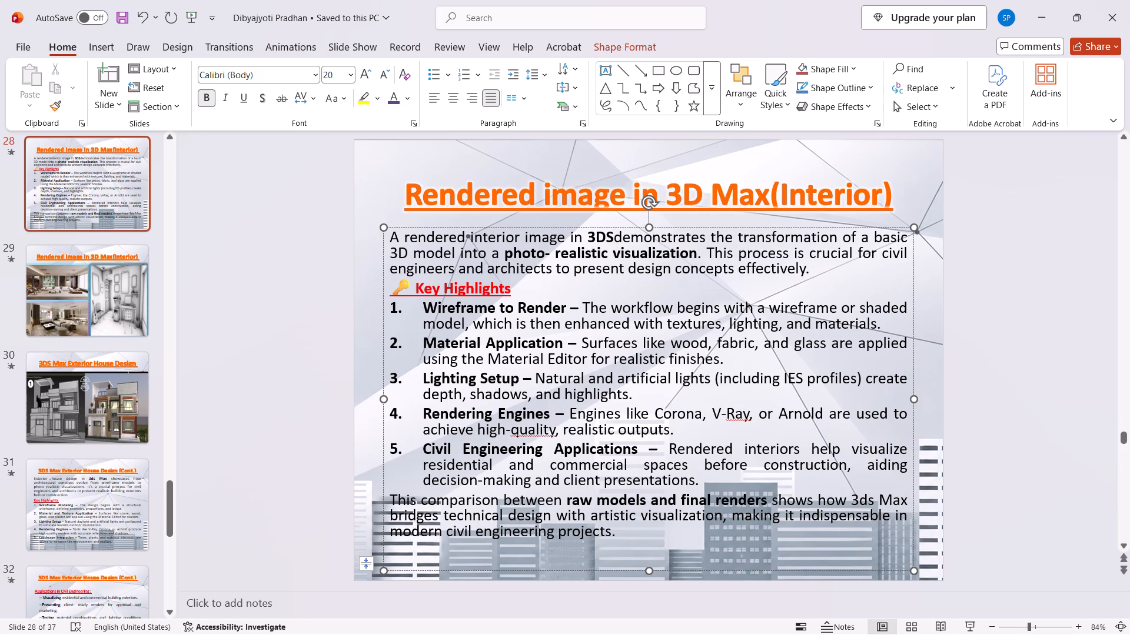
{"action": "key", "text": "space"}
{"action": "type", "text": "MAX"}
{"action": "key", "text": "space"}
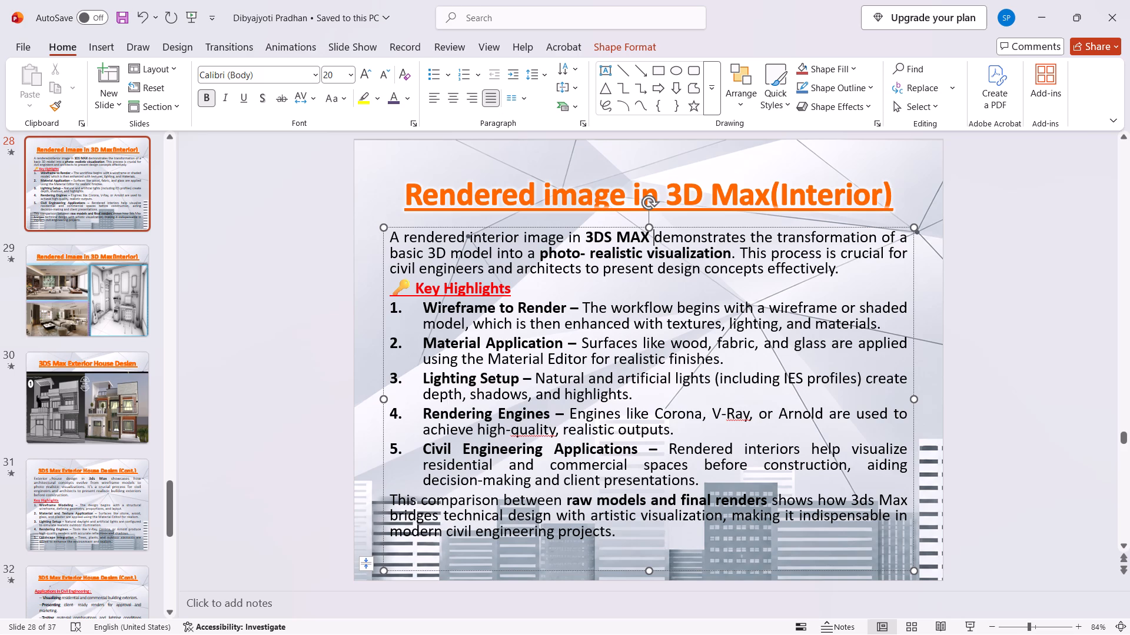
Shrink the dining-room comparison picture on slide 27 in height and width so it is slightly narrower than the slide.
{"action": "scroll", "coordinate": [115, 296], "scroll_direction": "up", "scroll_amount": 1}
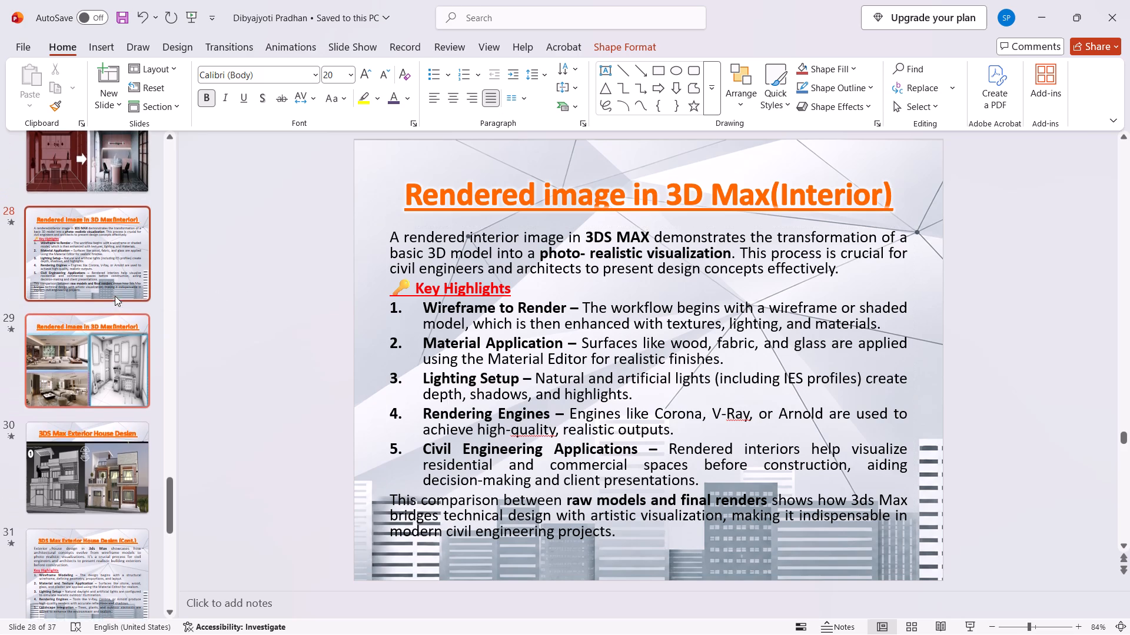
{"action": "scroll", "coordinate": [111, 287], "scroll_direction": "up", "scroll_amount": 2}
{"action": "left_click", "coordinate": [92, 290]}
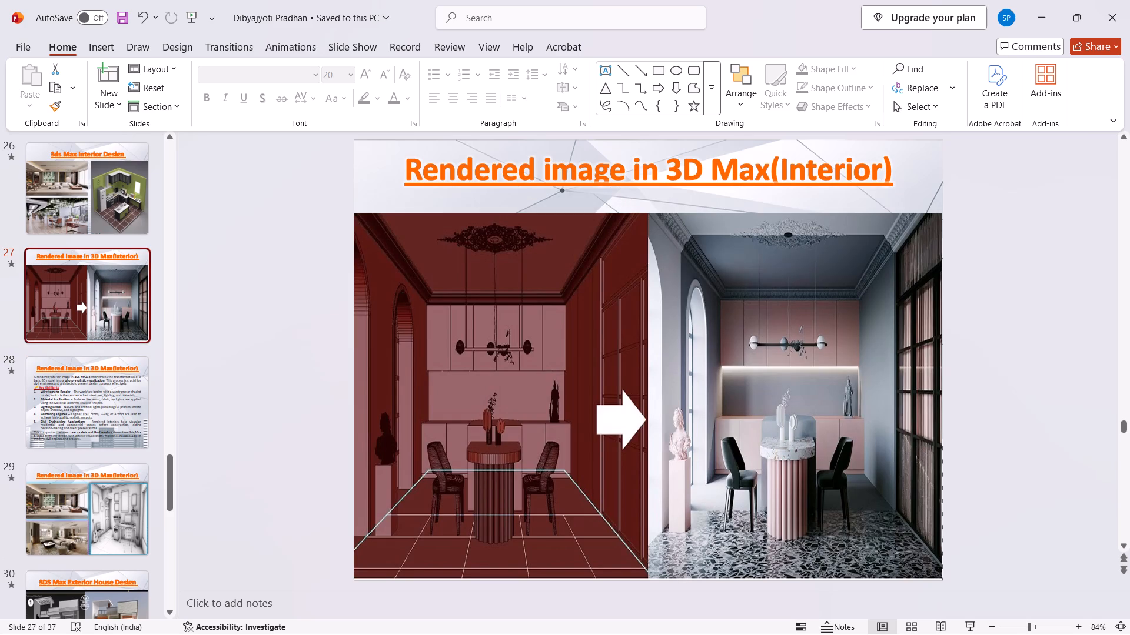
{"action": "left_click", "coordinate": [697, 342]}
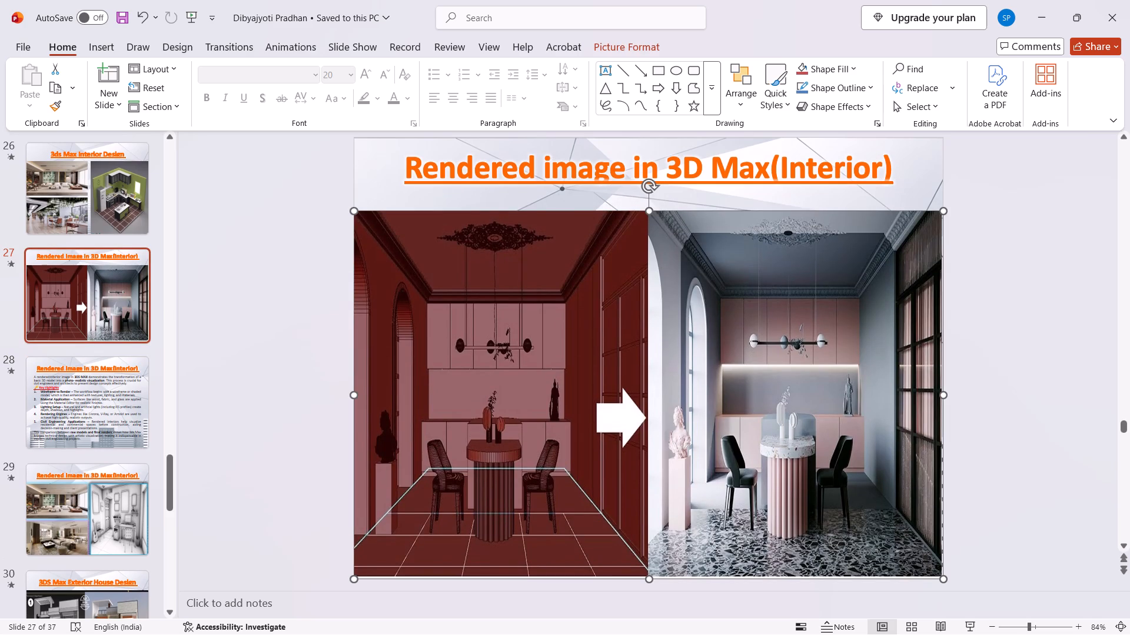
{"action": "left_click_drag", "start_coordinate": [649, 210], "coordinate": [660, 259]}
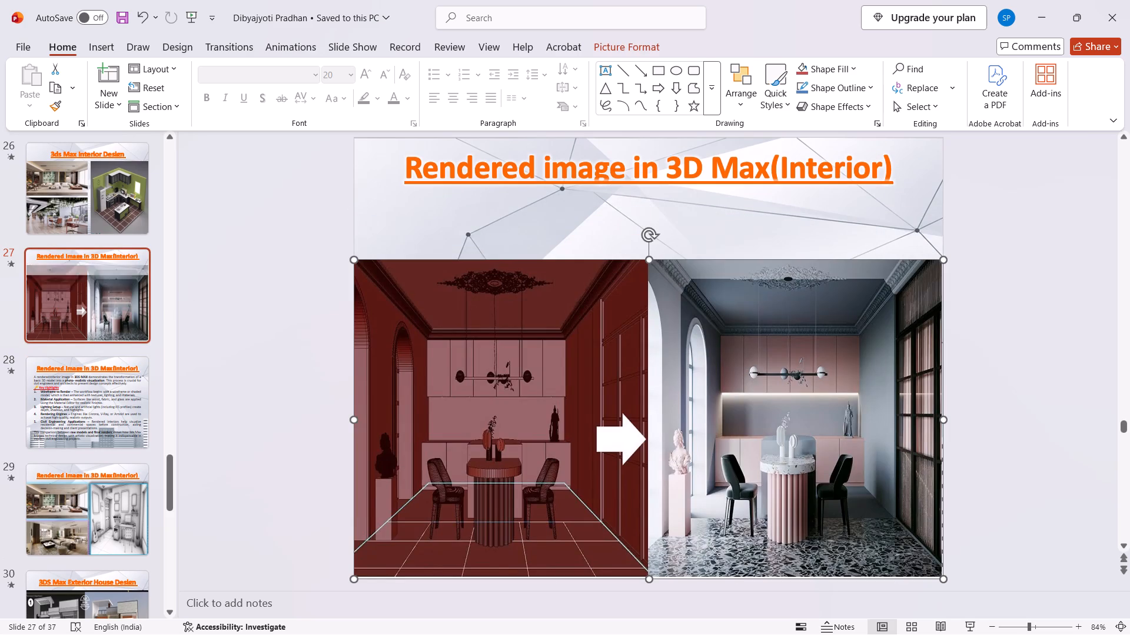
{"action": "key", "text": "Up"}
{"action": "key", "text": "Up"}
{"action": "key", "text": "Up"}
{"action": "key", "text": "Up"}
{"action": "key", "text": "Up"}
{"action": "key", "text": "Up"}
{"action": "key", "text": "Up"}
{"action": "key", "text": "Up"}
{"action": "key", "text": "Up"}
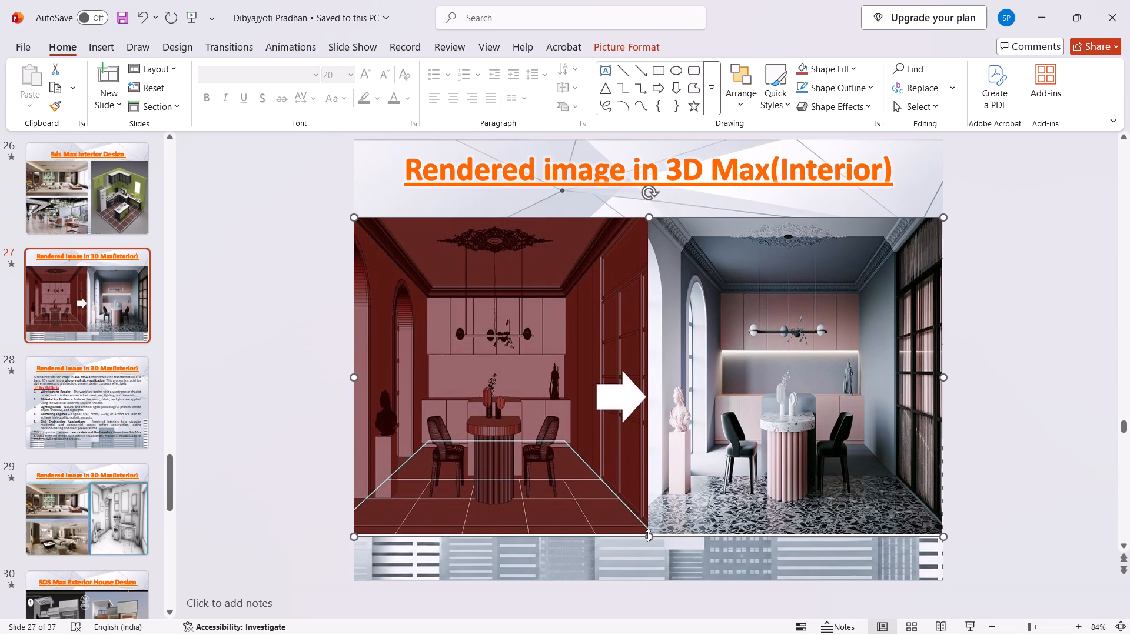
{"action": "left_click_drag", "start_coordinate": [649, 536], "coordinate": [662, 516]}
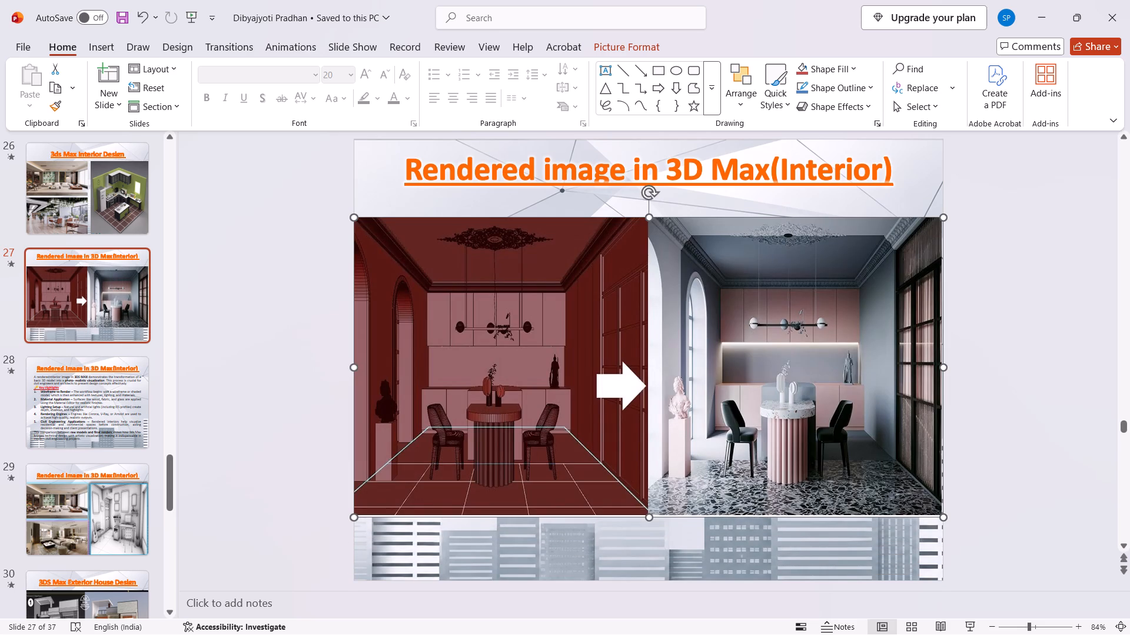
{"action": "left_click_drag", "start_coordinate": [945, 518], "coordinate": [936, 507]}
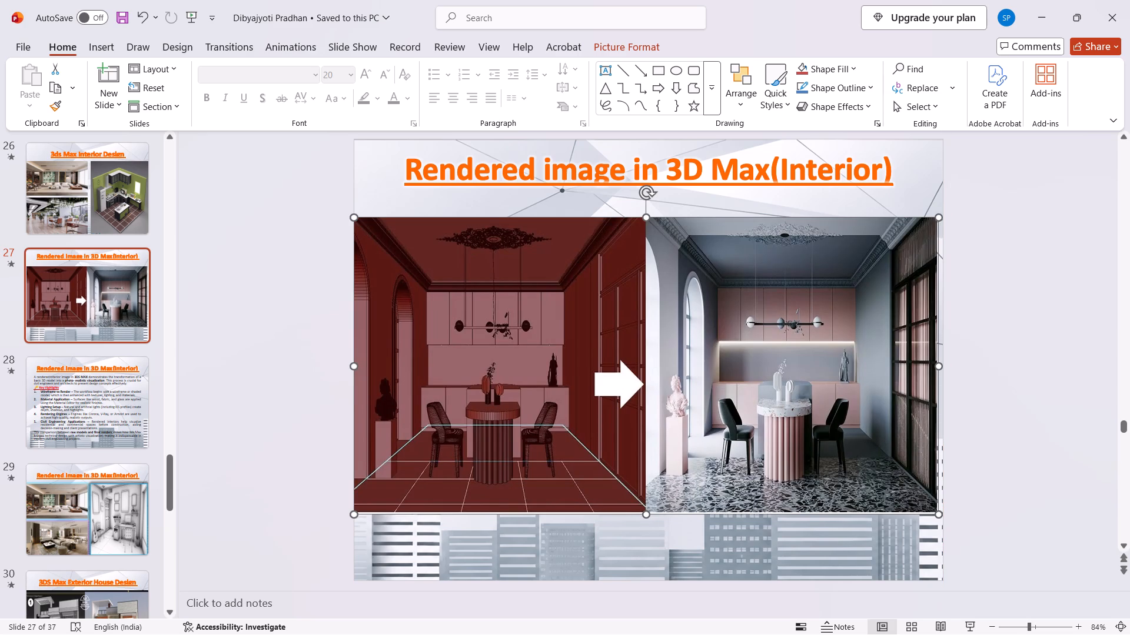
{"action": "key", "text": "Right"}
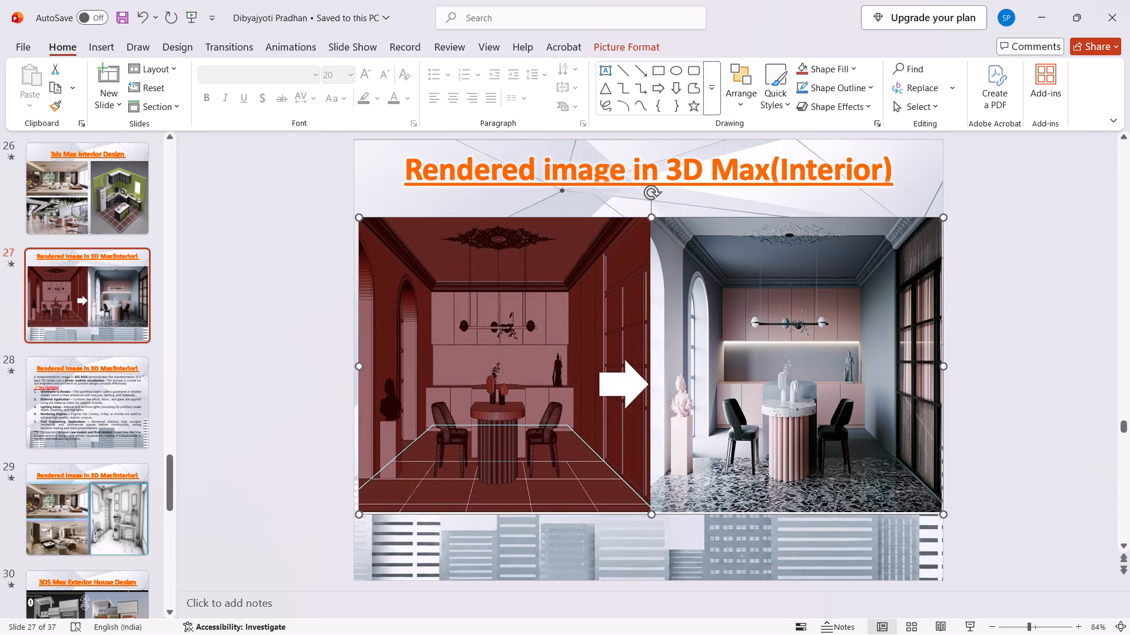
{"action": "left_click_drag", "start_coordinate": [945, 514], "coordinate": [937, 508]}
Nudge the dining-room picture nine steps down, keeping it centred between the slide's side edges with a narrow strip of background below.
{"action": "key", "text": "Down"}
{"action": "key", "text": "Down"}
{"action": "key", "text": "Down"}
{"action": "key", "text": "Down"}
{"action": "key", "text": "Down"}
{"action": "key", "text": "Down"}
{"action": "key", "text": "Left"}
{"action": "key", "text": "Down"}
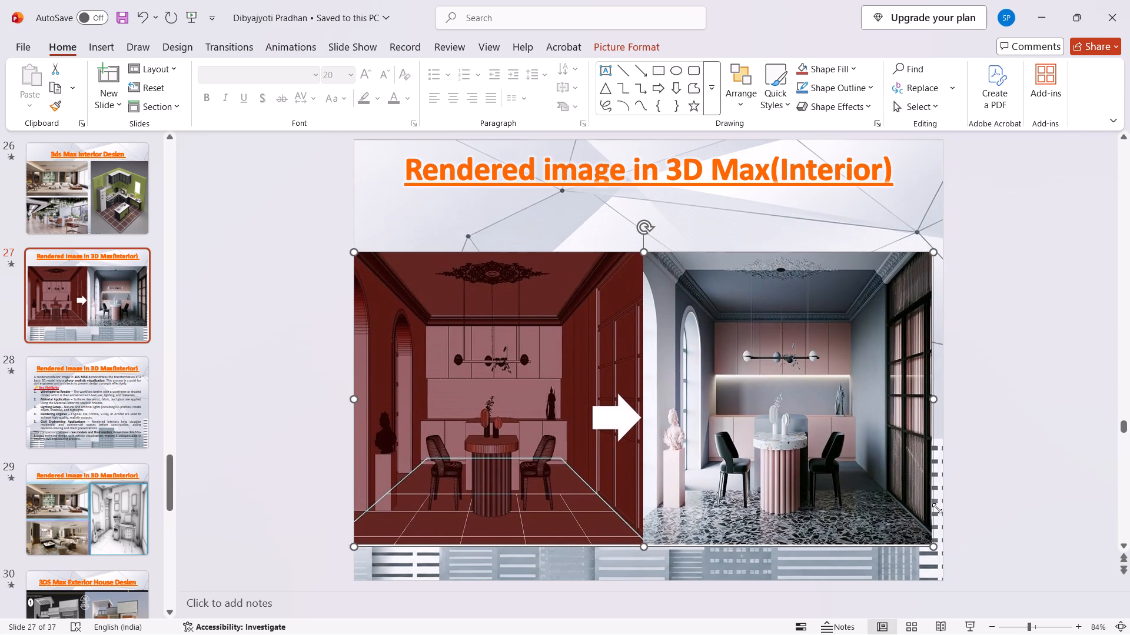
{"action": "key", "text": "Right"}
{"action": "key", "text": "Right"}
{"action": "key", "text": "Left"}
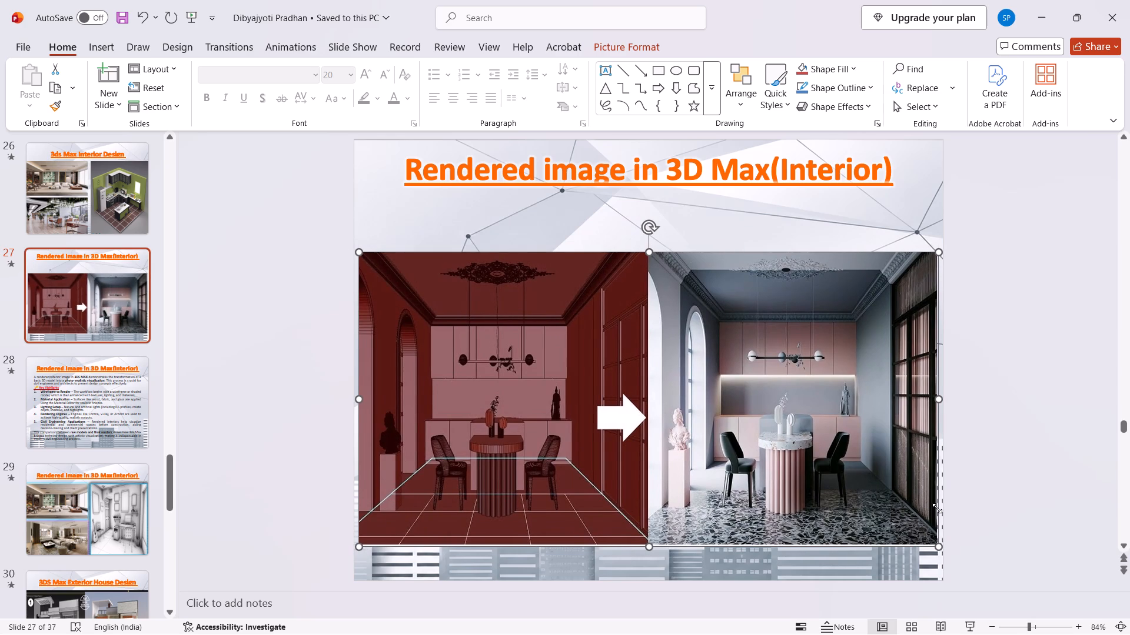
{"action": "key", "text": "Down"}
{"action": "key", "text": "Down"}
{"action": "key", "text": "Down"}
{"action": "key", "text": "Right"}
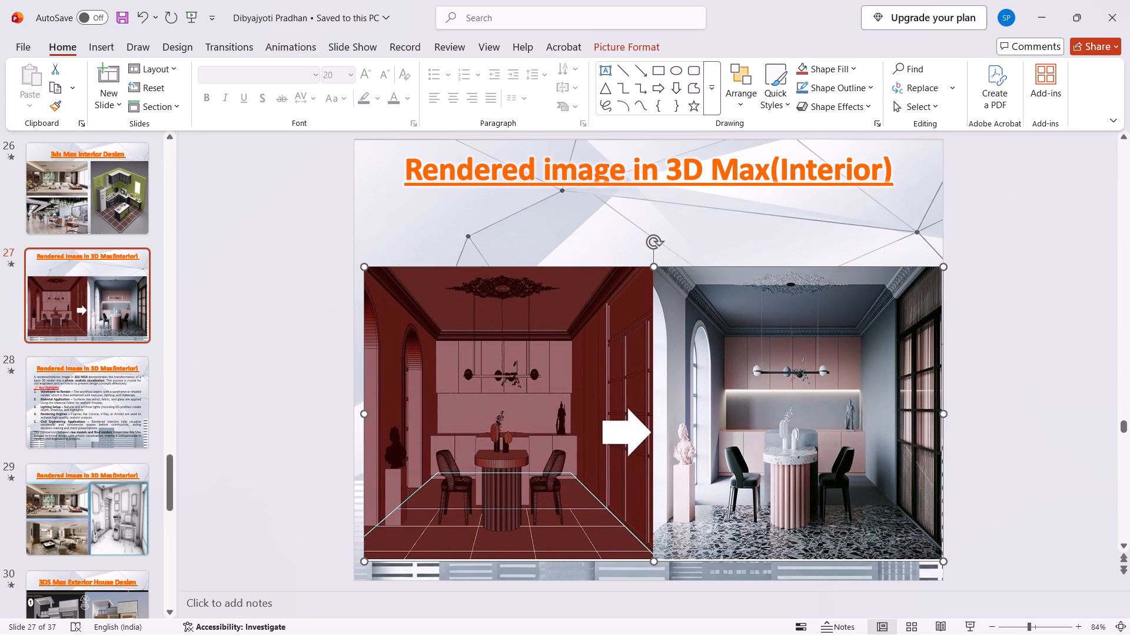
{"action": "key", "text": "Up"}
{"action": "key", "text": "Left"}
{"action": "key", "text": "Right"}
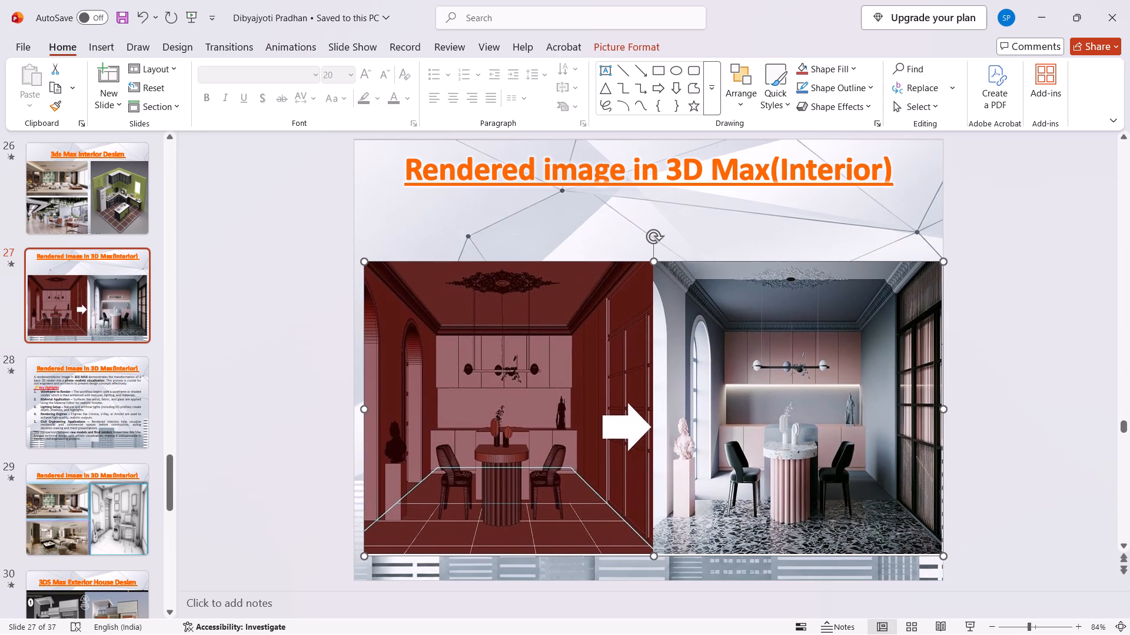
{"action": "key", "text": "Left"}
Move the slide 27 title six steps down so it sits closer to the dining-room picture.
{"action": "left_click", "coordinate": [693, 165]}
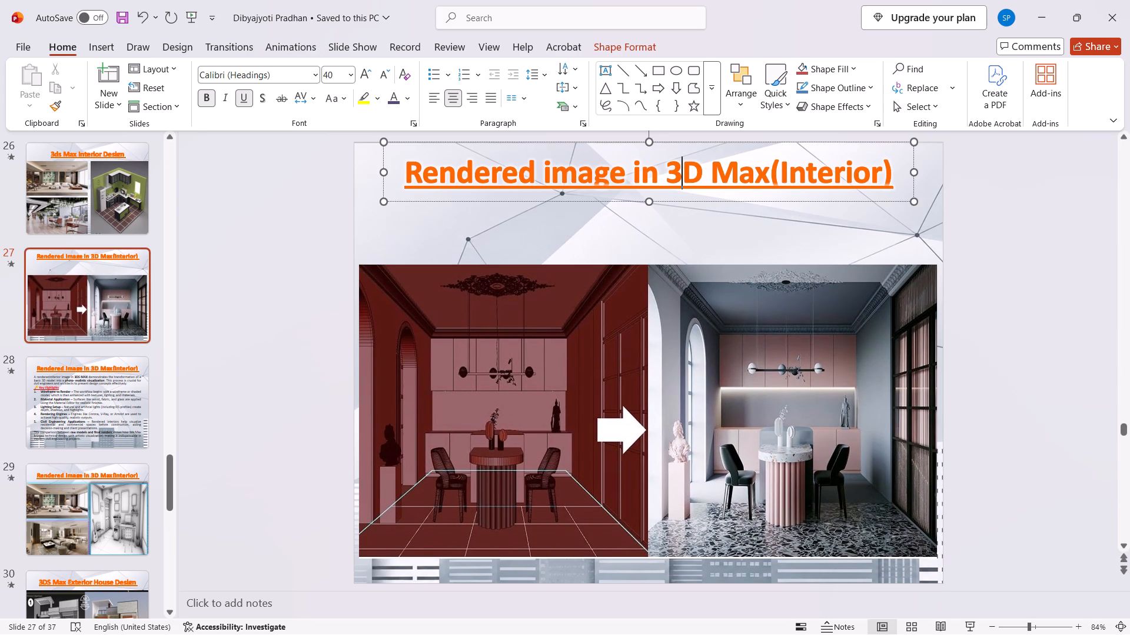
{"action": "left_click", "coordinate": [903, 200]}
{"action": "key", "text": "Down"}
{"action": "key", "text": "Down"}
{"action": "key", "text": "Down"}
{"action": "key", "text": "Down"}
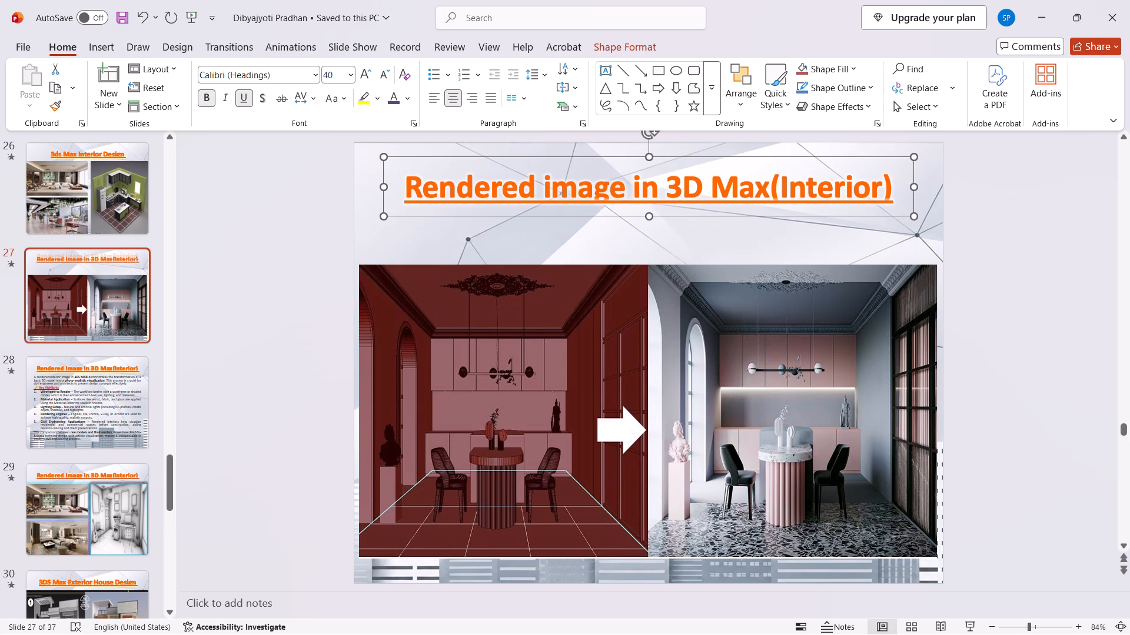
{"action": "key", "text": "Down"}
{"action": "key", "text": "Down"}
{"action": "key", "text": "Down"}
{"action": "key", "text": "Down"}
{"action": "key", "text": "Up"}
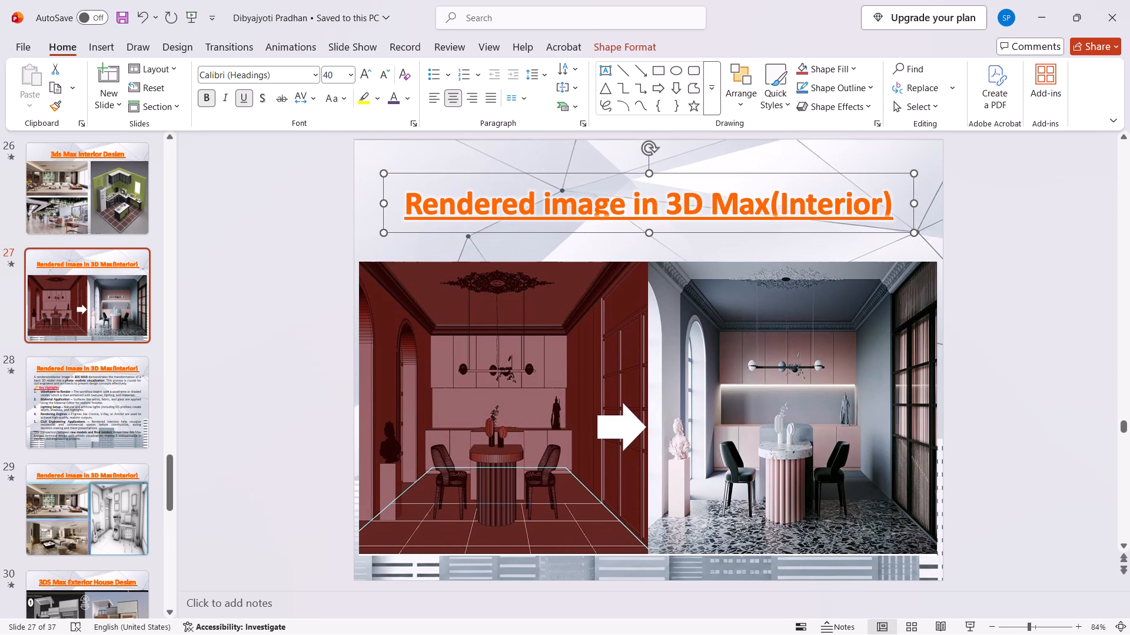
{"action": "key", "text": "Up"}
{"action": "key", "text": "Down"}
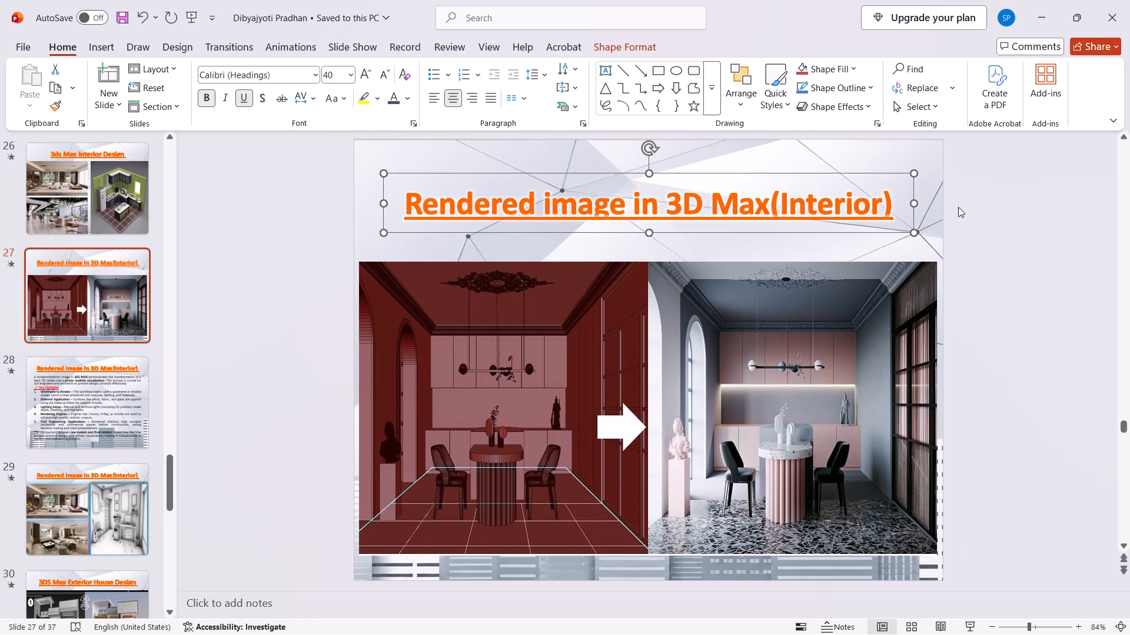
{"action": "key", "text": "Up"}
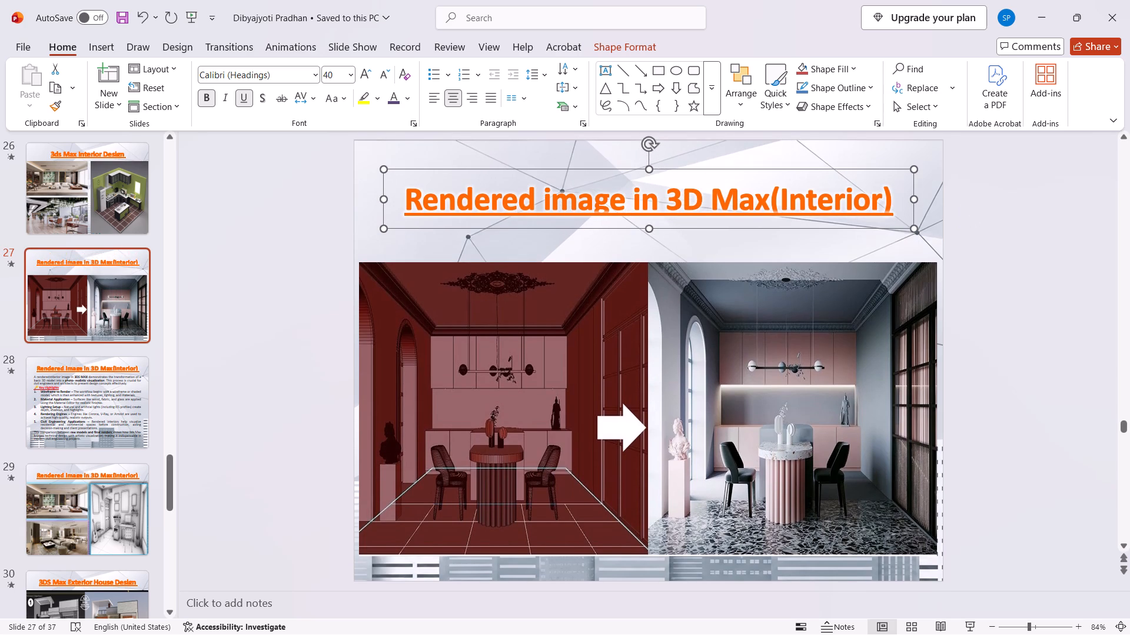
Capitalize "image" in the slide 27 title so it reads "Rendered Image in 3D Max(Interior)".
{"action": "left_click", "coordinate": [560, 196]}
{"action": "key", "text": "BackSpace"}
{"action": "key", "text": "shift+i"}
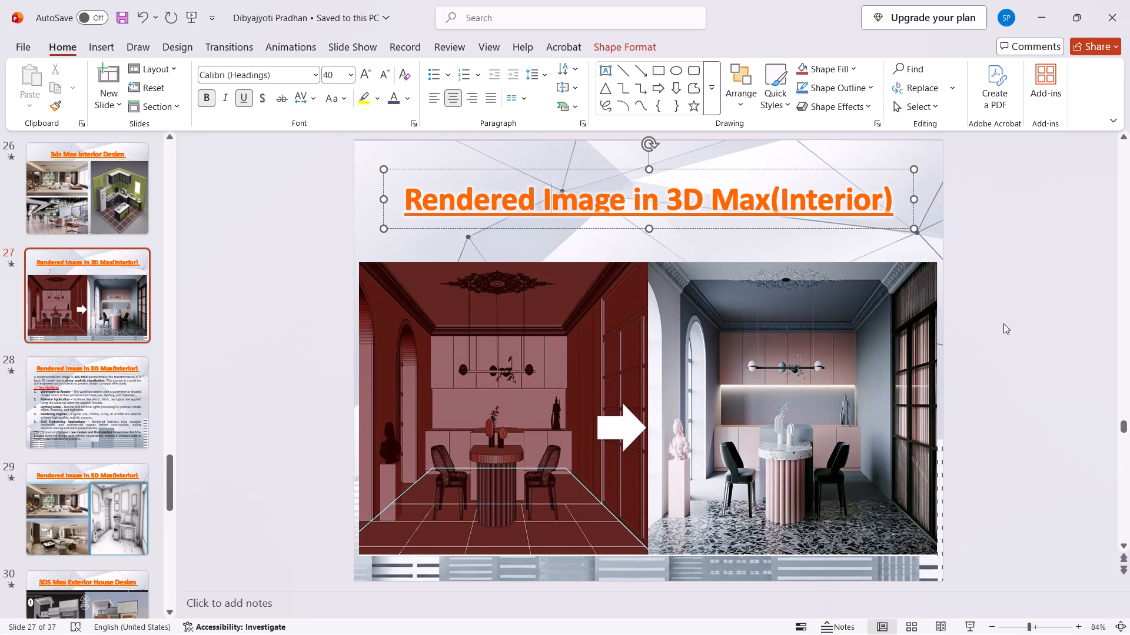
{"action": "left_click", "coordinate": [1019, 318]}
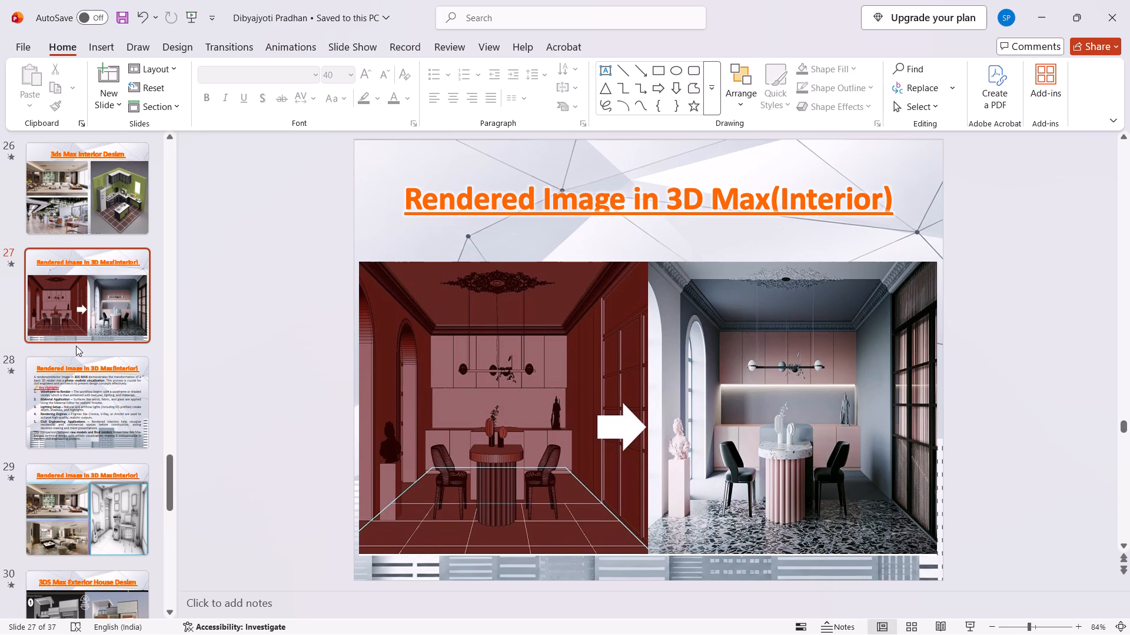
On slide 23, move the "3ds Max Interior Design" title up from the middle into the upper half of the background screenshot.
{"action": "scroll", "coordinate": [80, 313], "scroll_direction": "up", "scroll_amount": 1}
{"action": "left_click", "coordinate": [85, 295]}
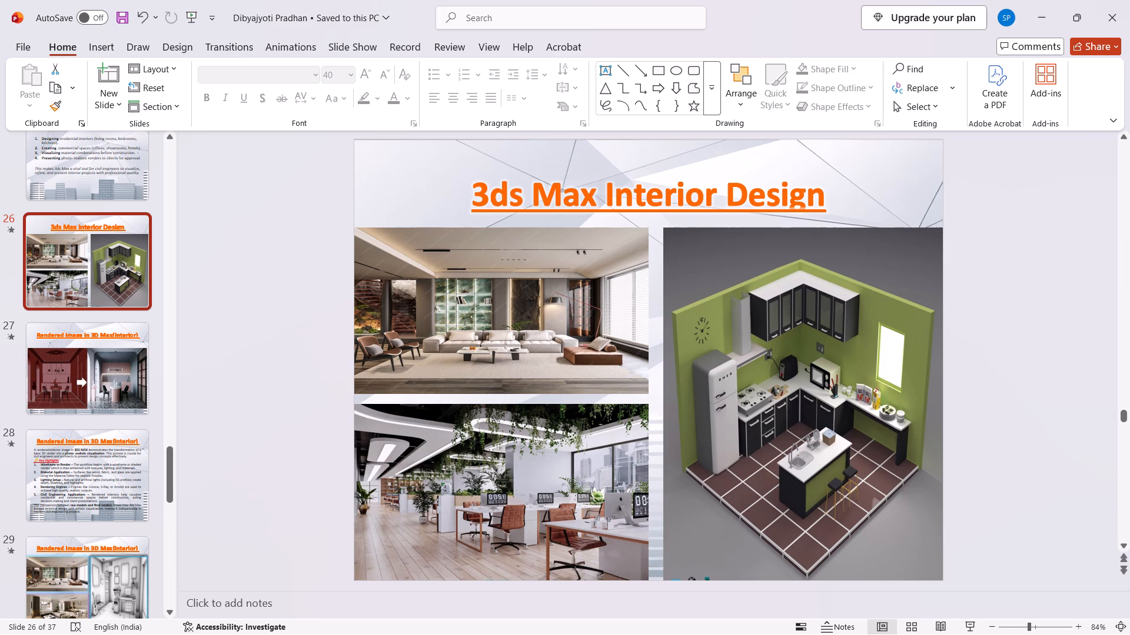
{"action": "scroll", "coordinate": [66, 305], "scroll_direction": "up", "scroll_amount": 2}
{"action": "left_click", "coordinate": [79, 300]}
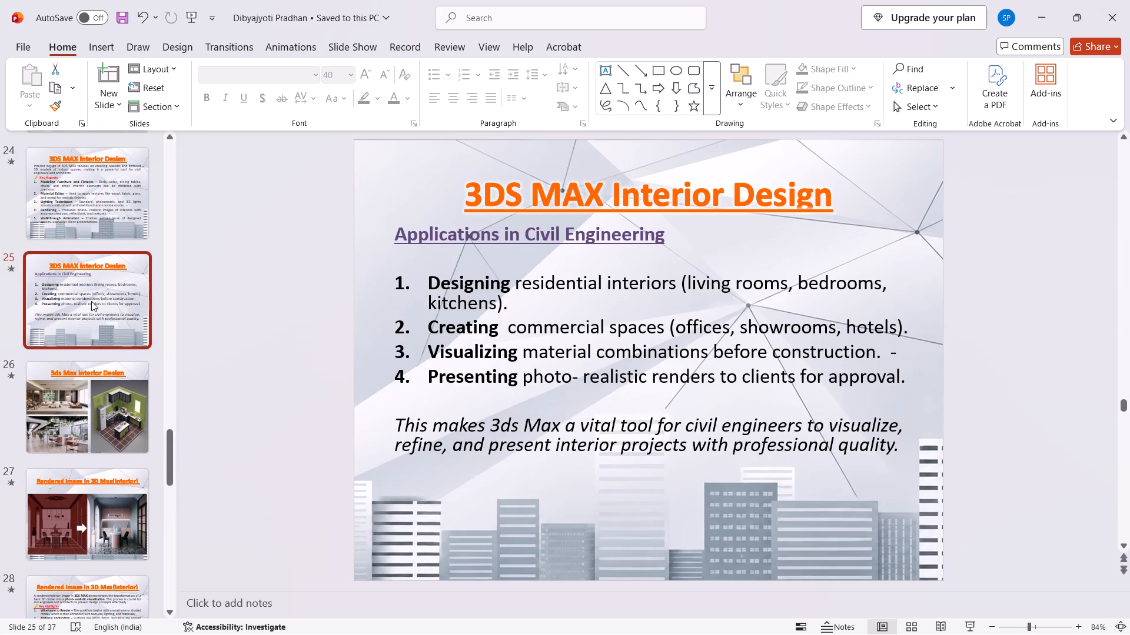
{"action": "scroll", "coordinate": [74, 311], "scroll_direction": "up", "scroll_amount": 1}
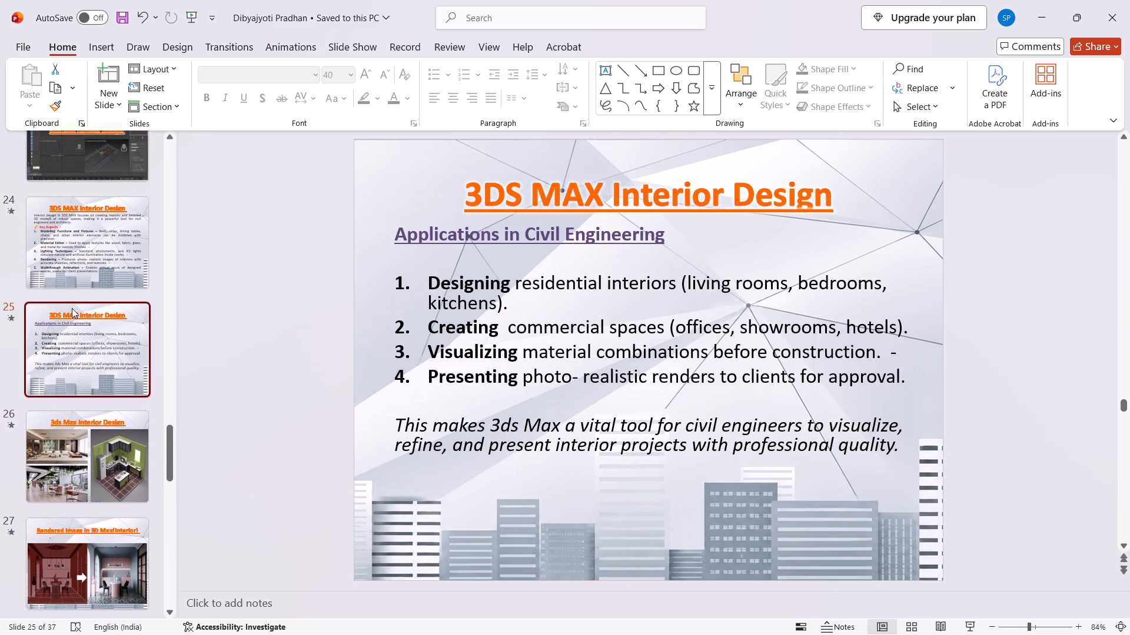
{"action": "scroll", "coordinate": [72, 308], "scroll_direction": "up", "scroll_amount": 1}
{"action": "left_click", "coordinate": [72, 308]}
{"action": "left_click", "coordinate": [84, 256]}
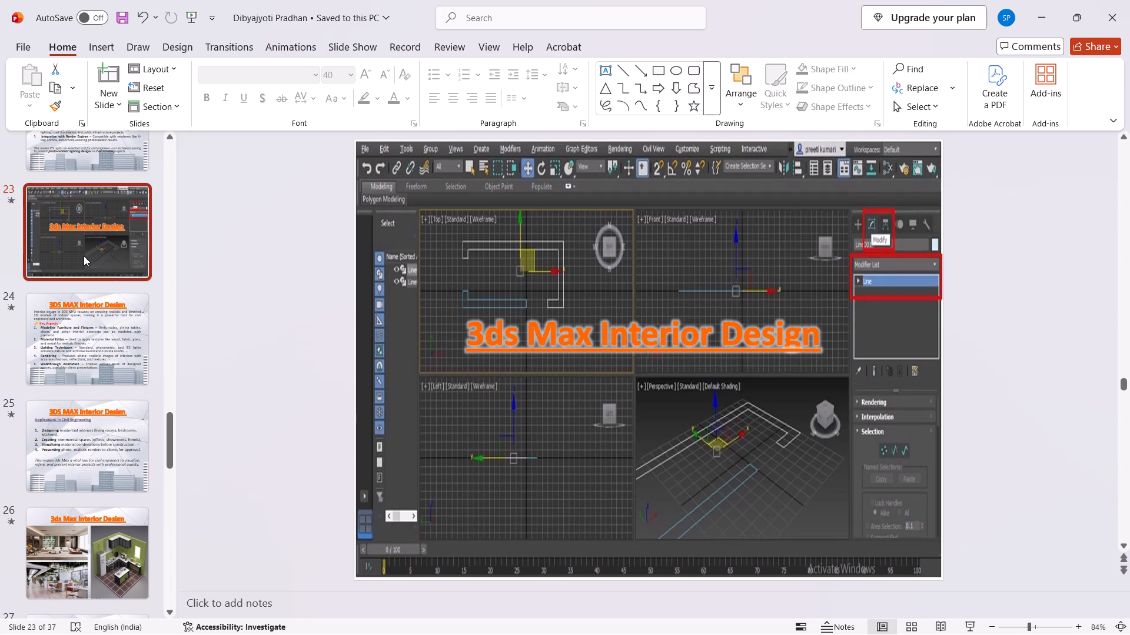
{"action": "left_click", "coordinate": [666, 347]}
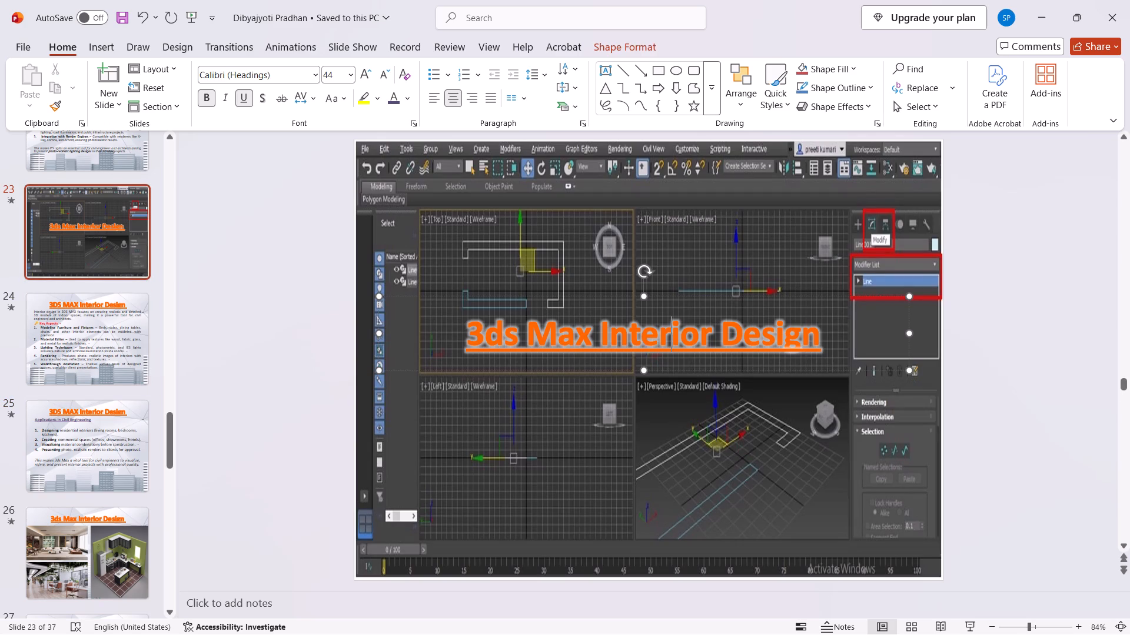
{"action": "left_click", "coordinate": [813, 368]}
{"action": "left_click_drag", "start_coordinate": [806, 370], "coordinate": [806, 366]}
{"action": "left_click_drag", "start_coordinate": [806, 366], "coordinate": [802, 309]}
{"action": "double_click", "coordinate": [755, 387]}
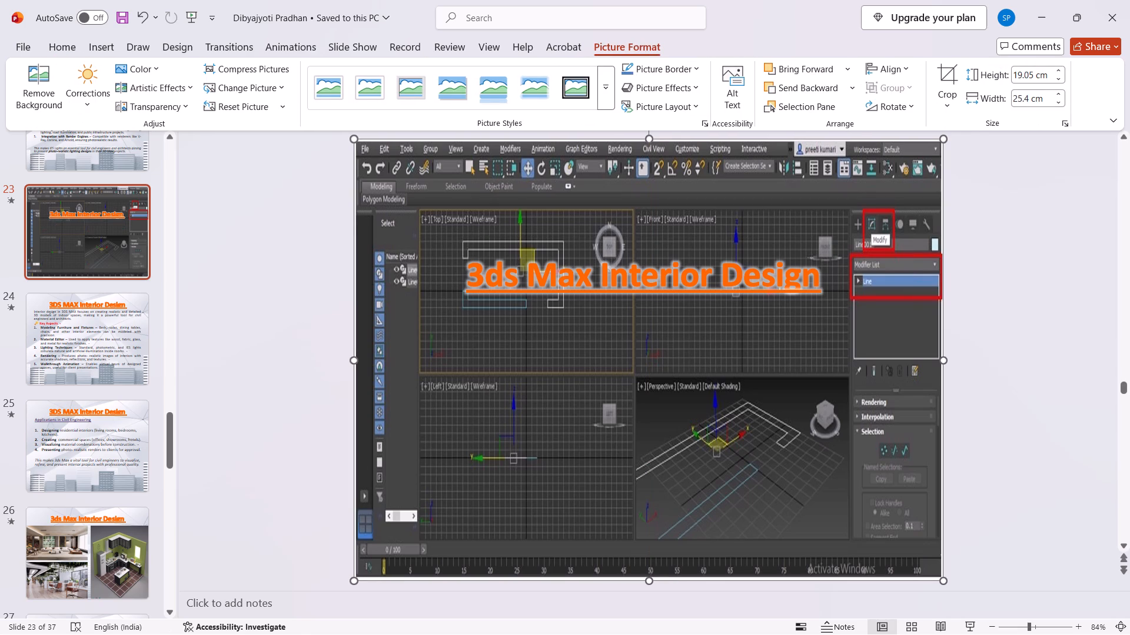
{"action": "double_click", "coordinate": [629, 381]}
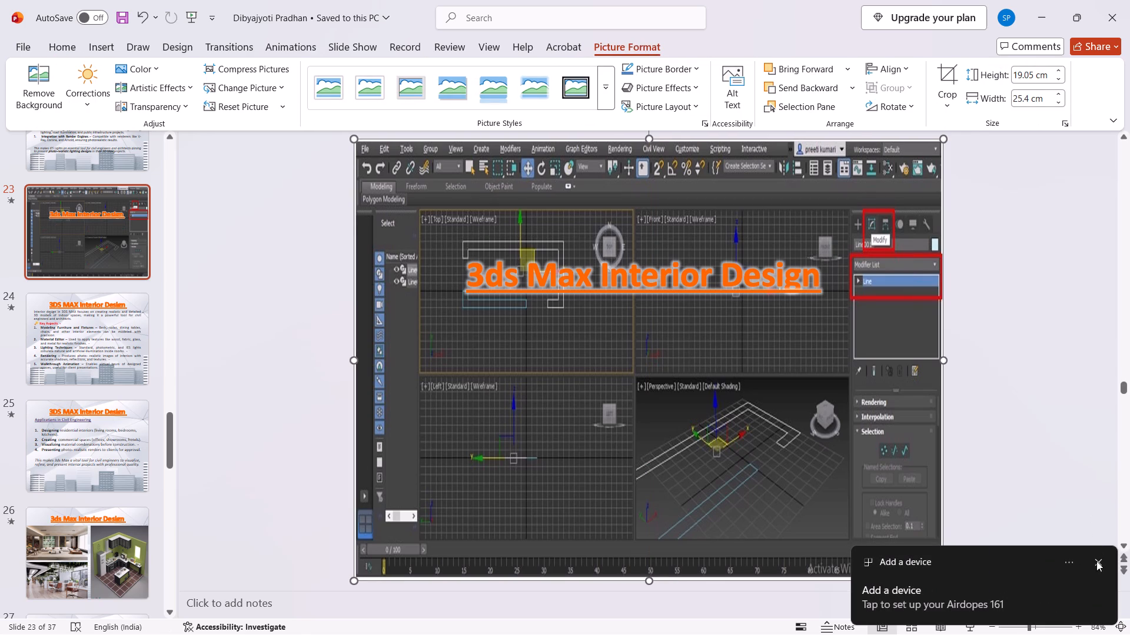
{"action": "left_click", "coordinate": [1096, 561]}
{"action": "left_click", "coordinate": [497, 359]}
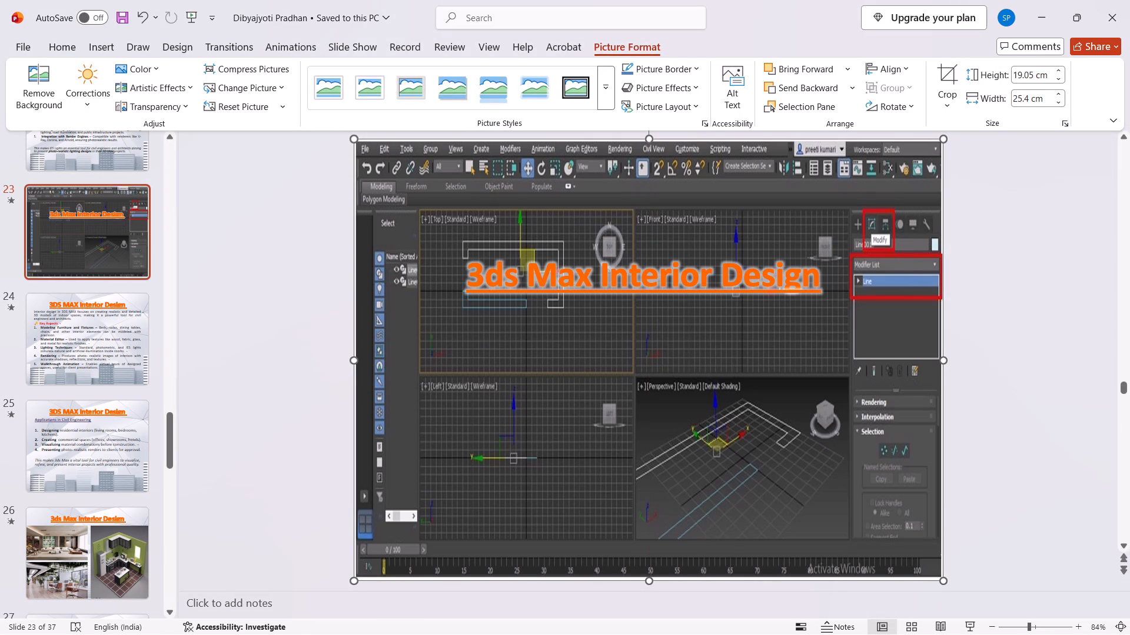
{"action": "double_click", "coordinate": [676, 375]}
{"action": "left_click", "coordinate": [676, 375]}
Add a text box reading "3DS MAX Interior Design" below the orange title on slide 23.
{"action": "left_click", "coordinate": [87, 48]}
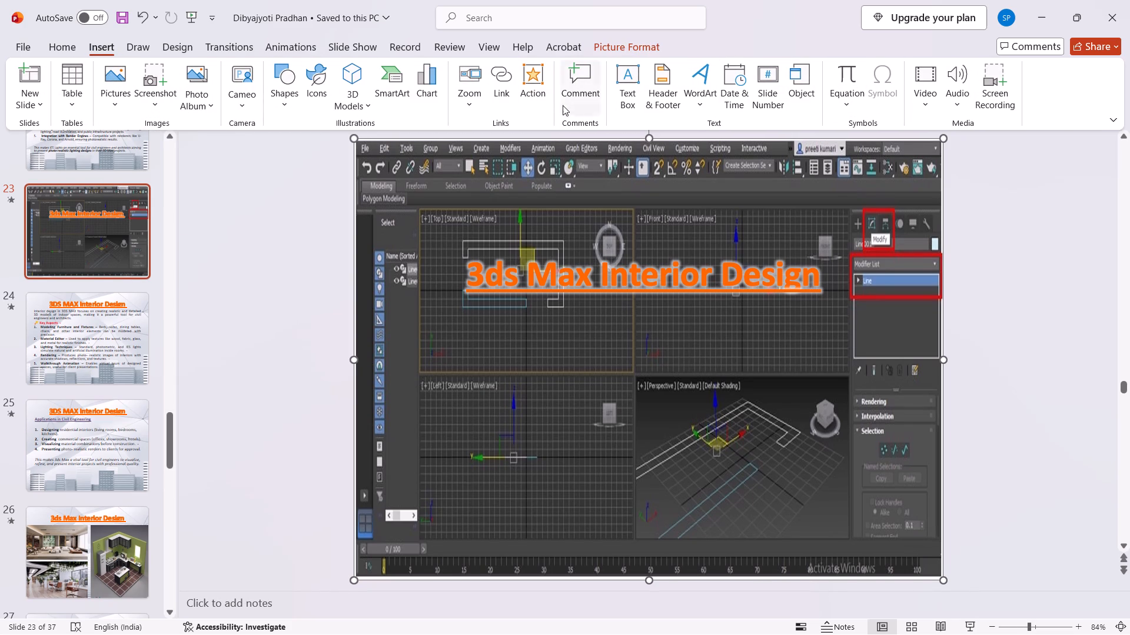
{"action": "left_click", "coordinate": [631, 94]}
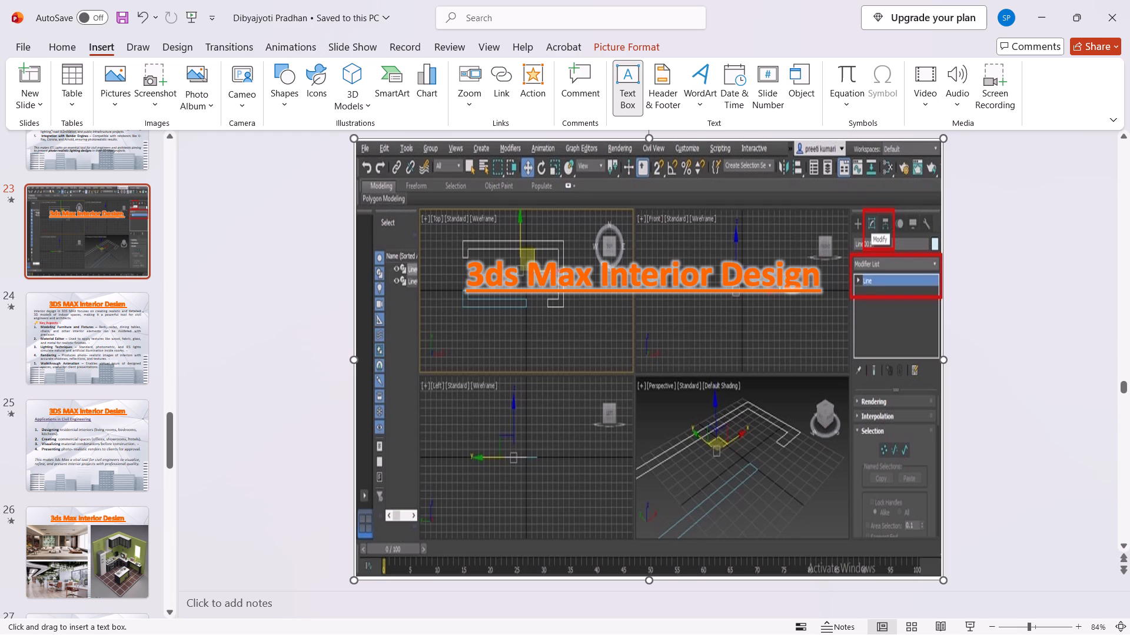
{"action": "left_click", "coordinate": [566, 363]}
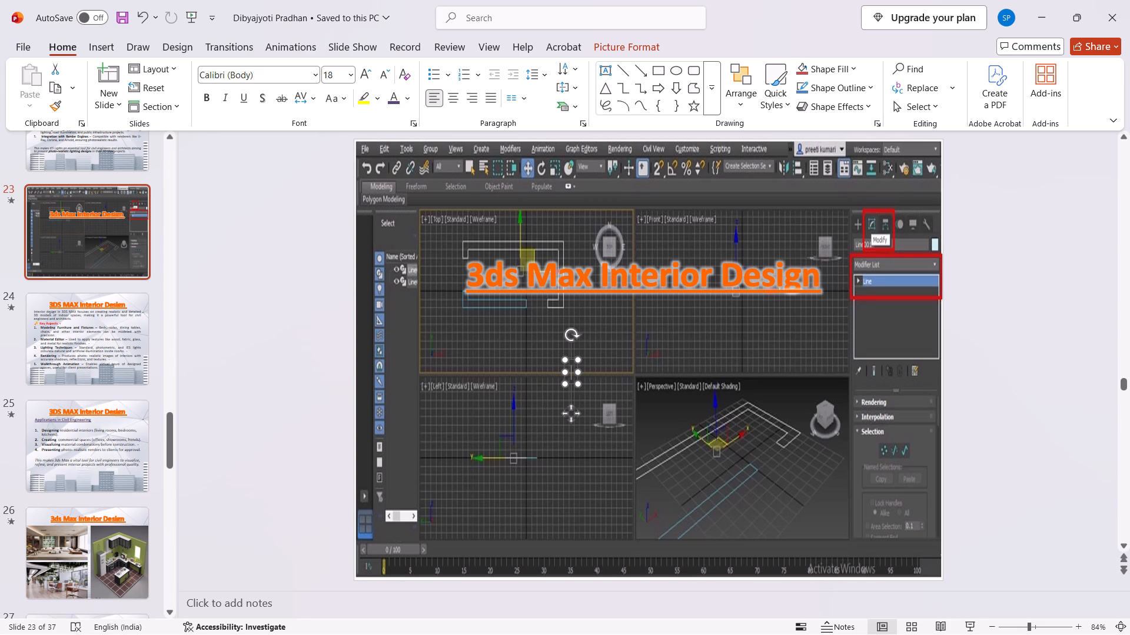
{"action": "type", "text": "3DS"}
{"action": "key", "text": "space"}
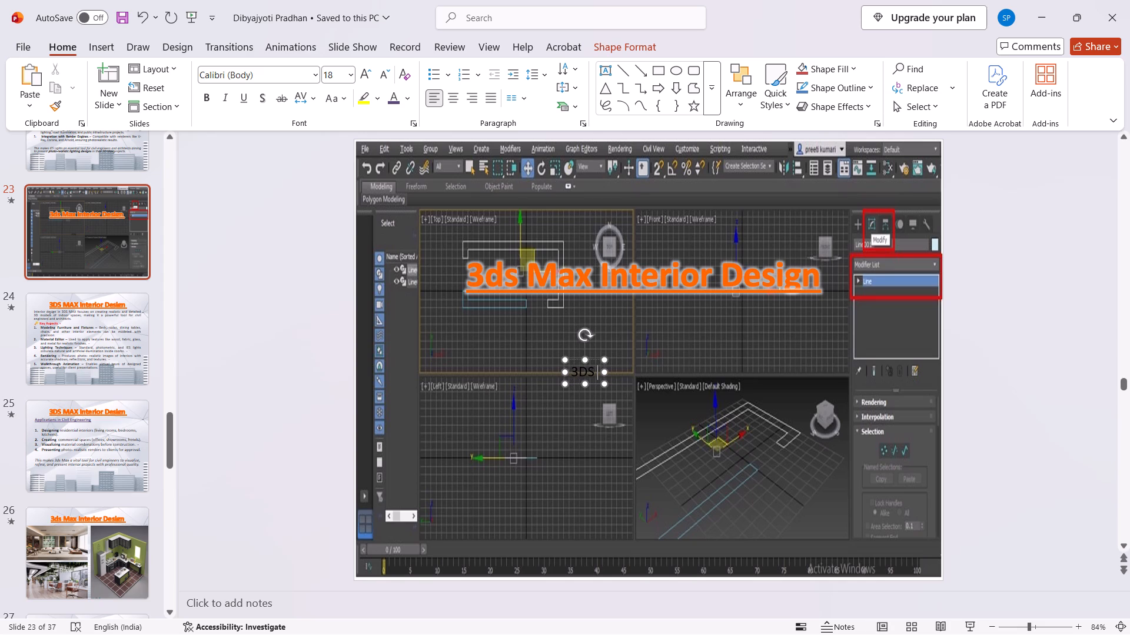
{"action": "type", "text": "MAX Interior"}
{"action": "key", "text": "space"}
{"action": "type", "text": "De"}
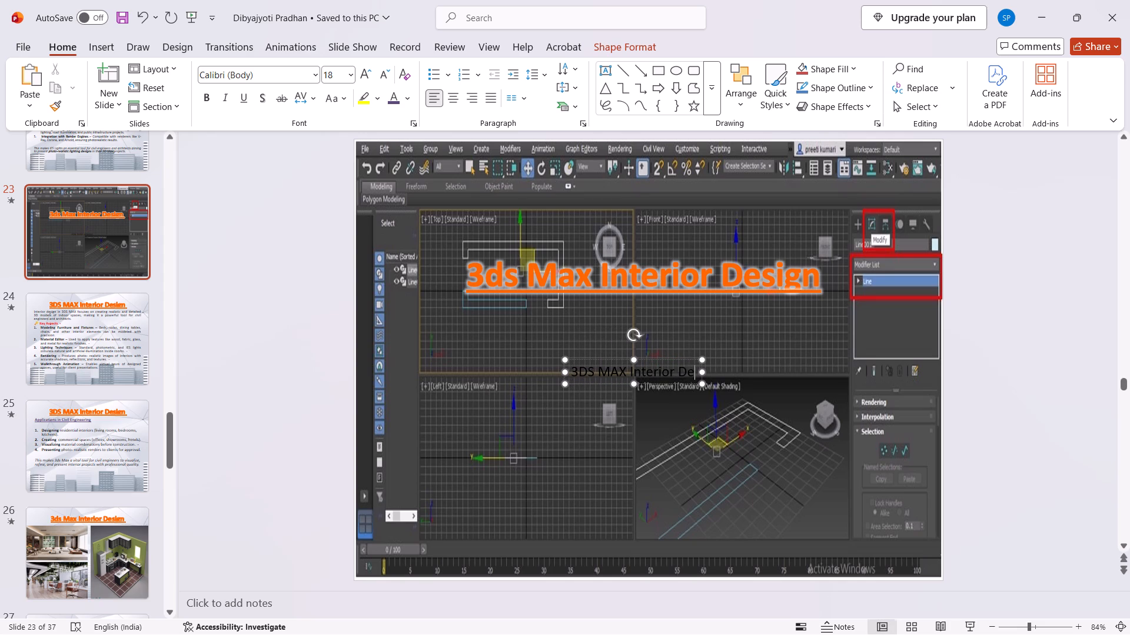
{"action": "type", "text": "sign"}
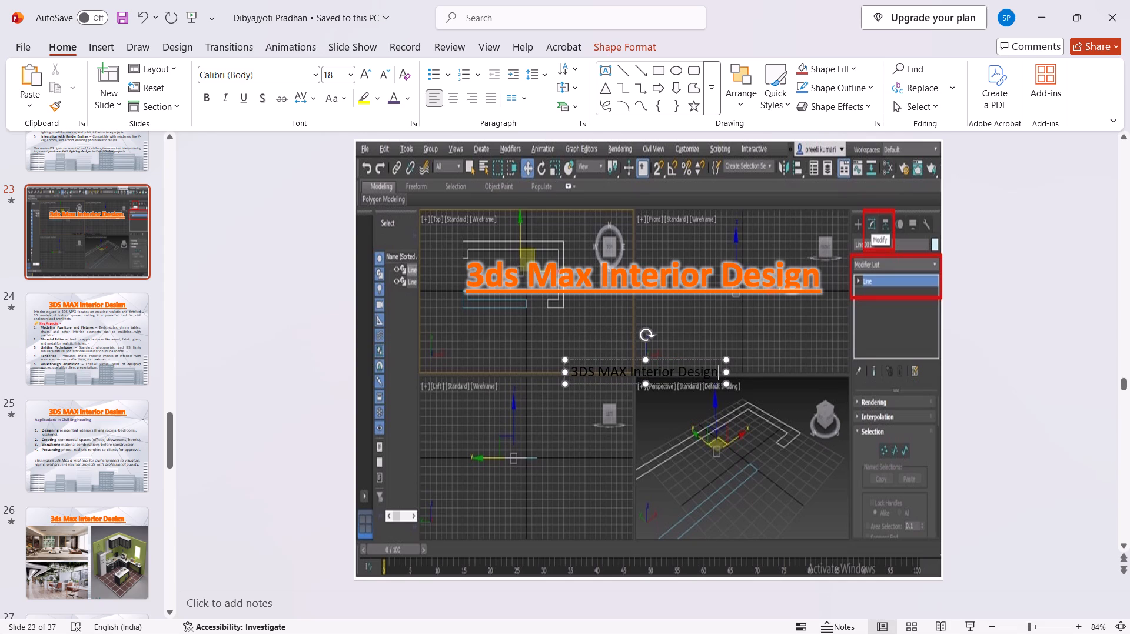
Color the whole new "3DS MAX Interior Design" text white.
{"action": "key", "text": "ctrl+a"}
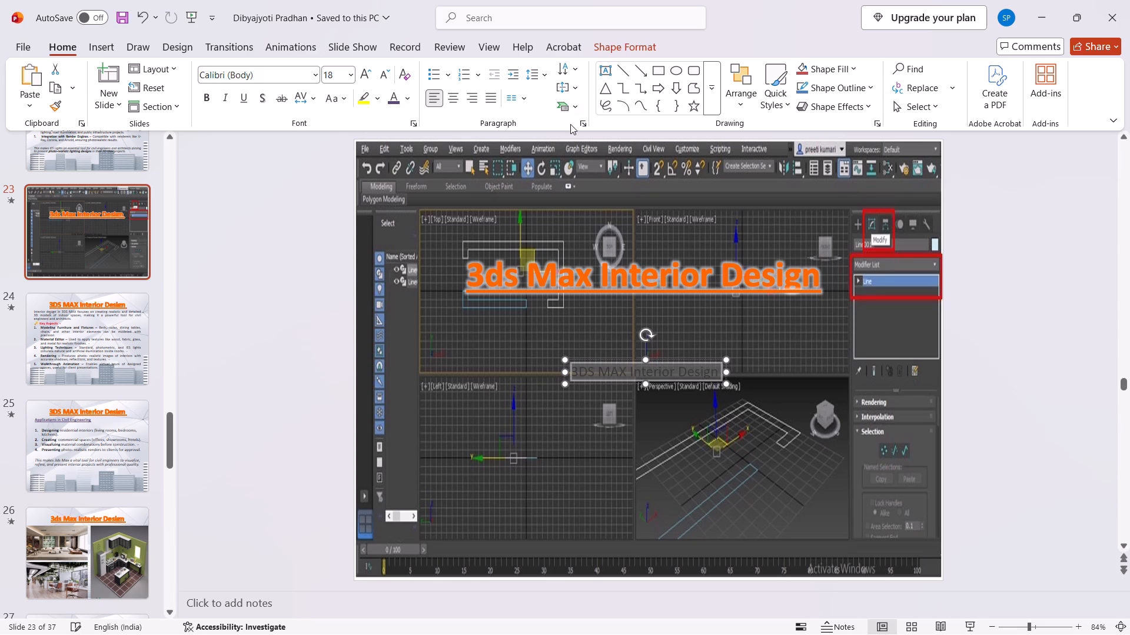
{"action": "left_click", "coordinate": [406, 98]}
{"action": "left_click", "coordinate": [401, 172]}
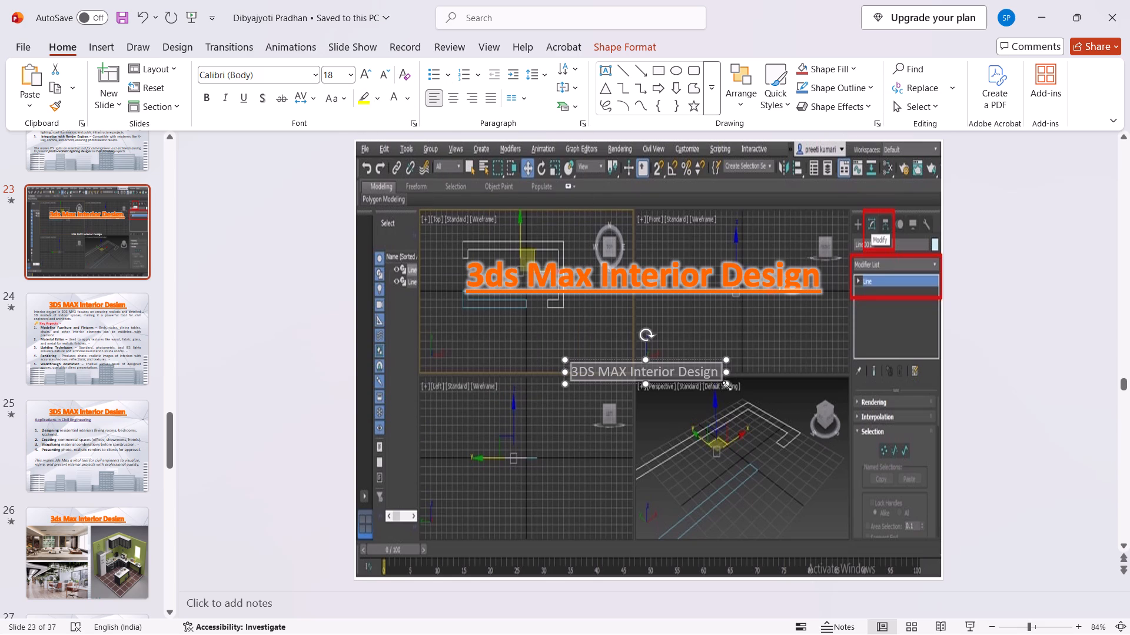
Enlarge the white text to 32 pt, widen its box to fit one line, and center the box beneath the orange title.
{"action": "left_click_drag", "start_coordinate": [726, 385], "coordinate": [807, 412]}
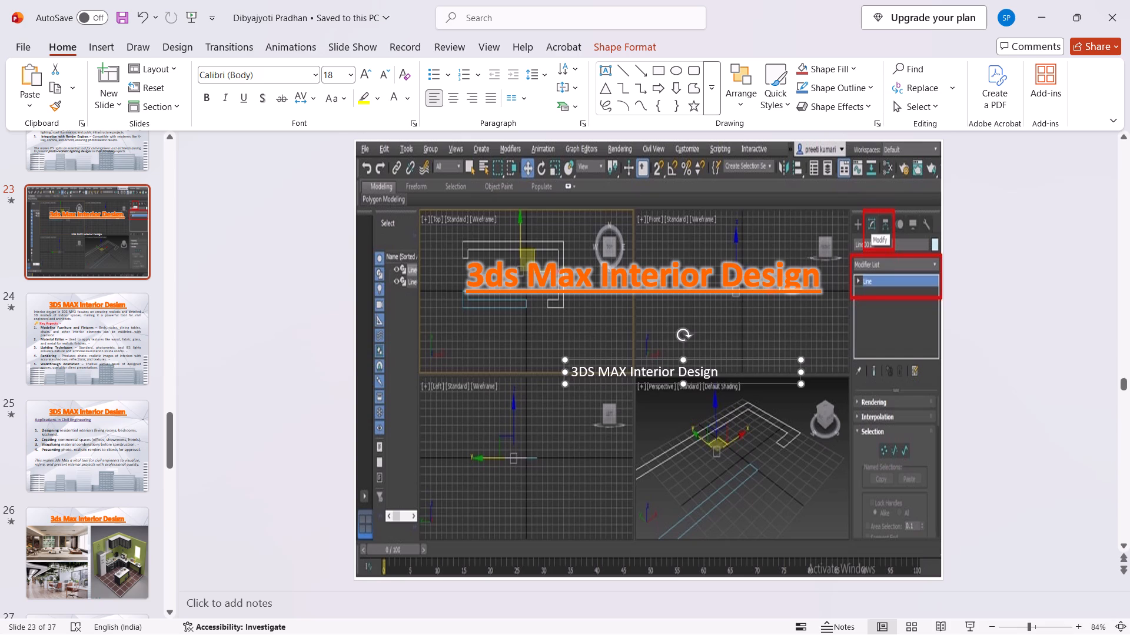
{"action": "left_click", "coordinate": [739, 385]}
{"action": "triple_click", "coordinate": [361, 69]}
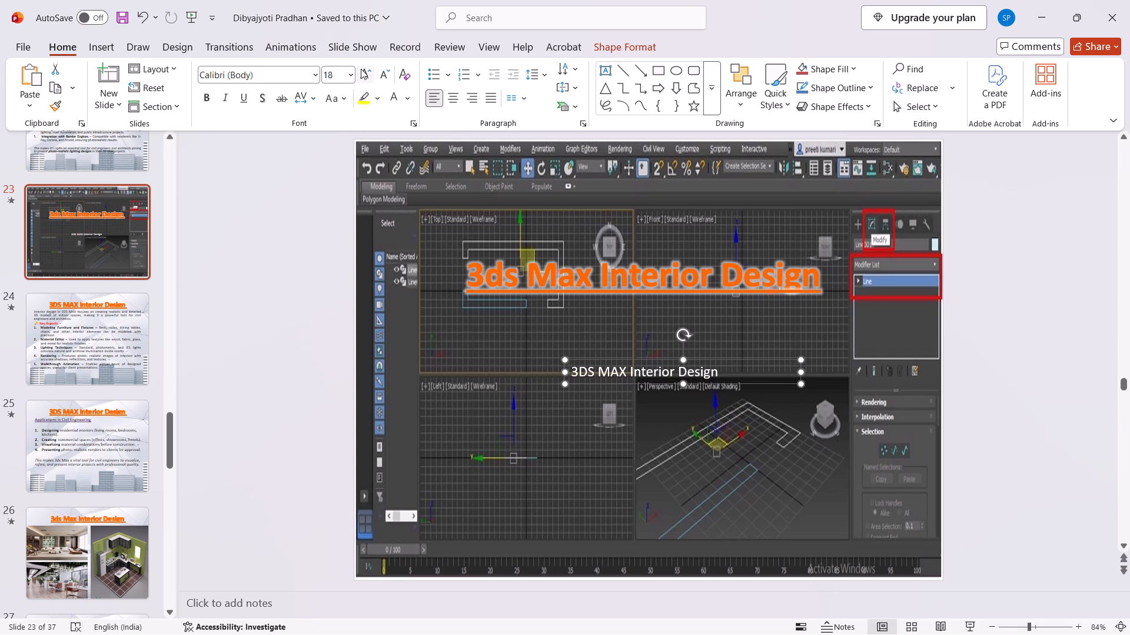
{"action": "left_click", "coordinate": [361, 69]}
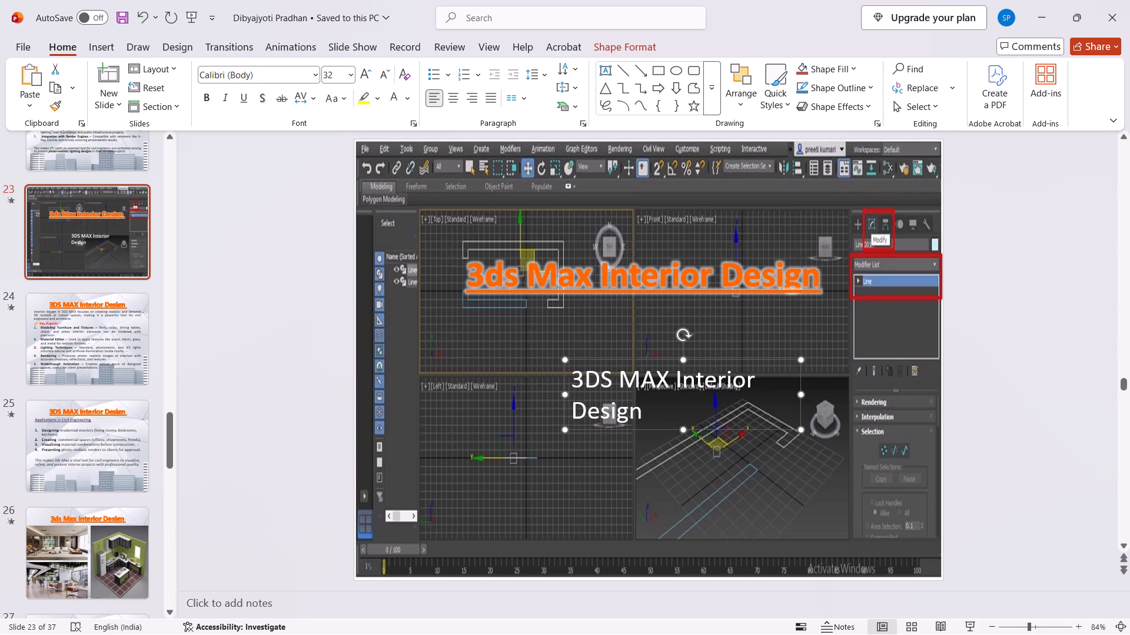
{"action": "left_click_drag", "start_coordinate": [803, 430], "coordinate": [877, 444]}
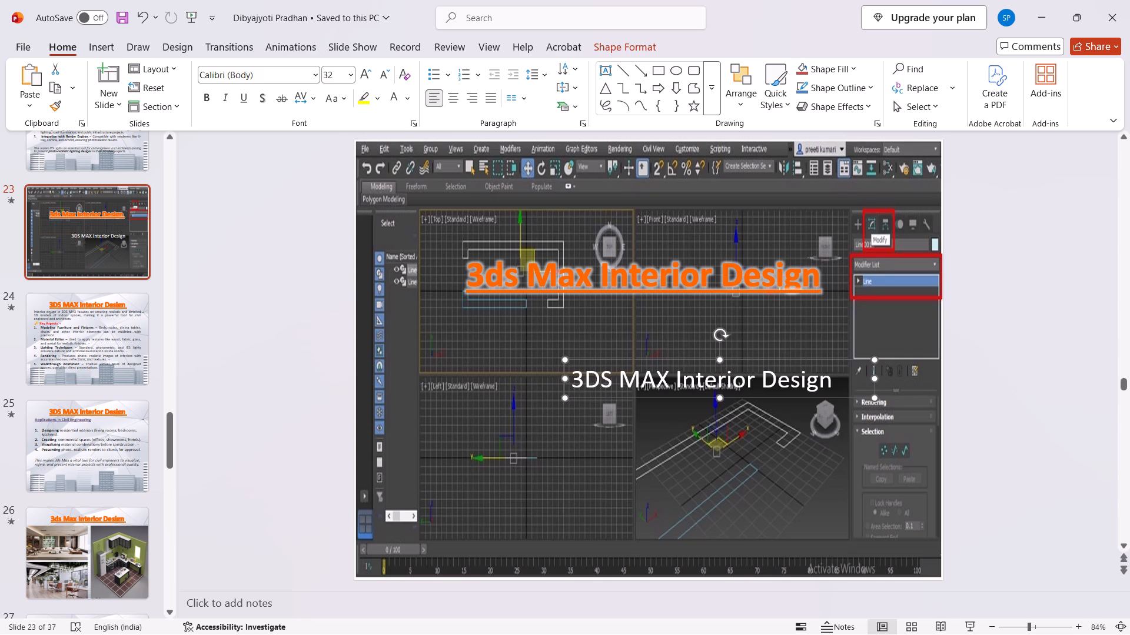
{"action": "left_click_drag", "start_coordinate": [736, 399], "coordinate": [669, 383]}
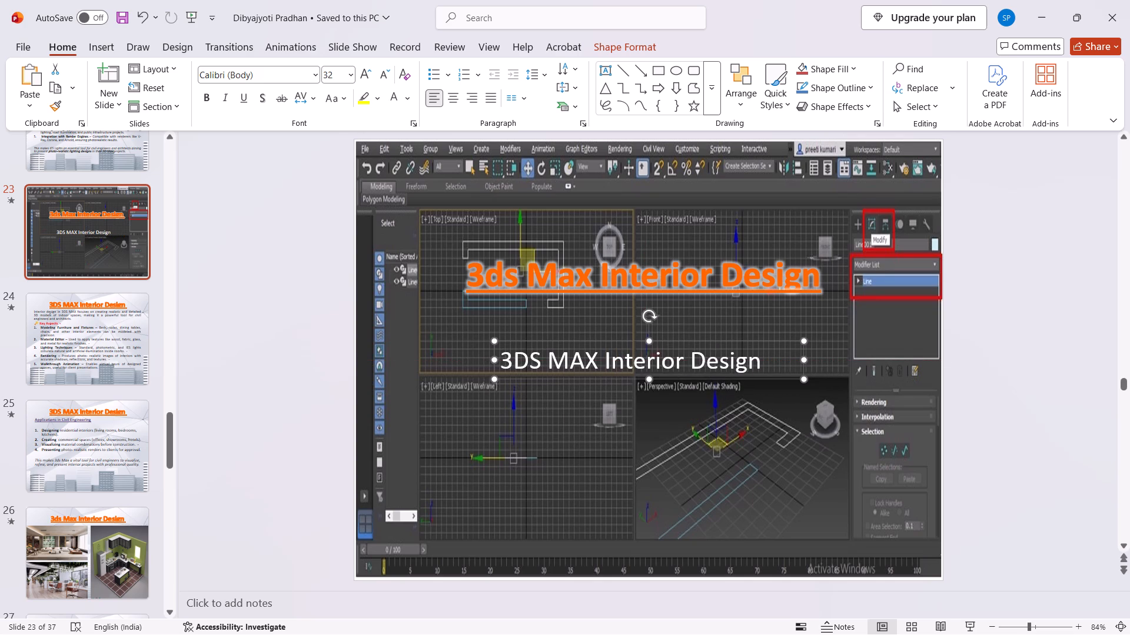
Enlarge the white text to 40 pt and adjust its box width to fit the text snugly on one line.
{"action": "double_click", "coordinate": [369, 72]}
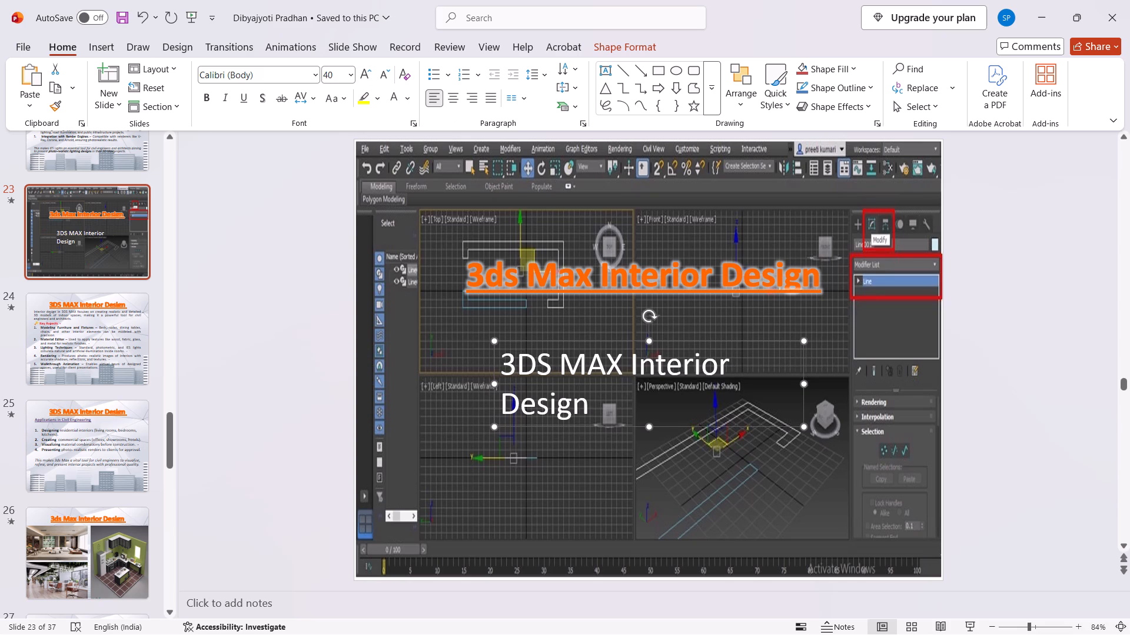
{"action": "left_click_drag", "start_coordinate": [806, 428], "coordinate": [832, 425]}
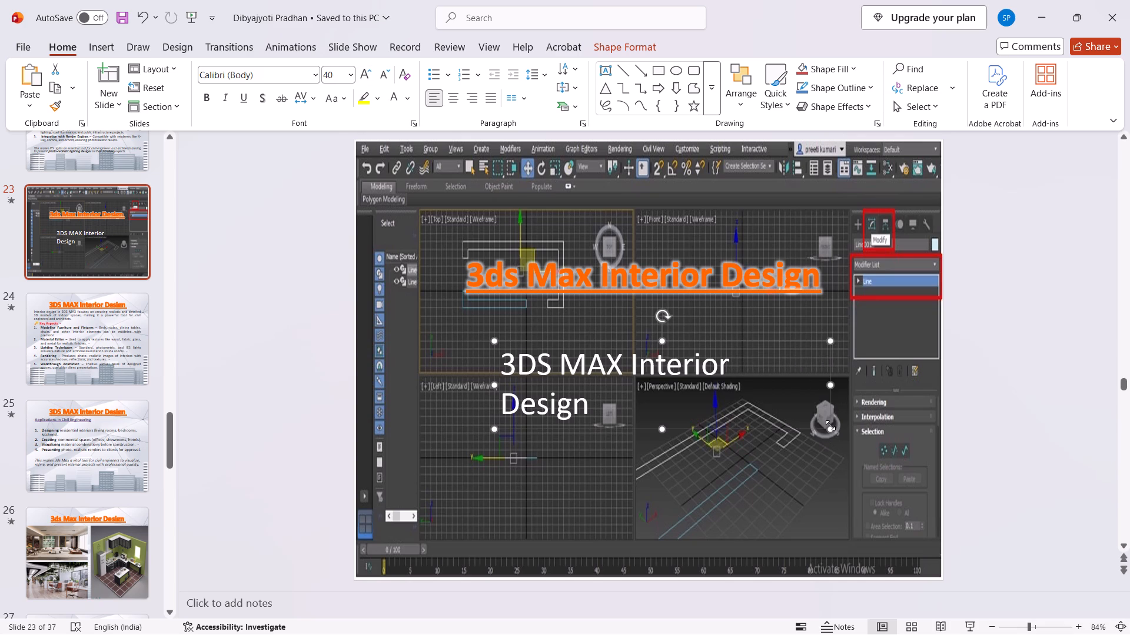
{"action": "left_click_drag", "start_coordinate": [832, 426], "coordinate": [872, 388]}
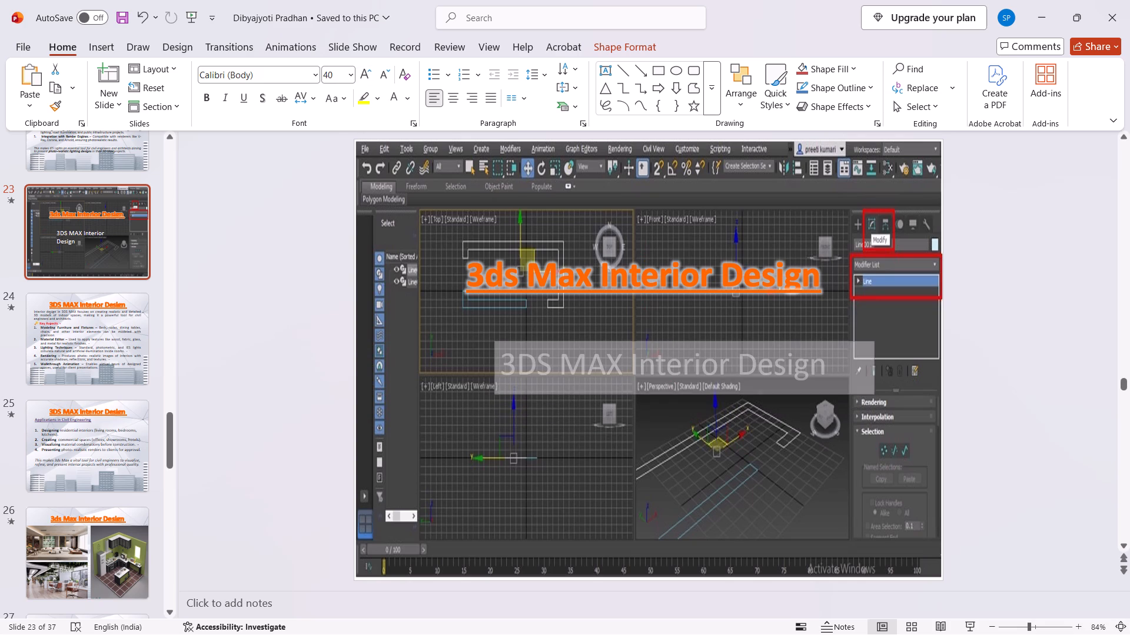
{"action": "left_click_drag", "start_coordinate": [872, 388], "coordinate": [872, 387]}
{"action": "left_click_drag", "start_coordinate": [876, 365], "coordinate": [856, 365]}
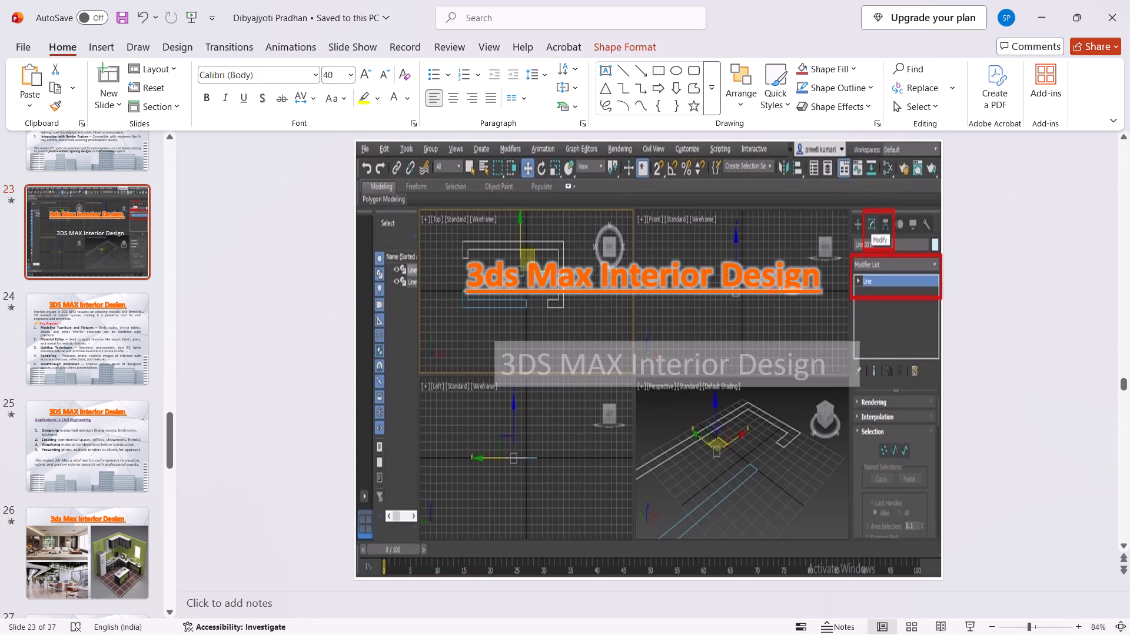
{"action": "left_click_drag", "start_coordinate": [856, 365], "coordinate": [832, 363]}
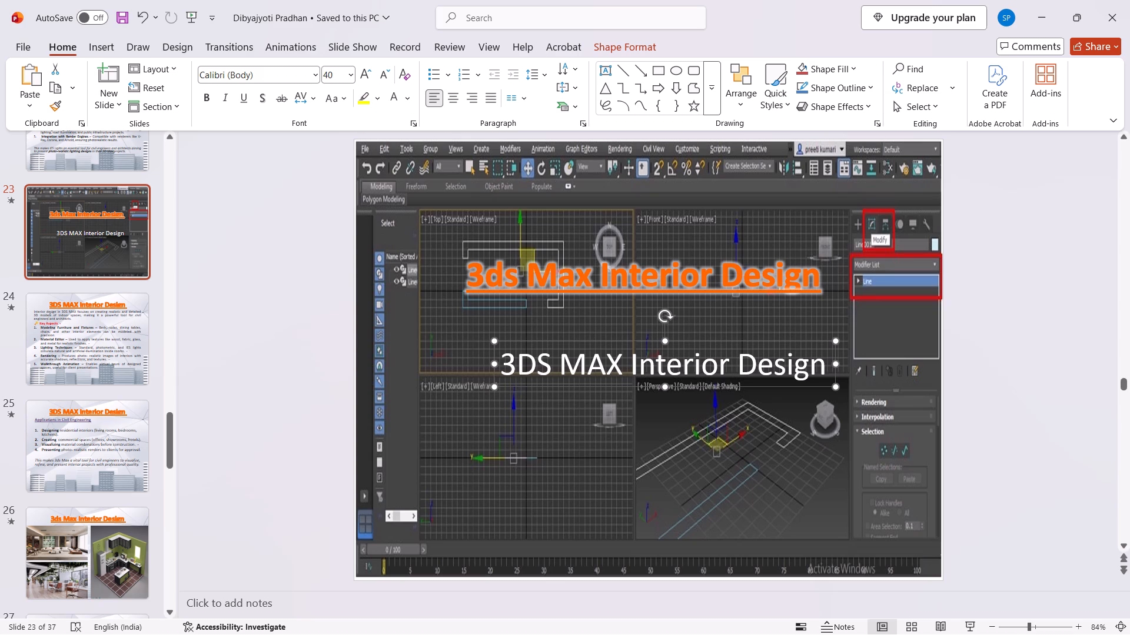
{"action": "left_click_drag", "start_coordinate": [502, 358], "coordinate": [741, 348]}
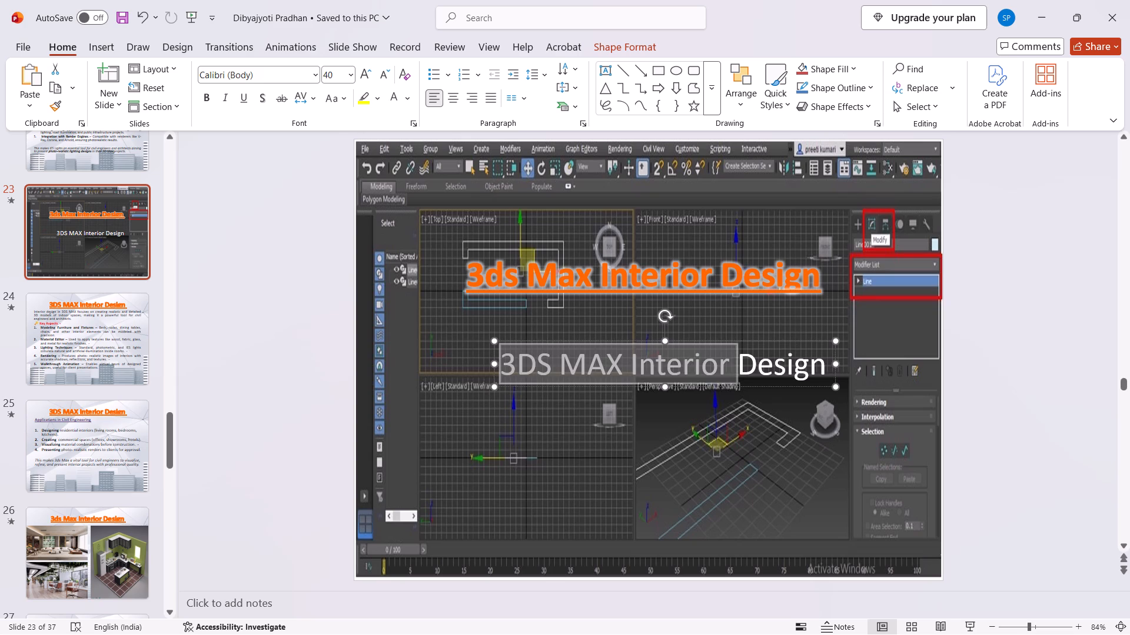
{"action": "left_click_drag", "start_coordinate": [741, 348], "coordinate": [823, 359]}
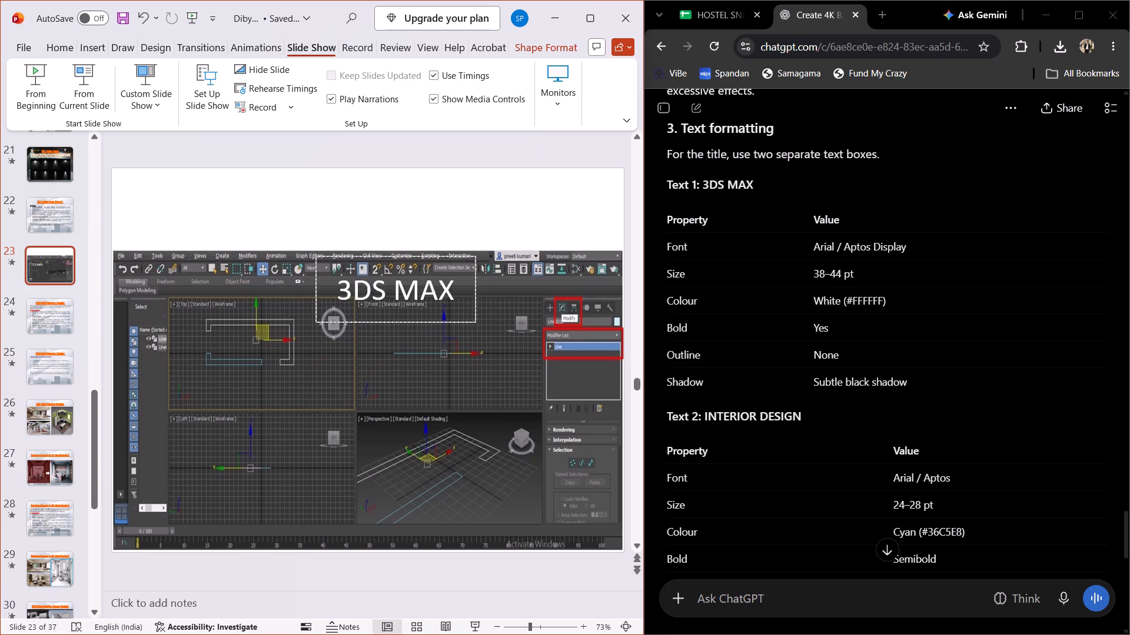
{"action": "left_click_drag", "start_coordinate": [406, 253], "coordinate": [388, 288]}
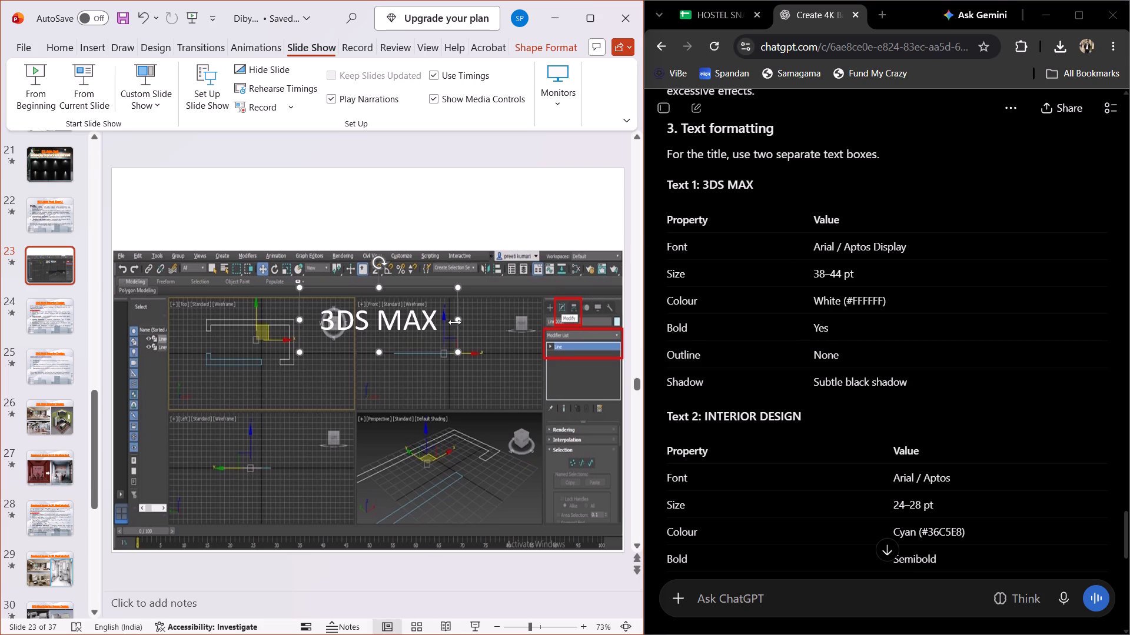
Make the "3DS MAX" title bold and set its font to Aptos Display.
{"action": "left_click", "coordinate": [428, 324]}
{"action": "key", "text": "ctrl+a"}
{"action": "key", "text": "ctrl+b"}
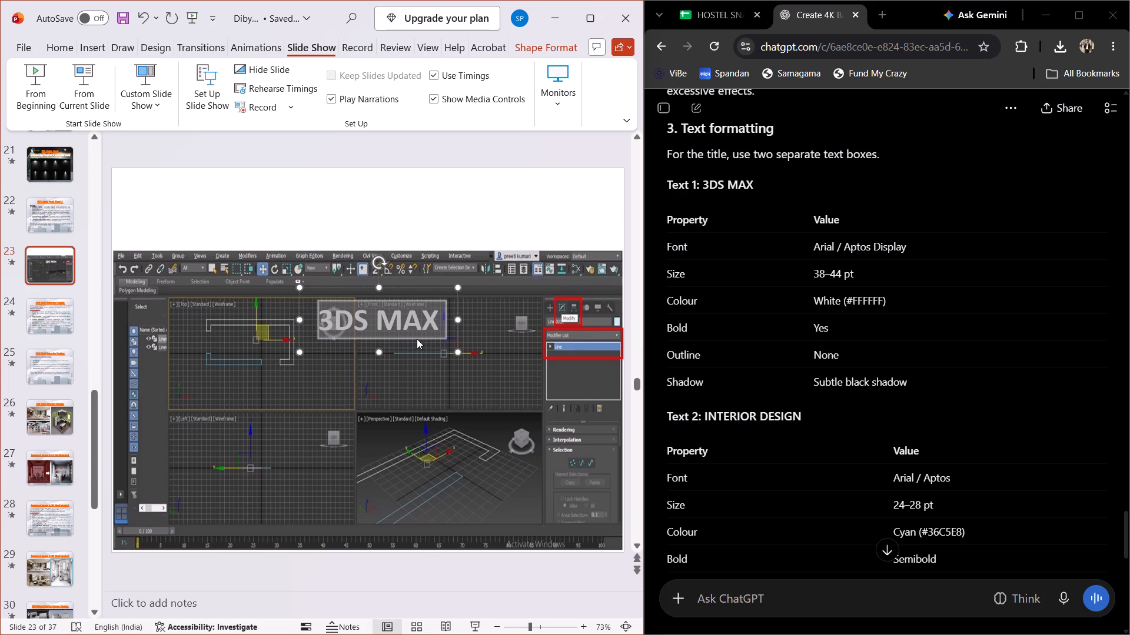
{"action": "left_click", "coordinate": [378, 319]}
{"action": "key", "text": "ctrl+a"}
{"action": "left_click", "coordinate": [69, 52]}
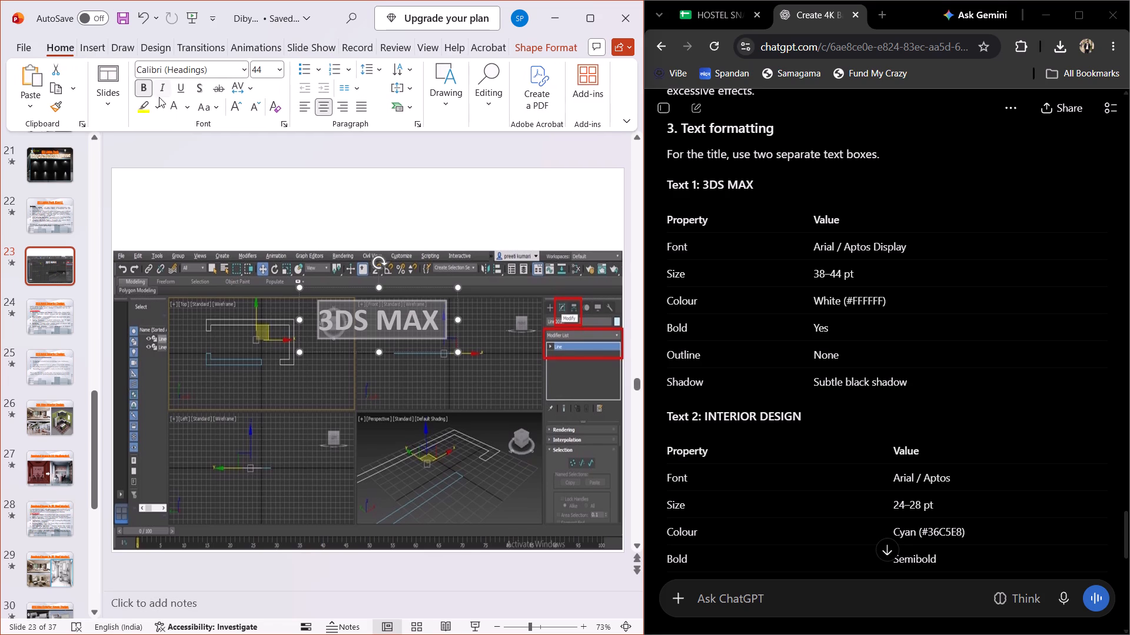
{"action": "left_click", "coordinate": [245, 73]}
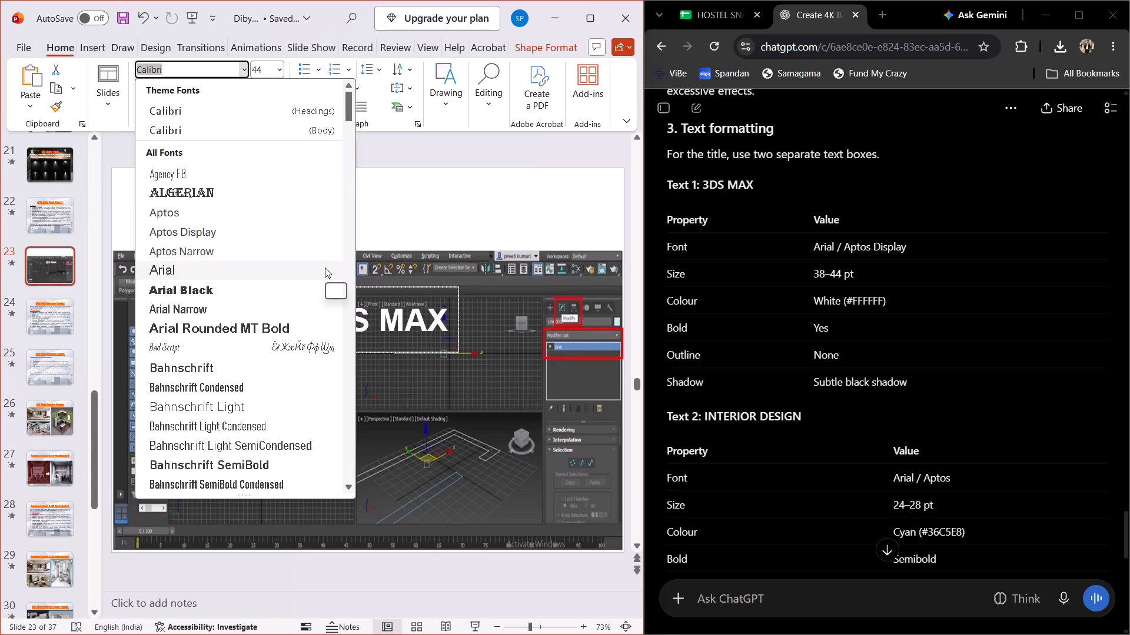
{"action": "key", "text": "a"}
{"action": "key", "text": "p"}
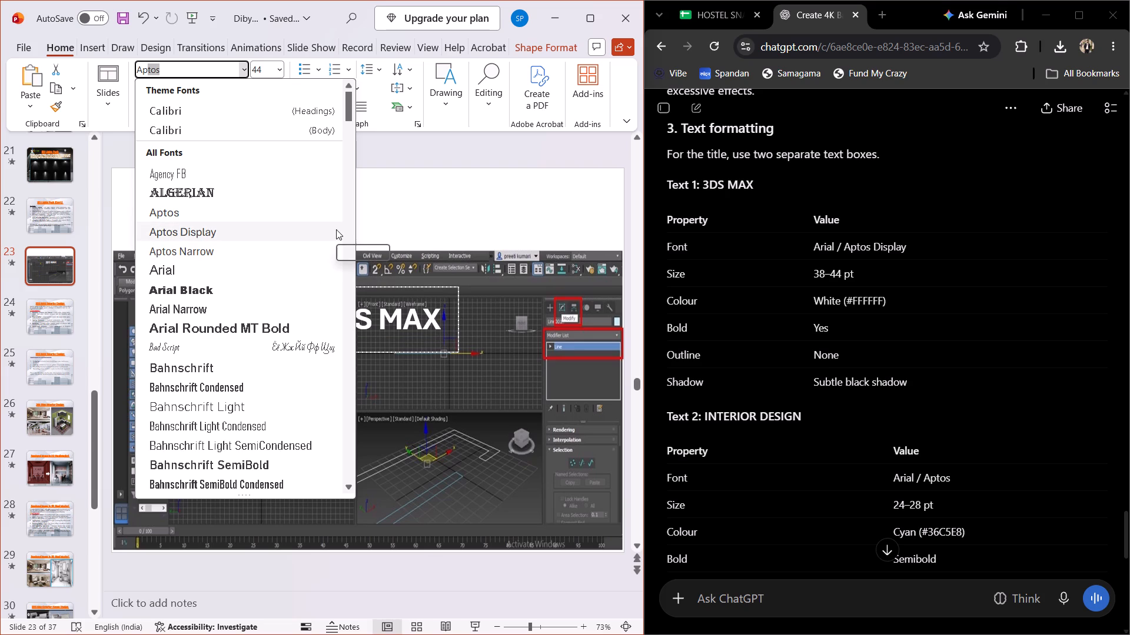
{"action": "left_click", "coordinate": [336, 229]}
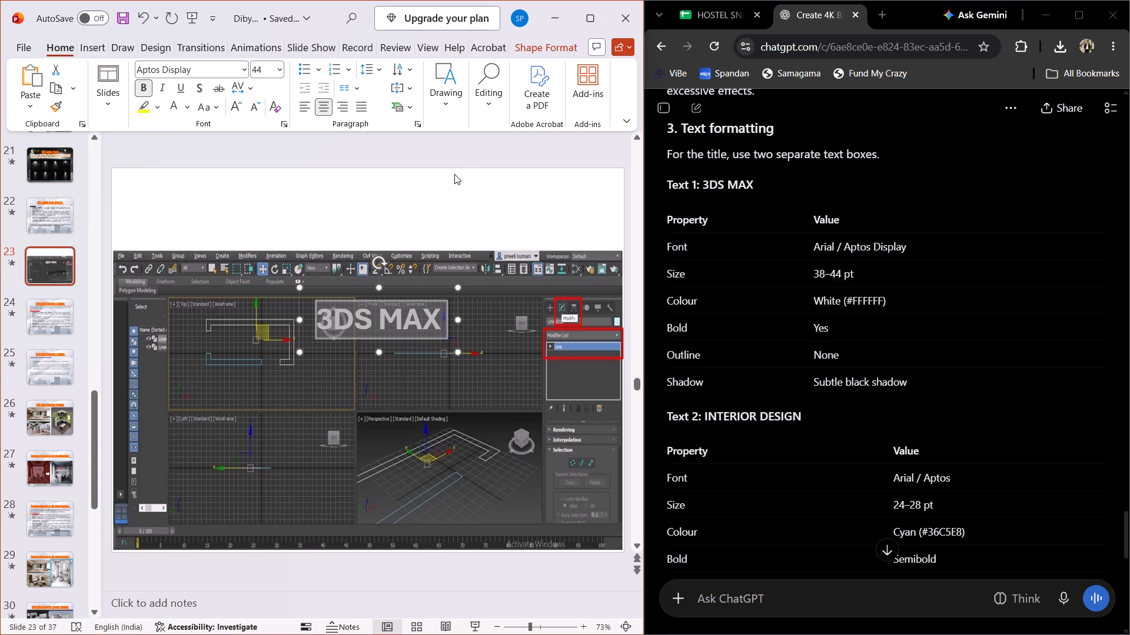
Apply a dark grey theme colour as the shape outline of the "3DS MAX" title box.
{"action": "left_click", "coordinate": [539, 49]}
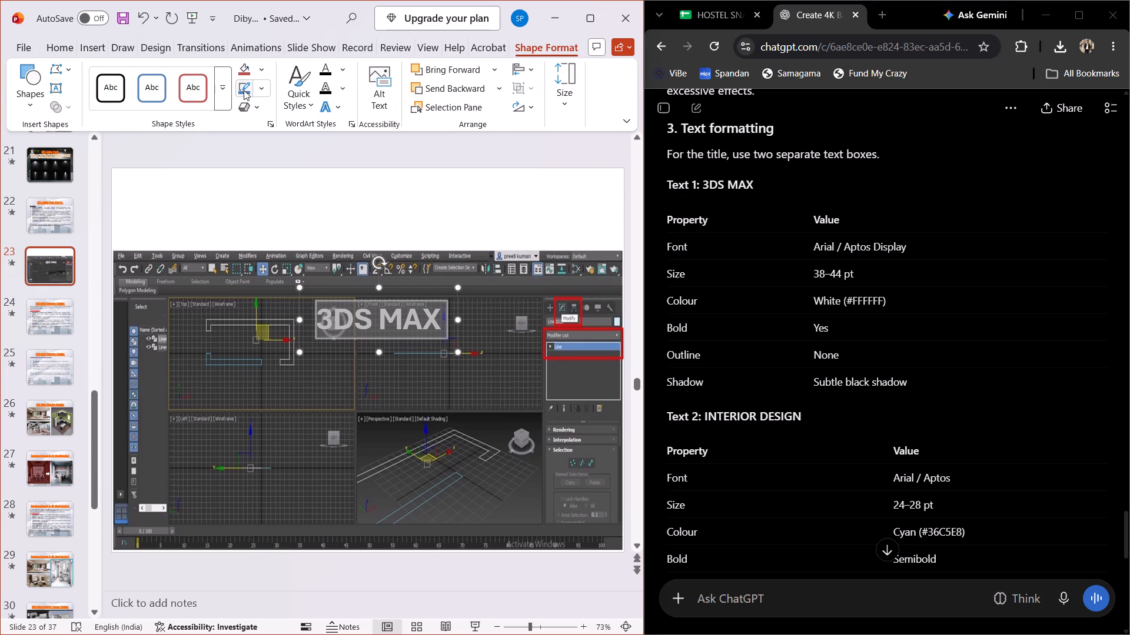
{"action": "left_click", "coordinate": [258, 93]}
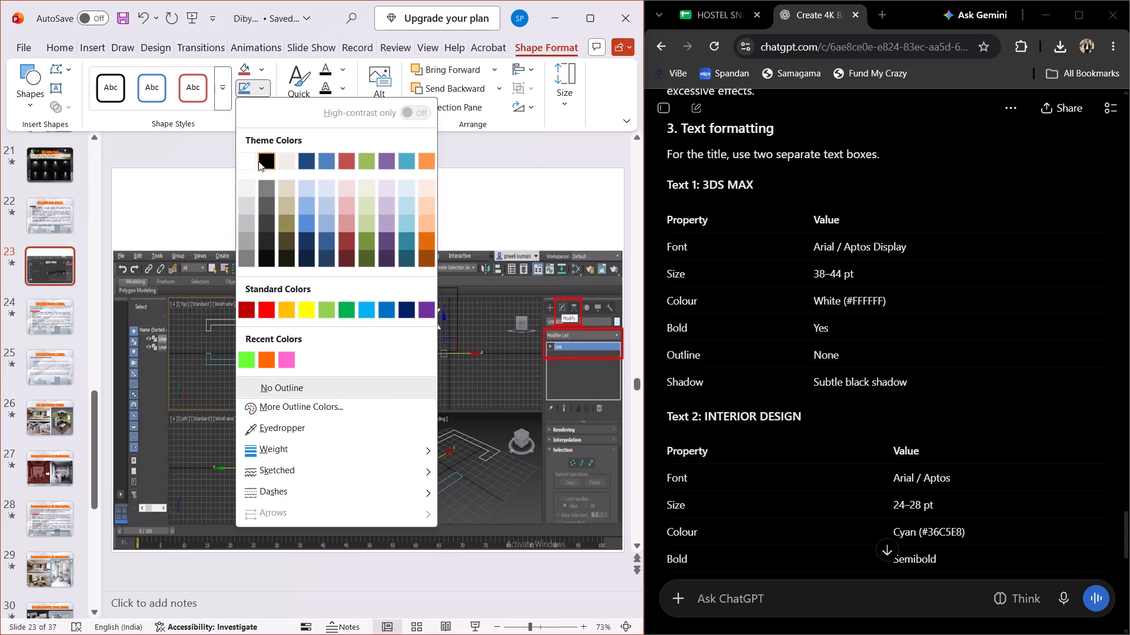
{"action": "left_click", "coordinate": [264, 206]}
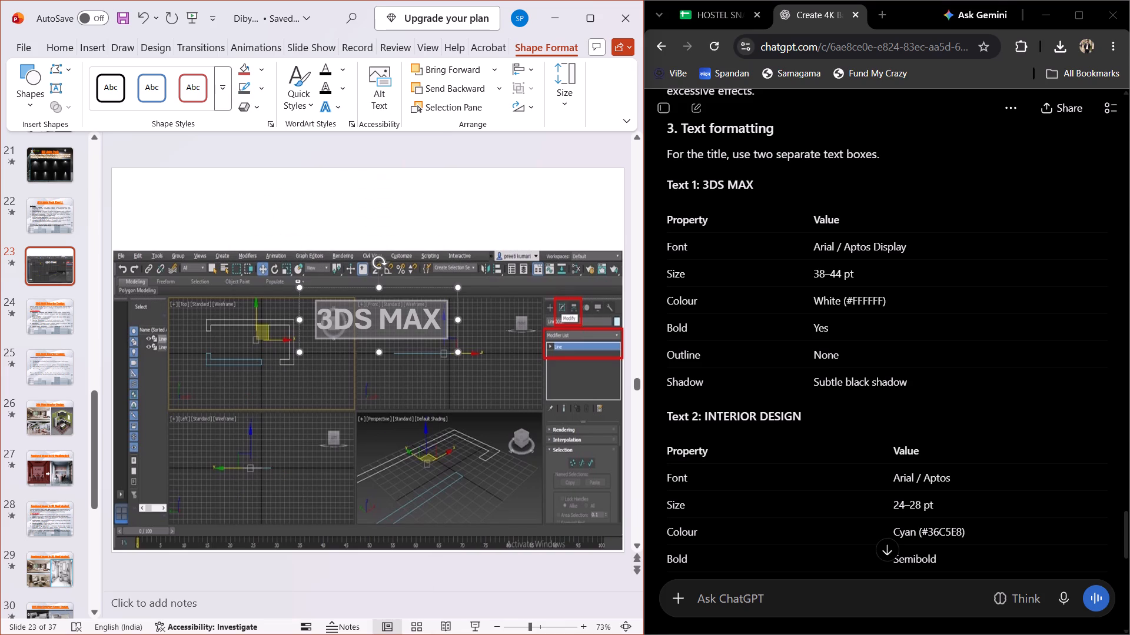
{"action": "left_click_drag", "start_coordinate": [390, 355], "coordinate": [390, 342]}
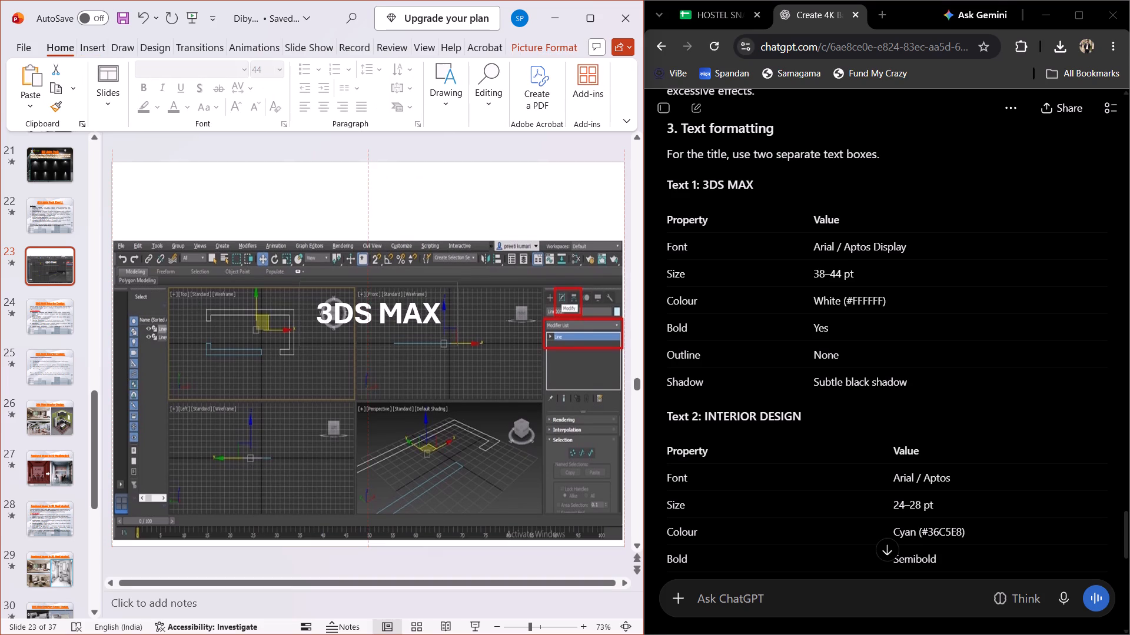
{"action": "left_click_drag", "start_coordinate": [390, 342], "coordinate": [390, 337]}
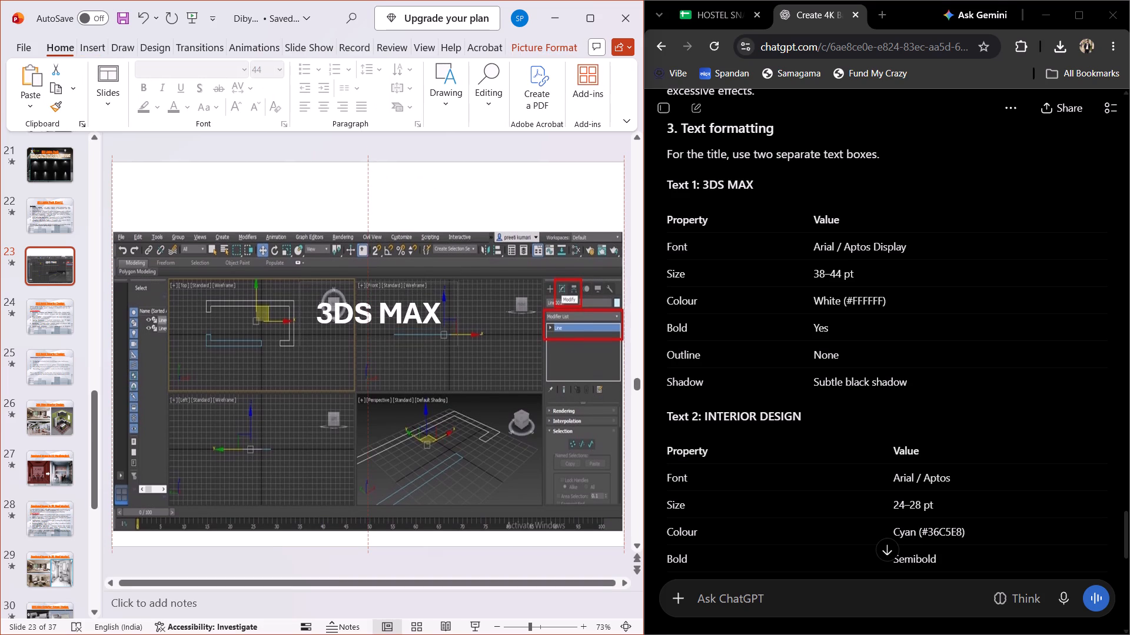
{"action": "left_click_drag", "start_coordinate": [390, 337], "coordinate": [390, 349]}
{"action": "left_click", "coordinate": [395, 322]}
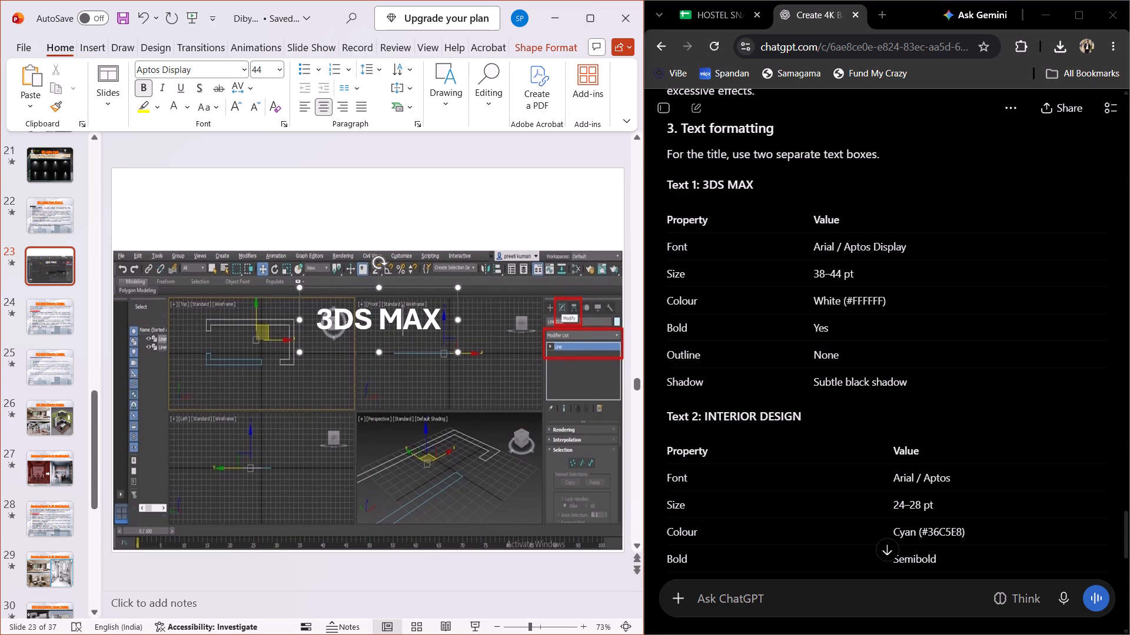
{"action": "left_click_drag", "start_coordinate": [399, 350], "coordinate": [394, 248]}
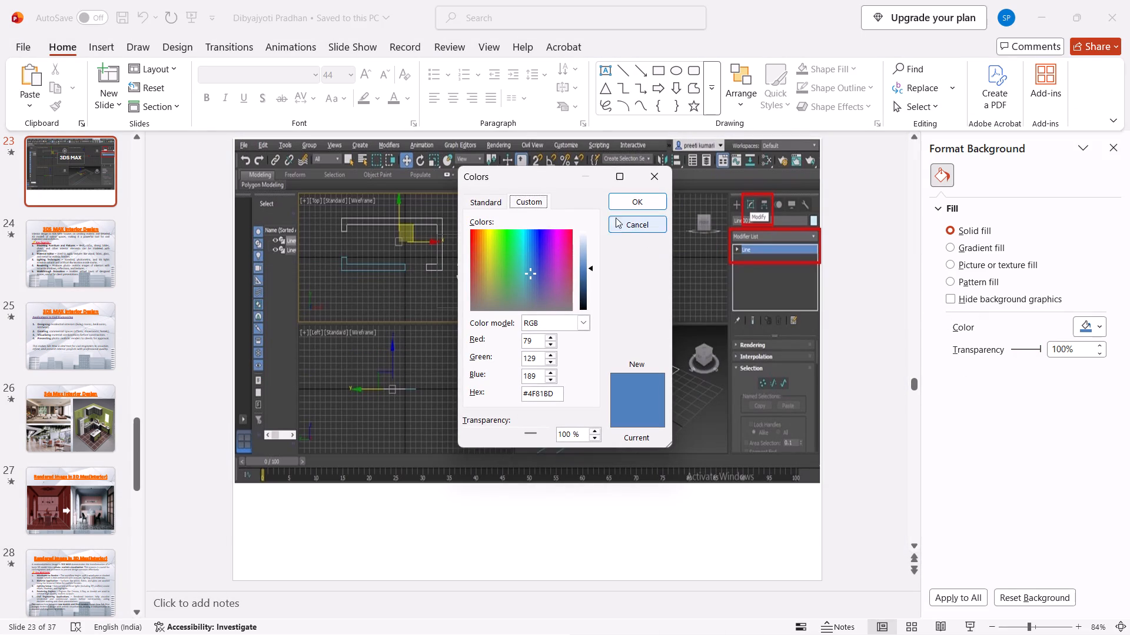
{"action": "left_click", "coordinate": [529, 203]}
{"action": "left_click", "coordinate": [577, 315]}
{"action": "left_click", "coordinate": [563, 346]}
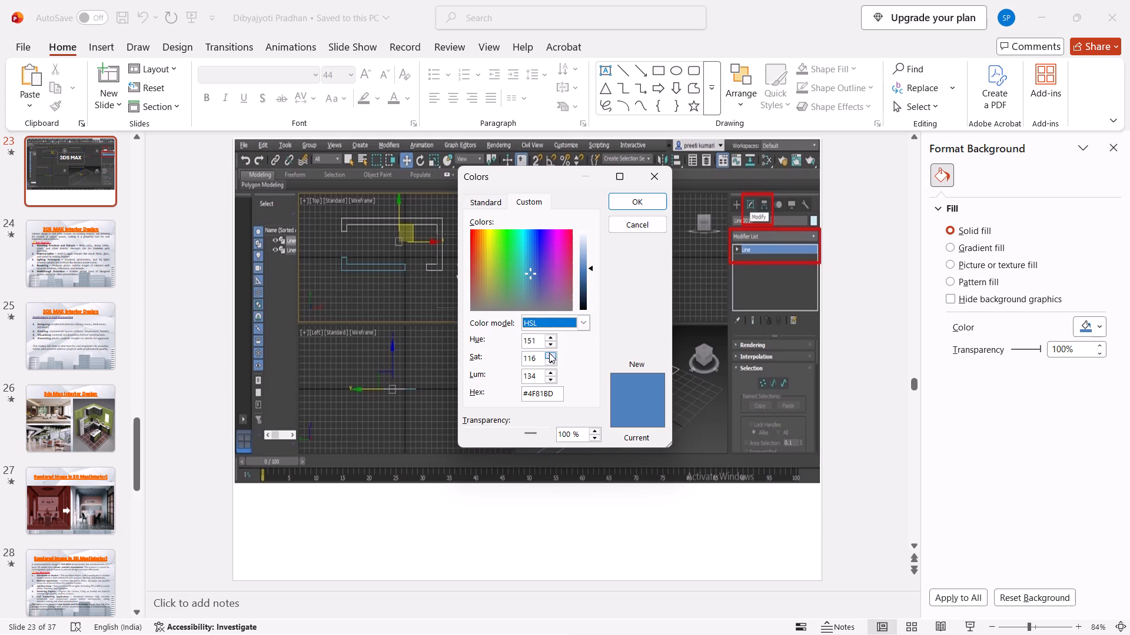
{"action": "left_click", "coordinate": [541, 389]}
{"action": "key", "text": "ctrl+a"}
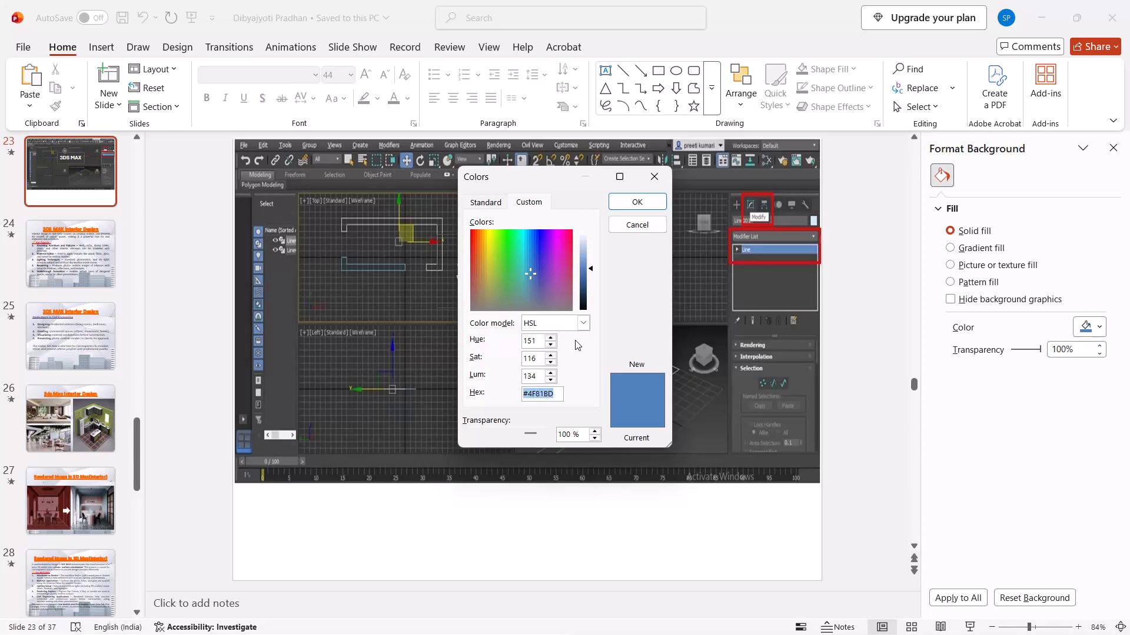
{"action": "key", "text": "ctrl+v"}
{"action": "left_click", "coordinate": [583, 345]}
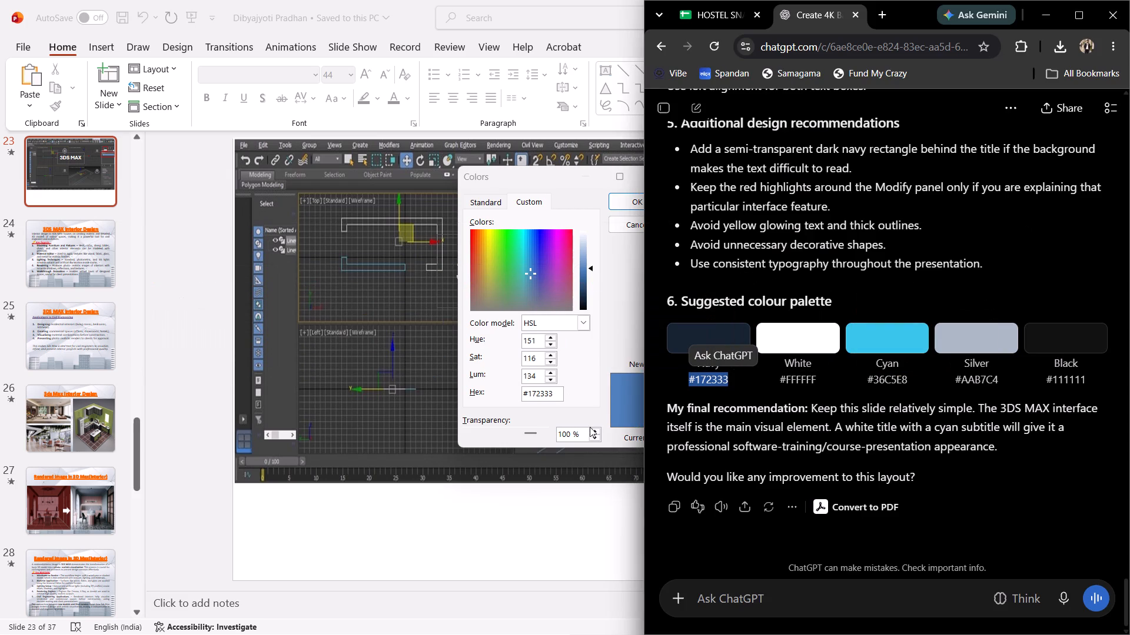
{"action": "left_click", "coordinate": [573, 402]}
{"action": "left_click", "coordinate": [621, 208]}
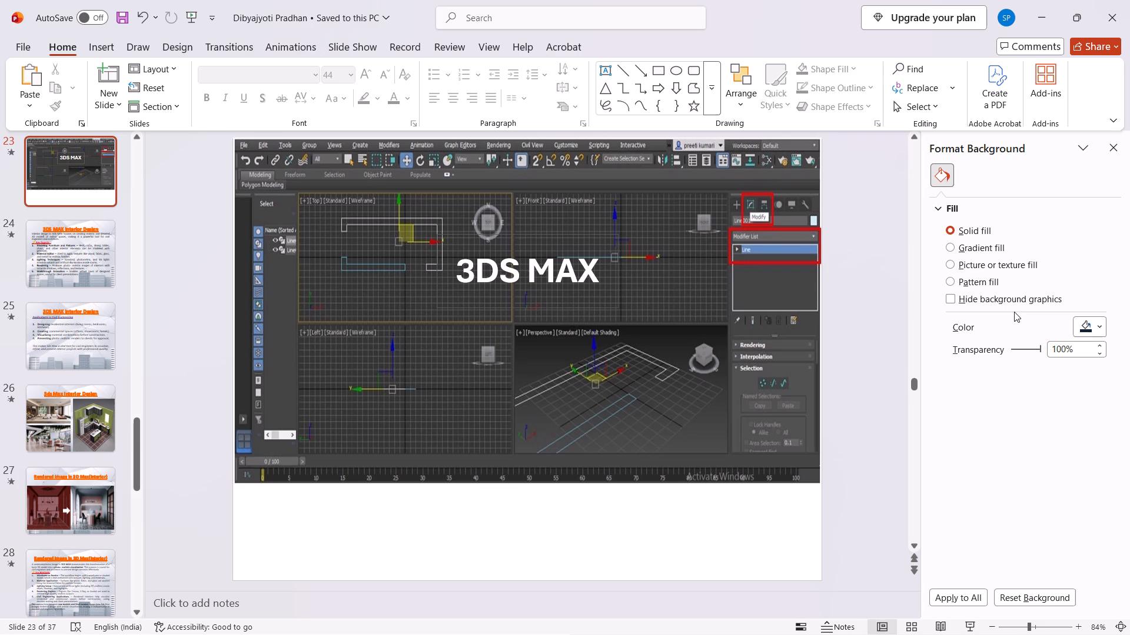
{"action": "left_click_drag", "start_coordinate": [1041, 349], "coordinate": [980, 358]}
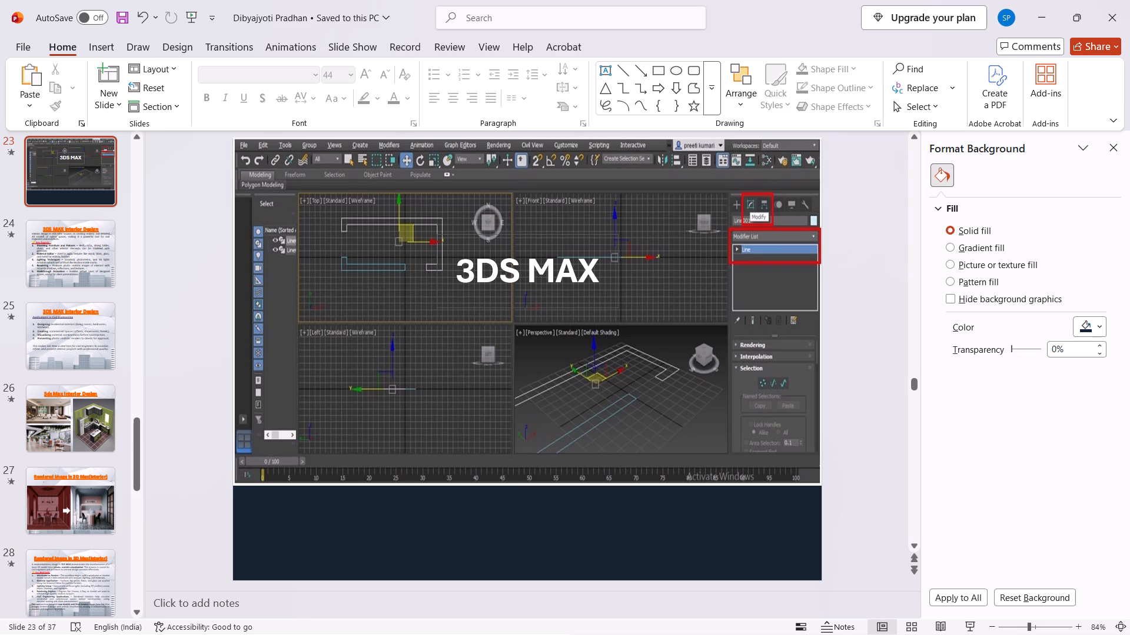
Crop a thin strip off the left side of slide 23's screenshot, making it about 25.19 cm wide.
{"action": "left_click", "coordinate": [746, 284]}
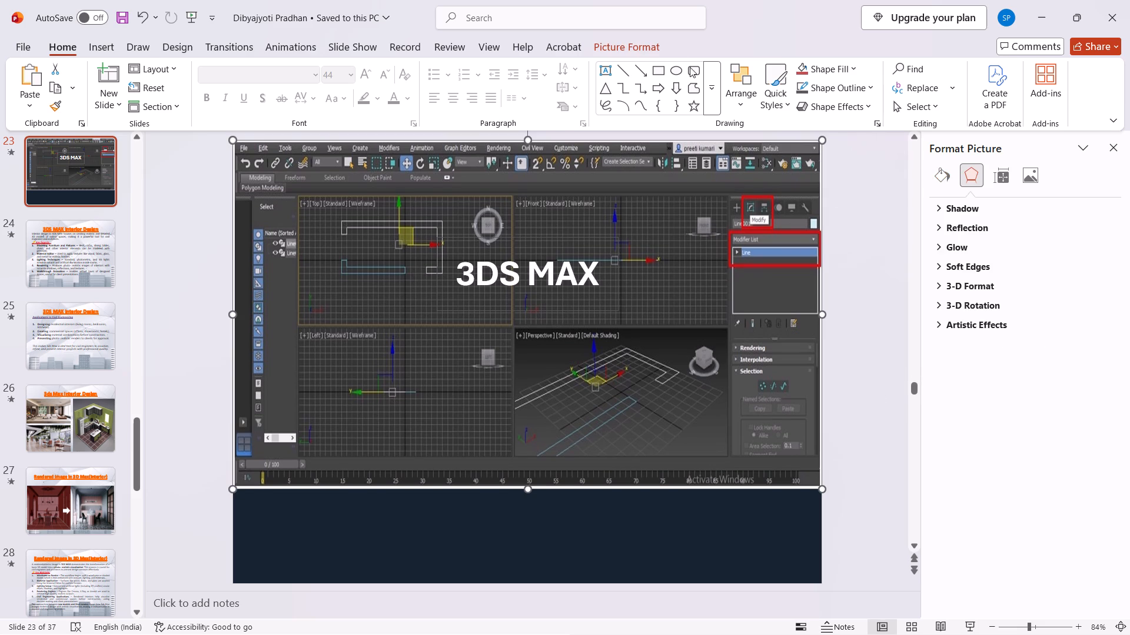
{"action": "left_click", "coordinate": [624, 36]}
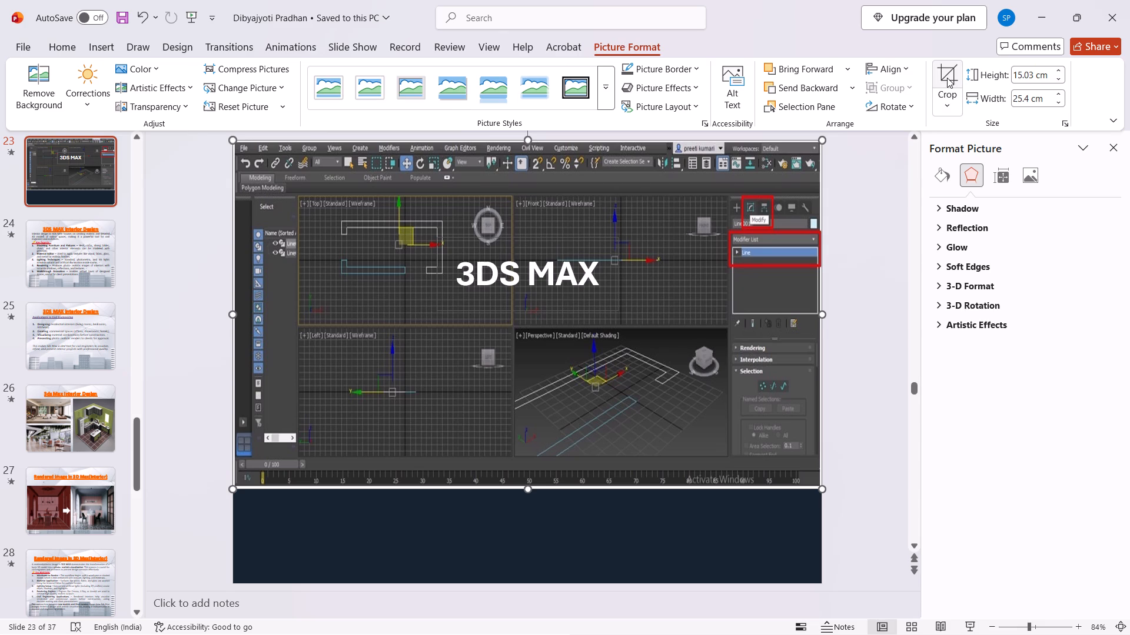
{"action": "left_click", "coordinate": [947, 78]}
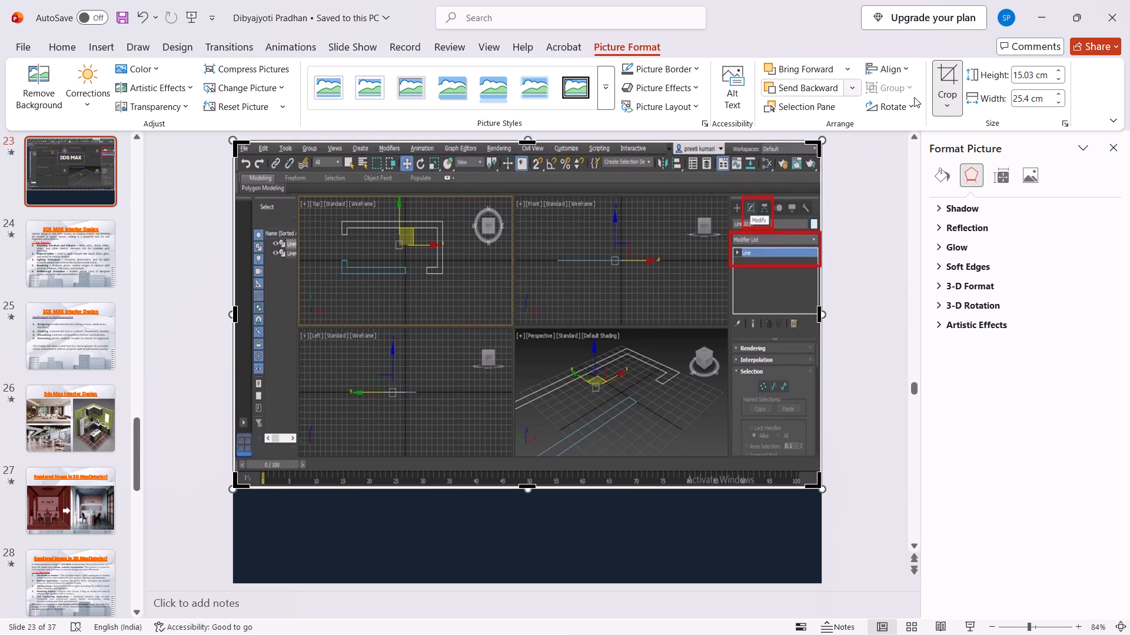
{"action": "left_click", "coordinate": [820, 316]}
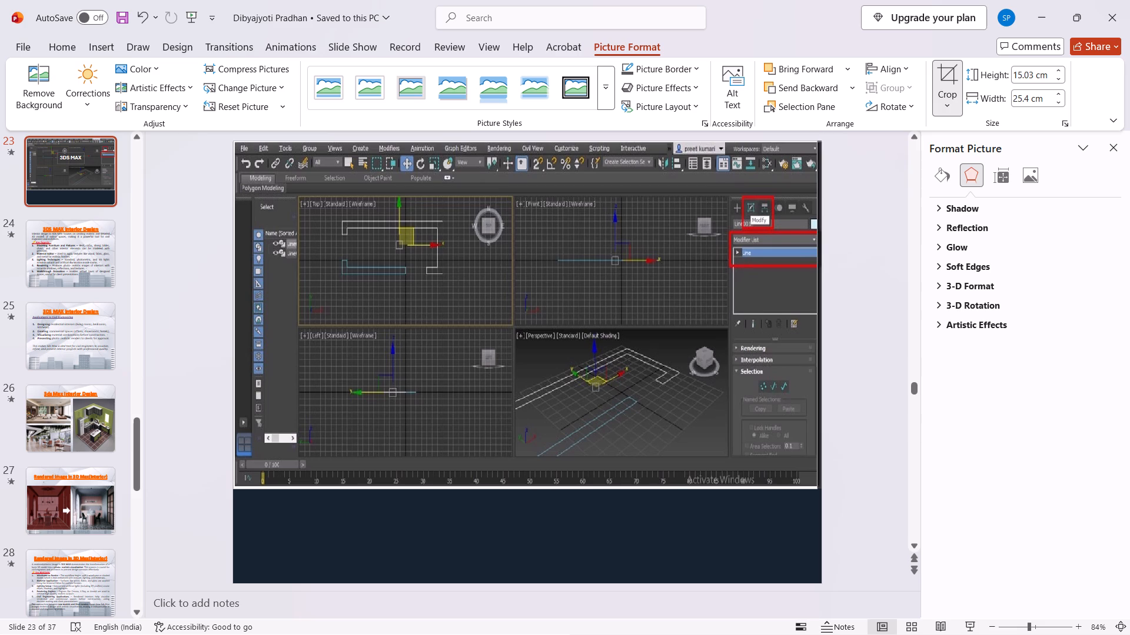
{"action": "left_click", "coordinate": [237, 319]}
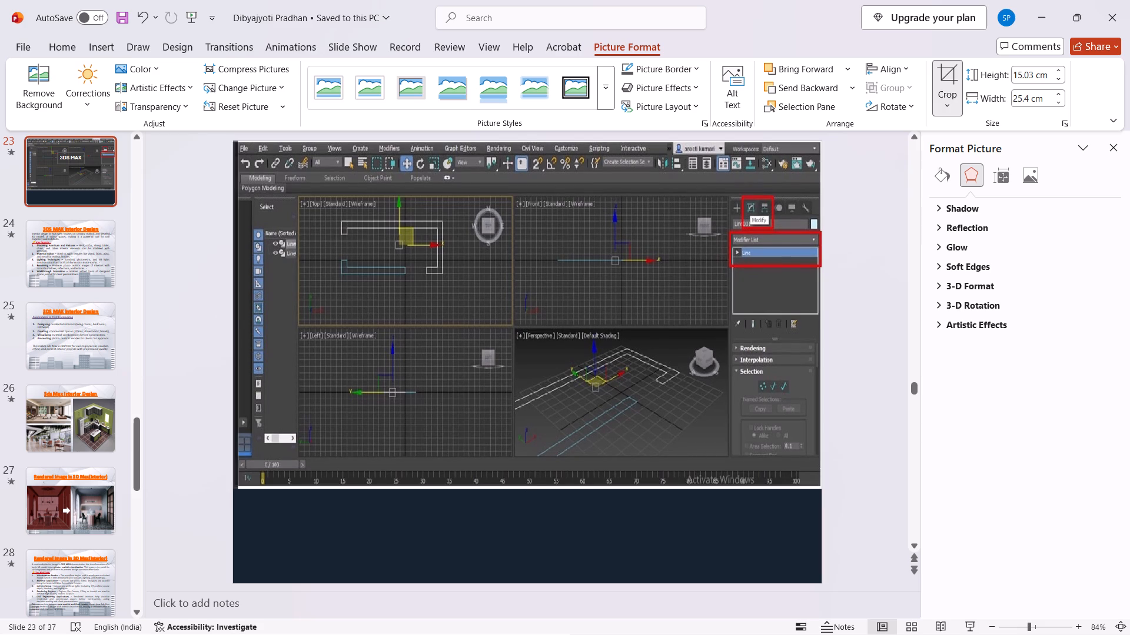
{"action": "left_click", "coordinate": [530, 484]}
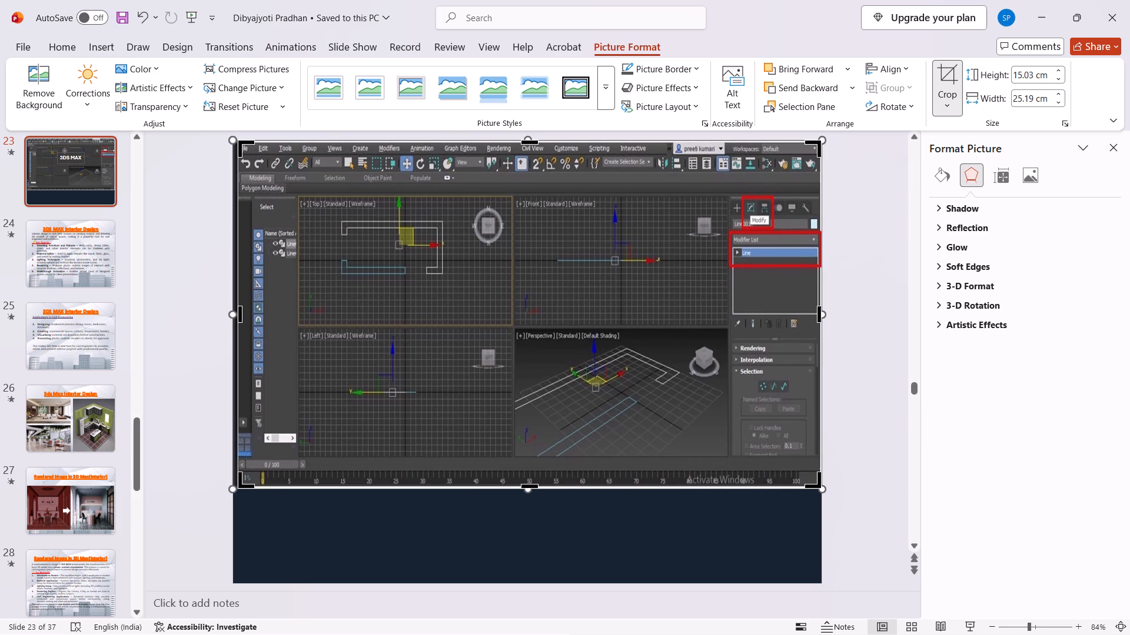
{"action": "left_click", "coordinate": [946, 76]}
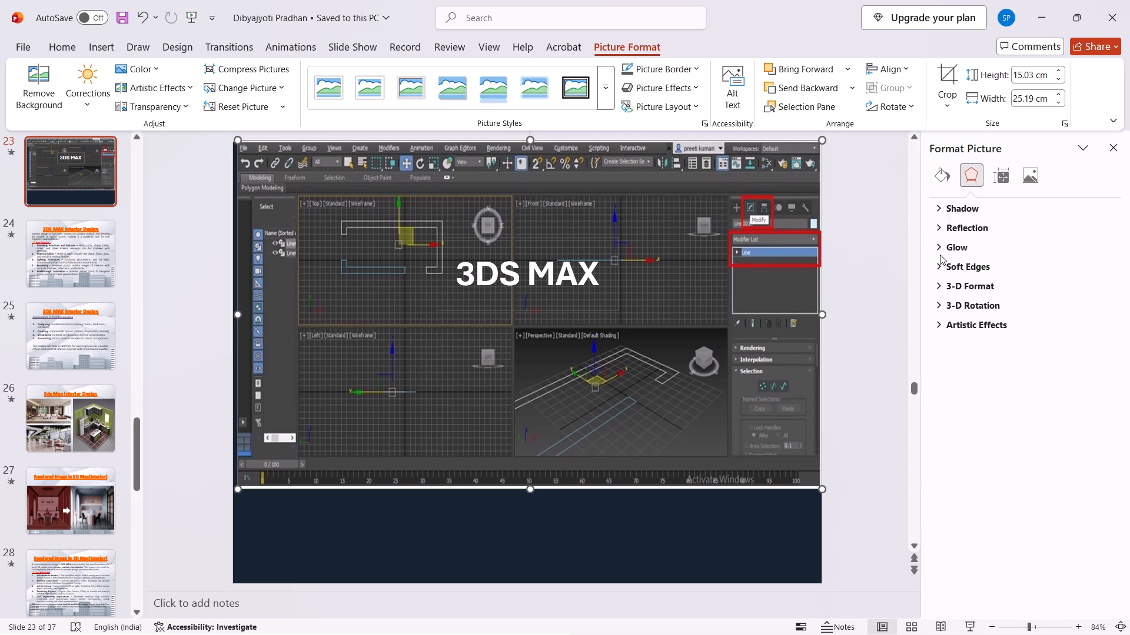
Resize the cropped screenshot to about 15.03 cm by 25.41 cm so that it spans the slide's full width.
{"action": "left_click", "coordinate": [528, 490]}
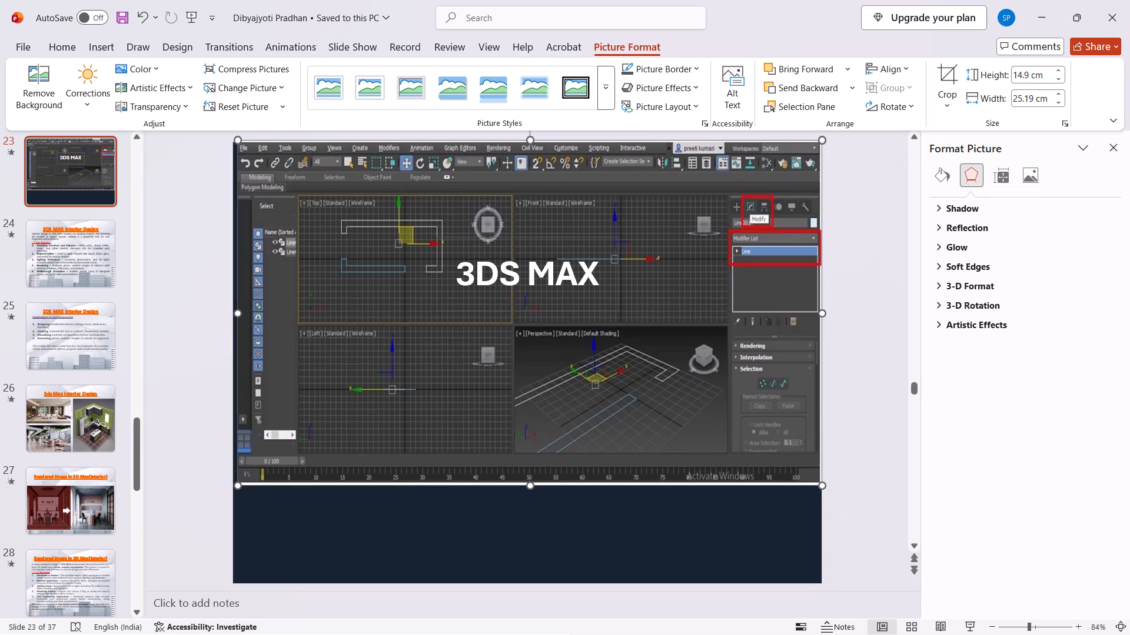
{"action": "left_click", "coordinate": [238, 486]}
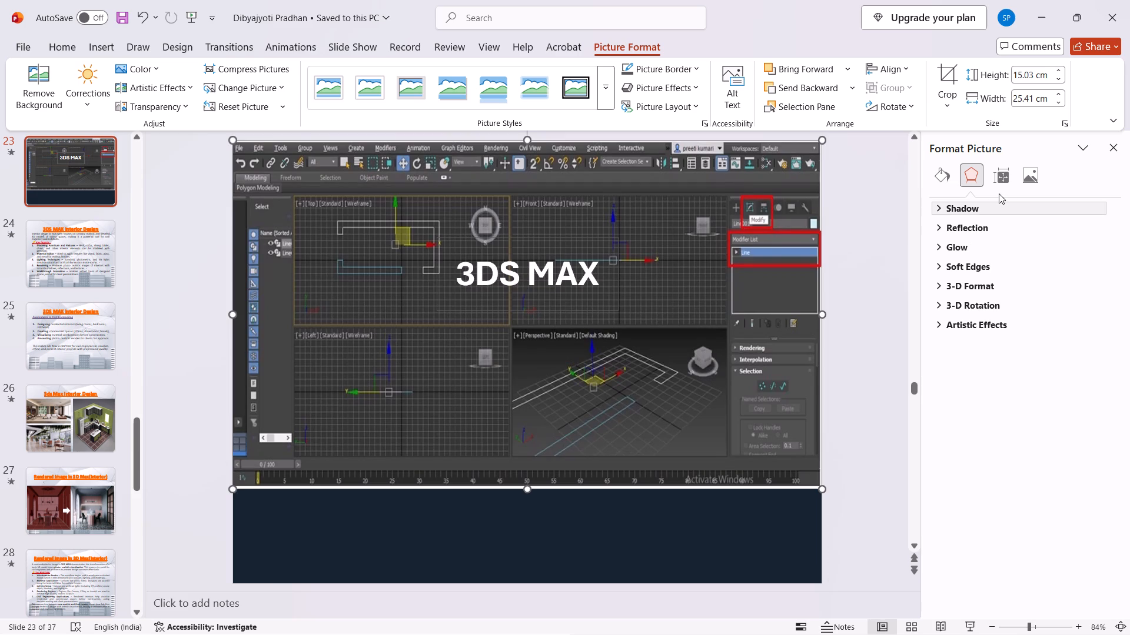
Crop the screenshot's bottom edge to a height of about 14.69 cm, deselect it and close the formatting pane.
{"action": "left_click", "coordinate": [953, 85]}
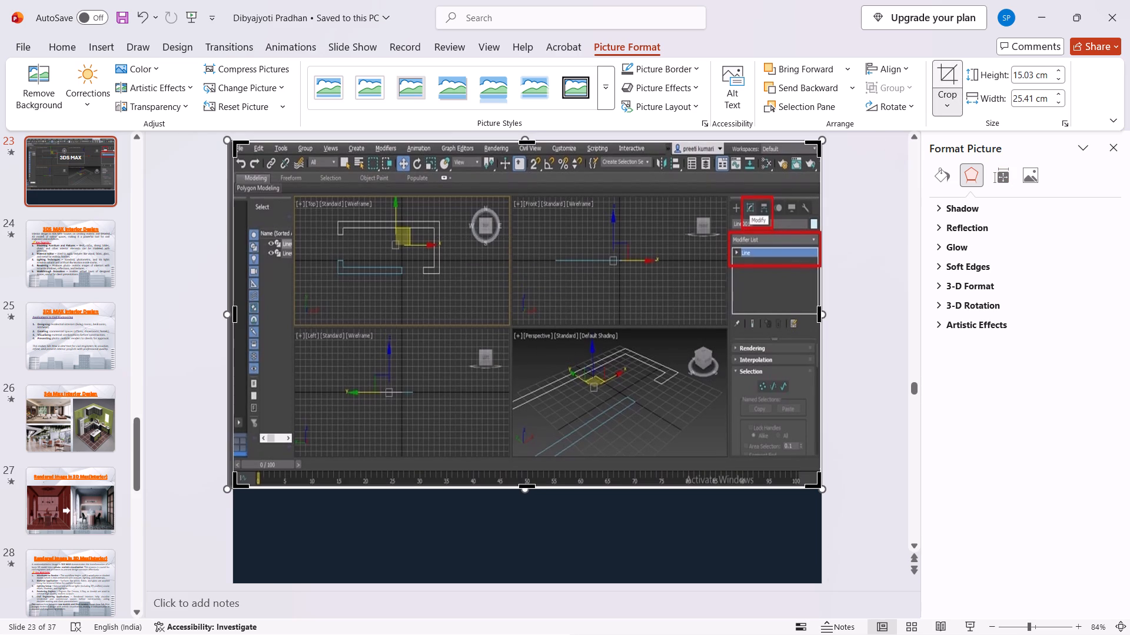
{"action": "left_click", "coordinate": [531, 484]}
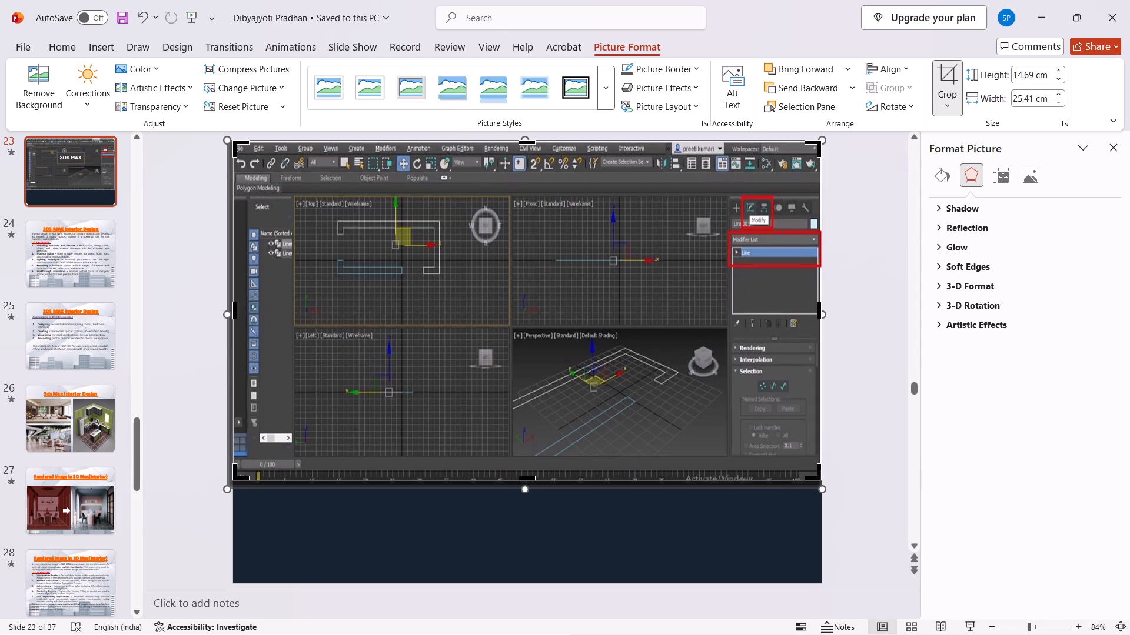
{"action": "left_click", "coordinate": [952, 75]}
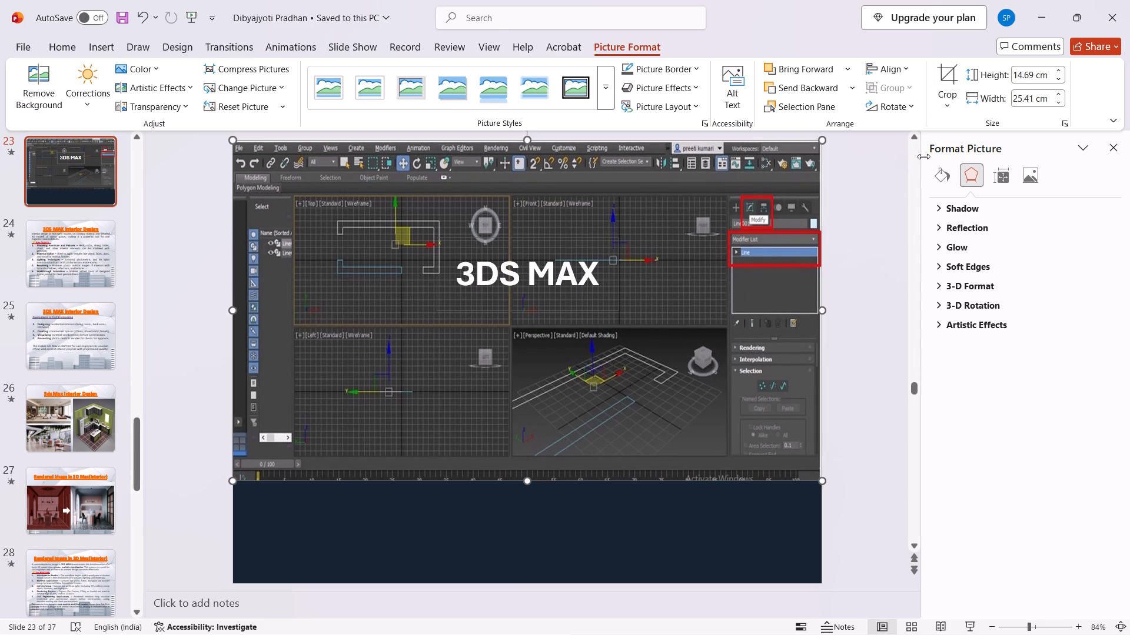
{"action": "left_click", "coordinate": [607, 515]}
{"action": "left_click", "coordinate": [1113, 149]}
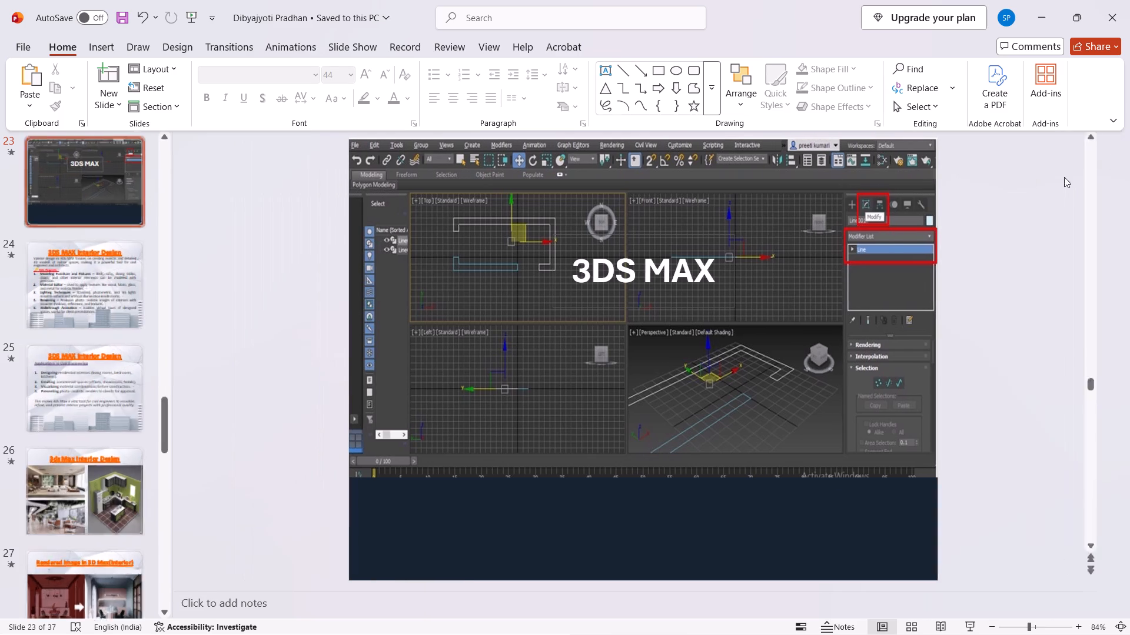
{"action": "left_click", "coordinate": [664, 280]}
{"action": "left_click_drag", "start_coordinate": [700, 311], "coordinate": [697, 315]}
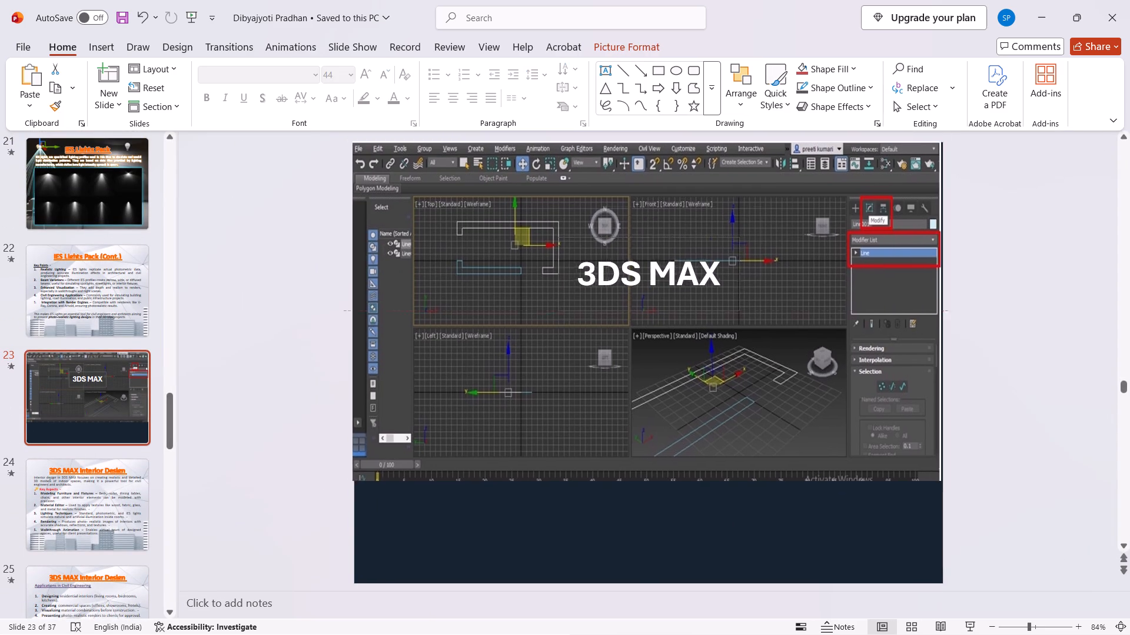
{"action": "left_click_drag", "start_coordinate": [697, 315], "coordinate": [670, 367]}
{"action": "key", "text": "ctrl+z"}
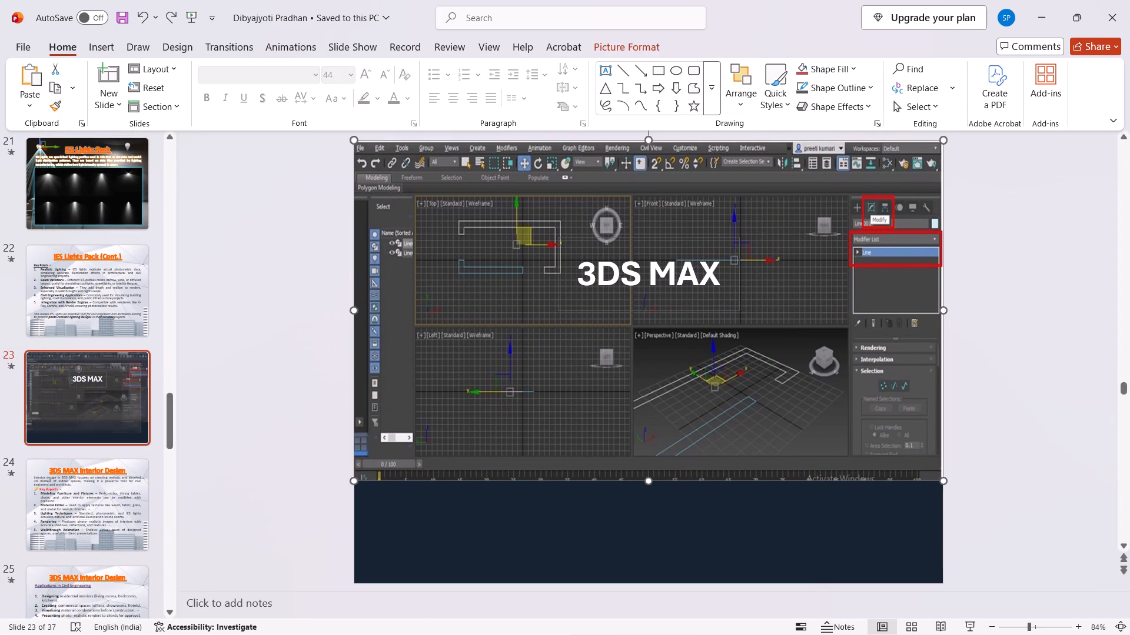
Move the 3DS MAX title into the navy band below the screenshot, shrink its text box and place it in the band's upper-left corner.
{"action": "left_click", "coordinate": [670, 269]}
{"action": "left_click", "coordinate": [682, 309]}
{"action": "left_click_drag", "start_coordinate": [682, 309], "coordinate": [559, 513]}
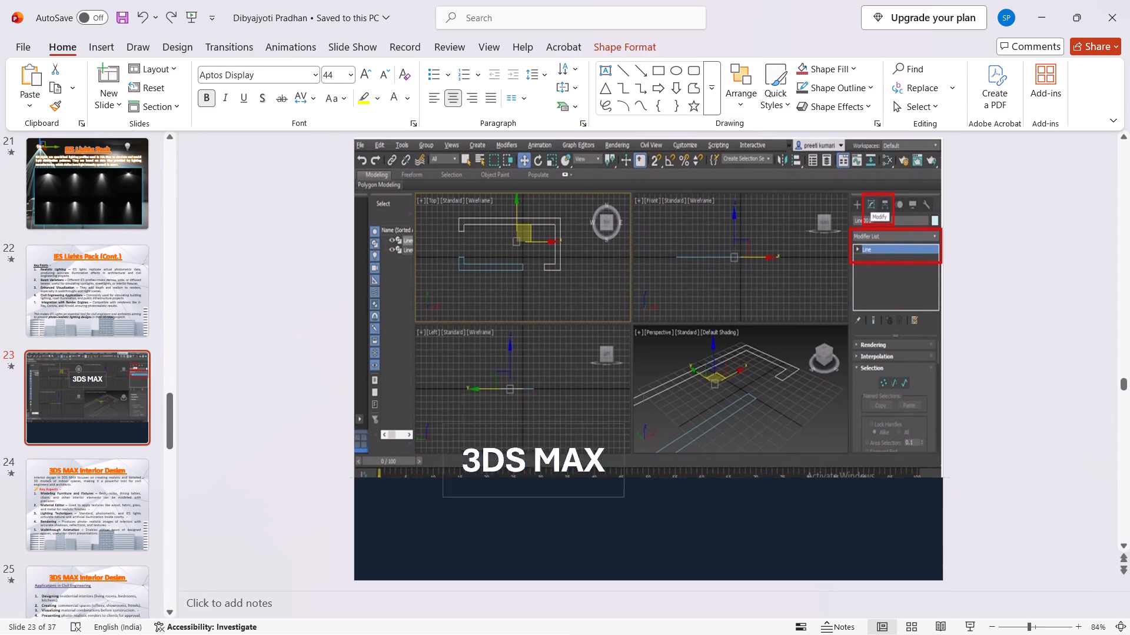
{"action": "left_click_drag", "start_coordinate": [559, 513], "coordinate": [498, 559]}
{"action": "left_click_drag", "start_coordinate": [554, 555], "coordinate": [516, 522]}
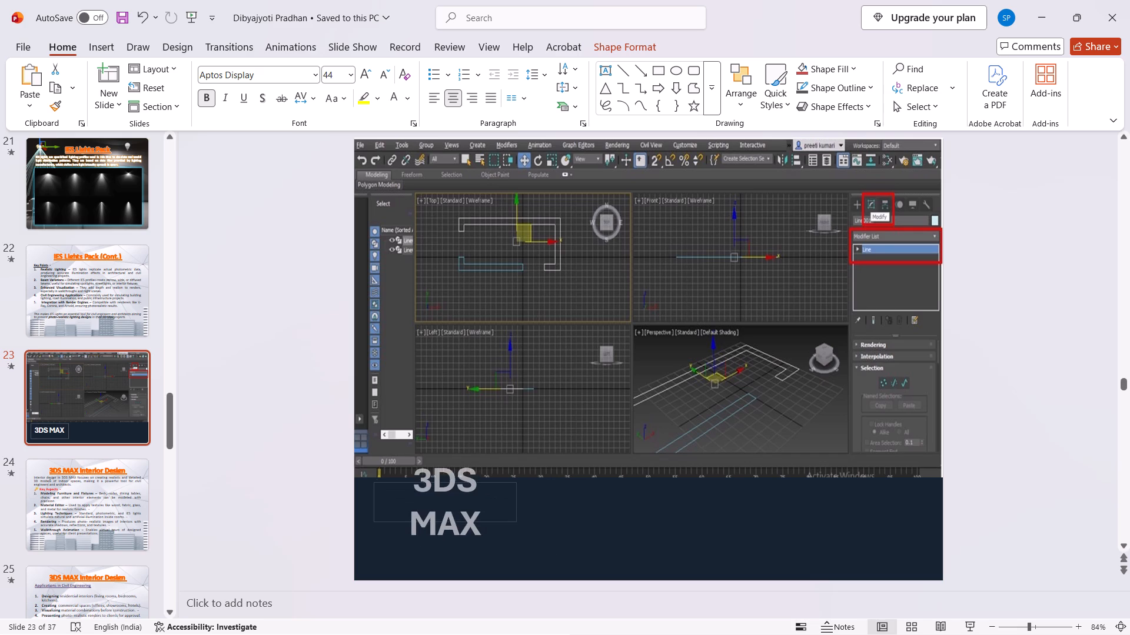
{"action": "left_click_drag", "start_coordinate": [516, 522], "coordinate": [537, 527]}
{"action": "left_click_drag", "start_coordinate": [493, 527], "coordinate": [491, 529]}
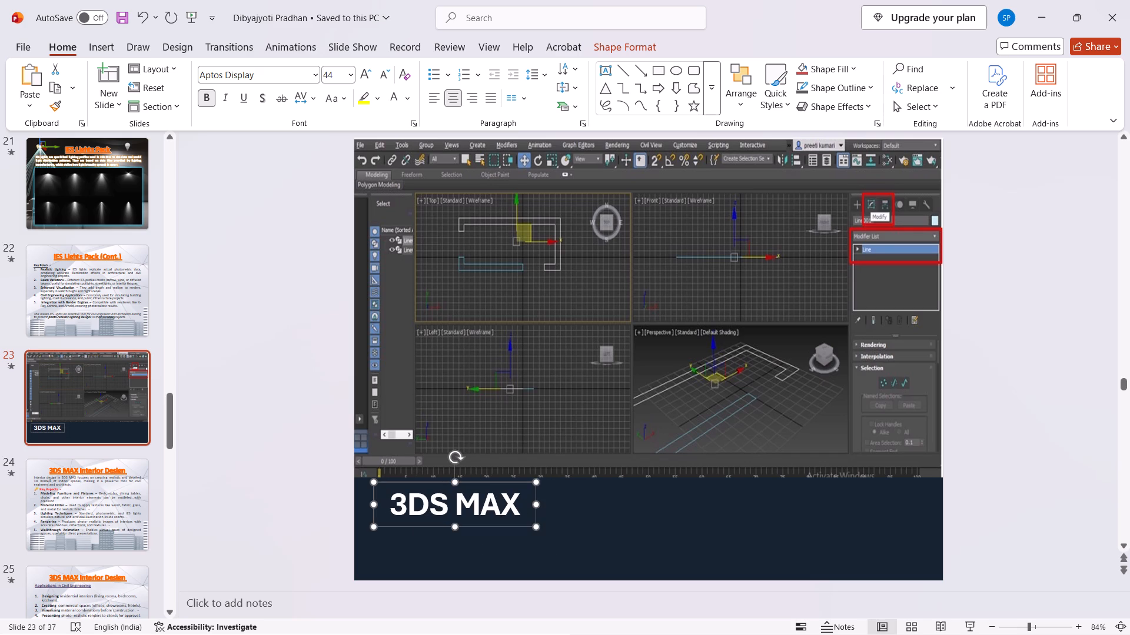
{"action": "left_click_drag", "start_coordinate": [491, 529], "coordinate": [474, 519]}
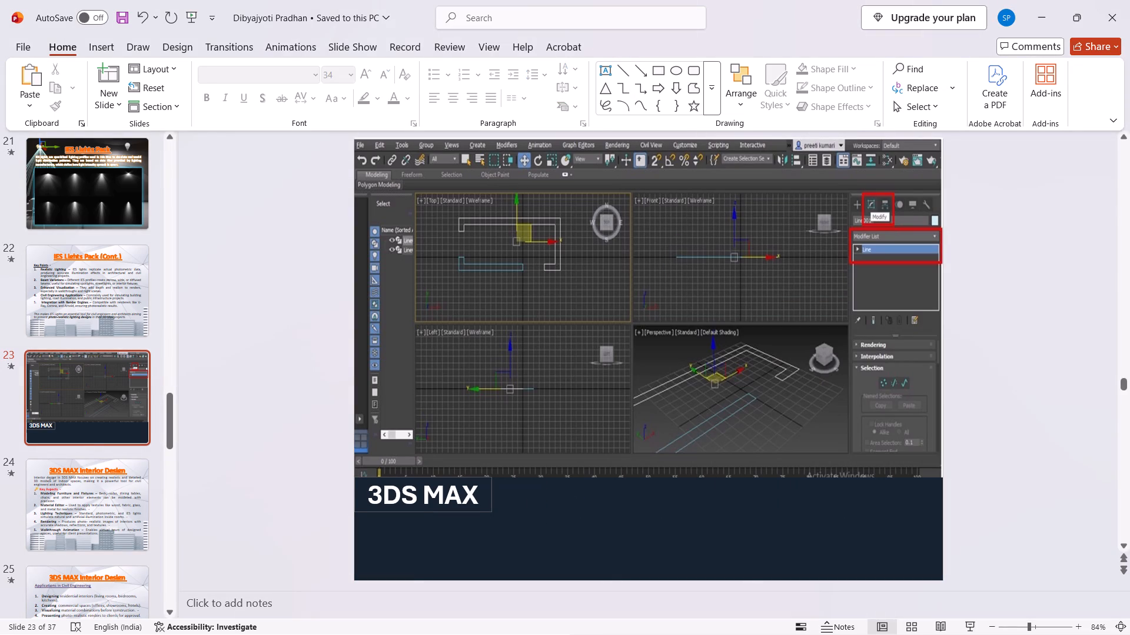
{"action": "left_click", "coordinate": [489, 509]}
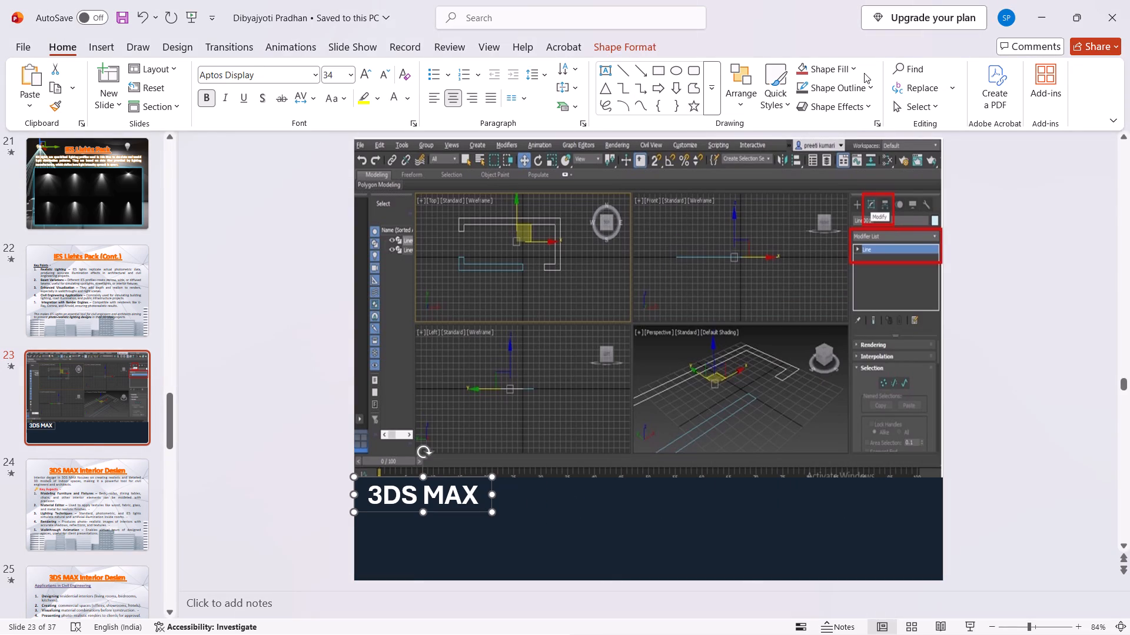
{"action": "left_click", "coordinate": [869, 91]}
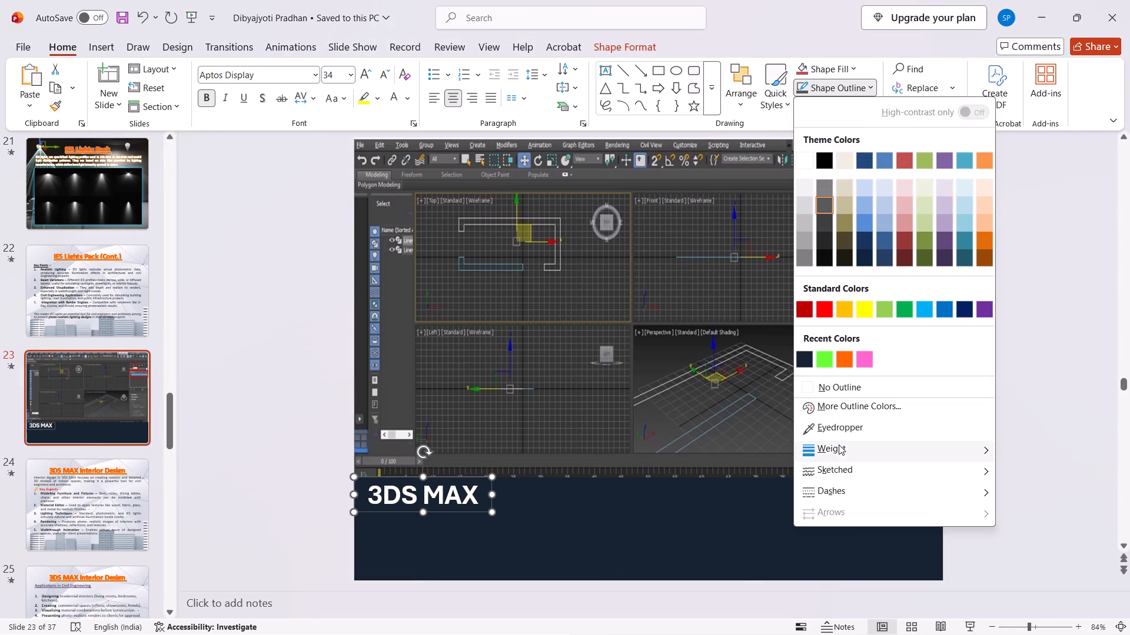
{"action": "left_click", "coordinate": [835, 390]}
{"action": "left_click", "coordinate": [666, 527]}
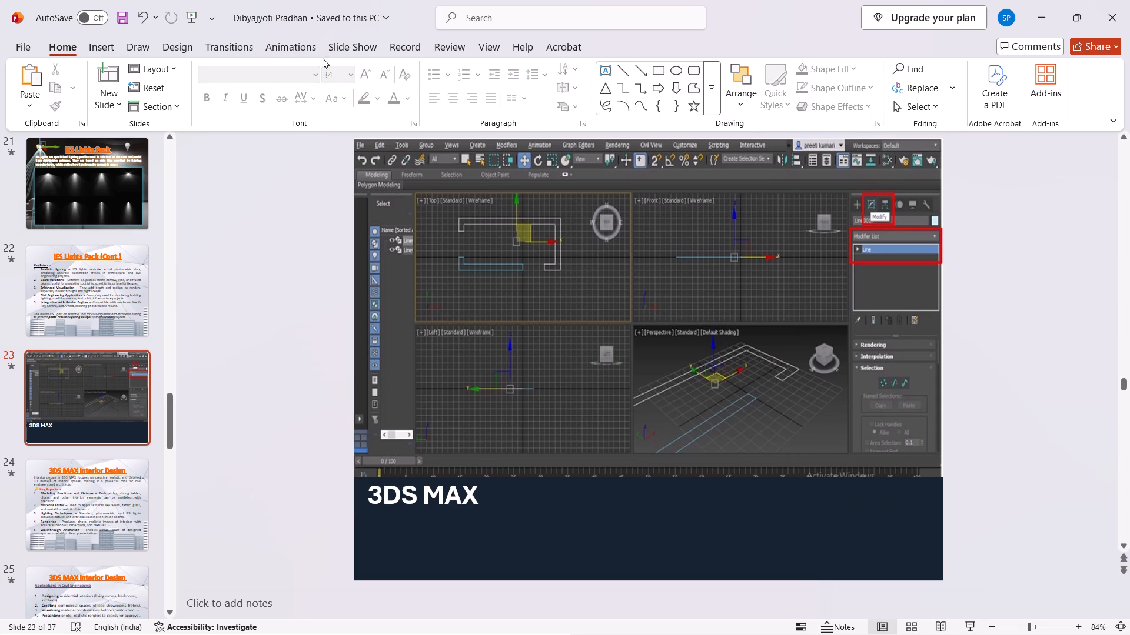
Insert a text box in the navy band below the 3DS MAX title, reading INTERIOR DESIGN, checking ChatGPT's advice in Chrome.
{"action": "left_click", "coordinate": [111, 46]}
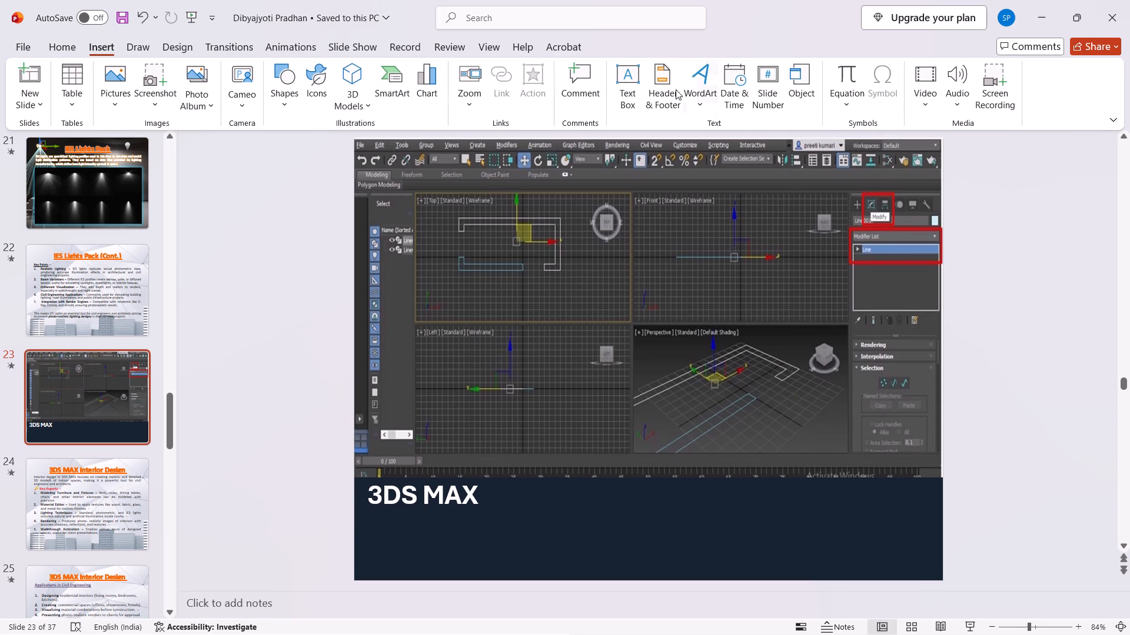
{"action": "left_click", "coordinate": [632, 100]}
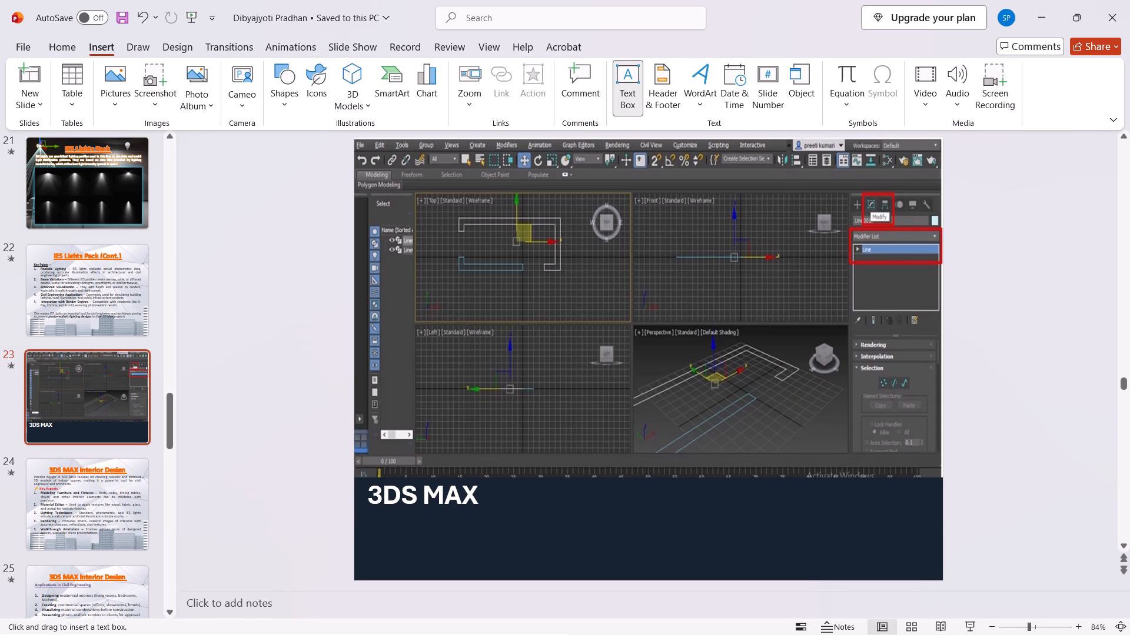
{"action": "left_click", "coordinate": [440, 530]}
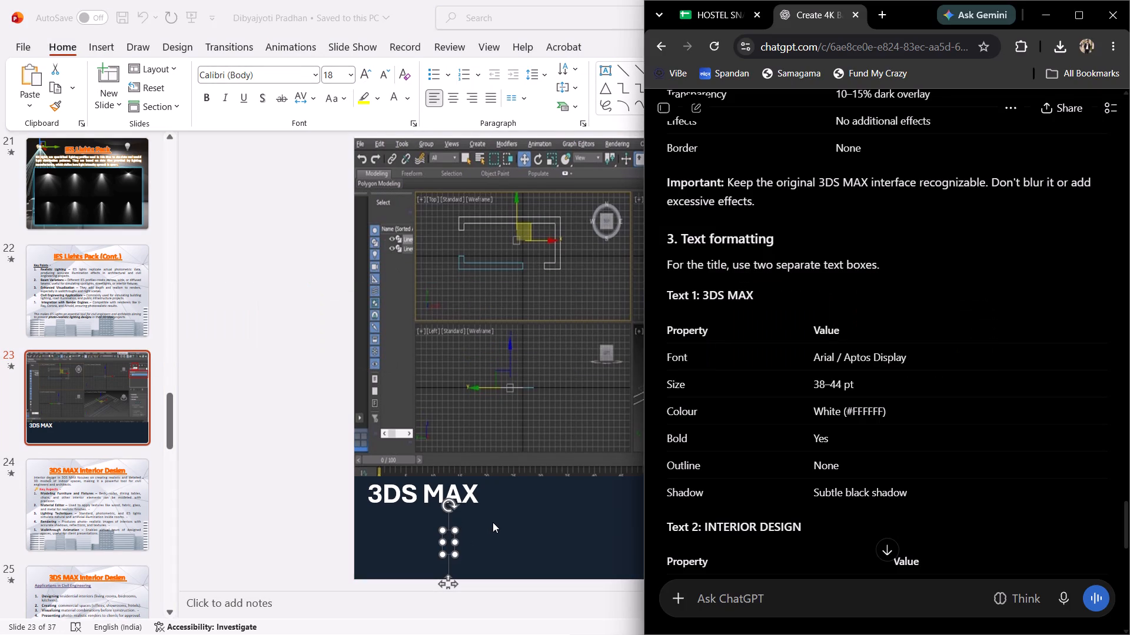
{"action": "scroll", "coordinate": [865, 383], "scroll_direction": "down", "scroll_amount": 1}
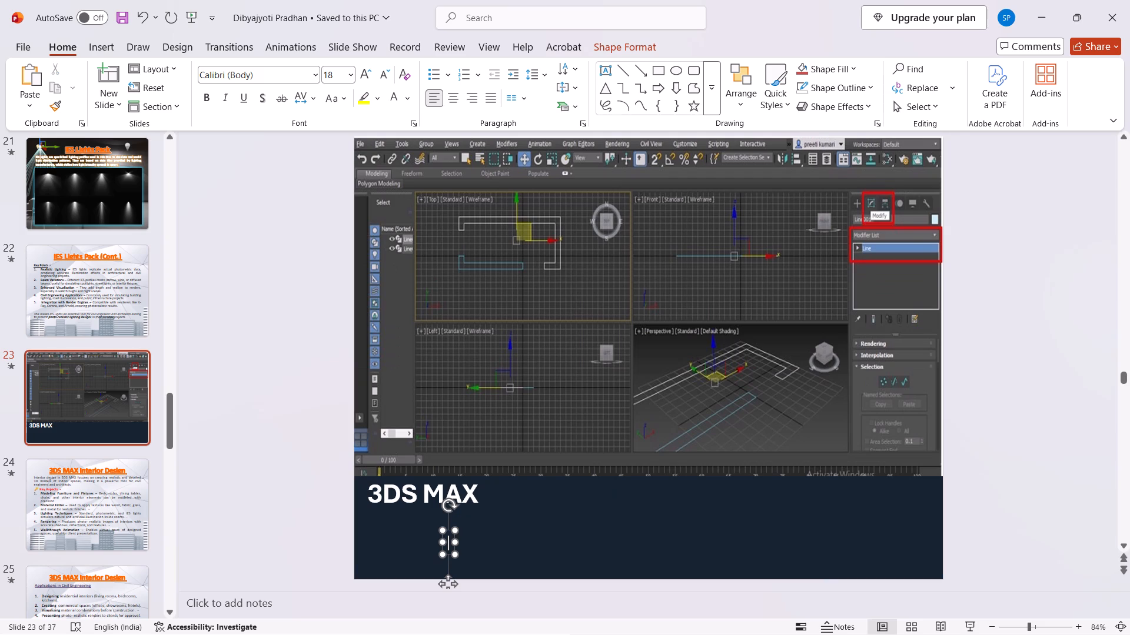
{"action": "type", "text": "INTER"}
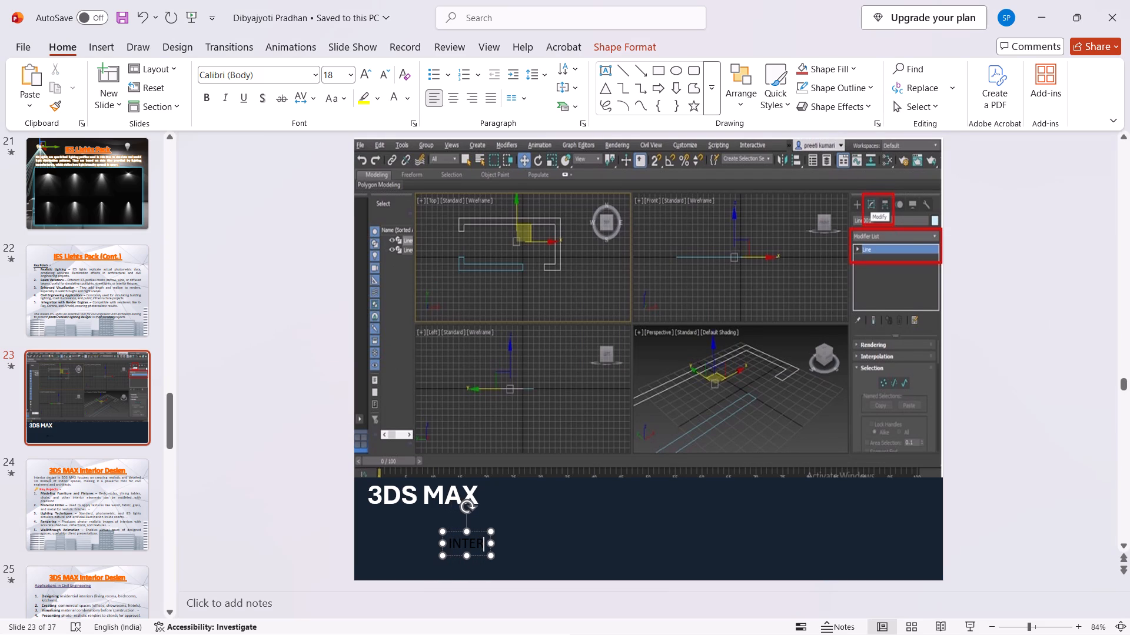
{"action": "type", "text": "IOR R"}
{"action": "key", "text": "BackSpace"}
{"action": "type", "text": "DESIGN"}
Format the INTERIOR DESIGN text in white with the Aptos Display font.
{"action": "key", "text": "ctrl+a"}
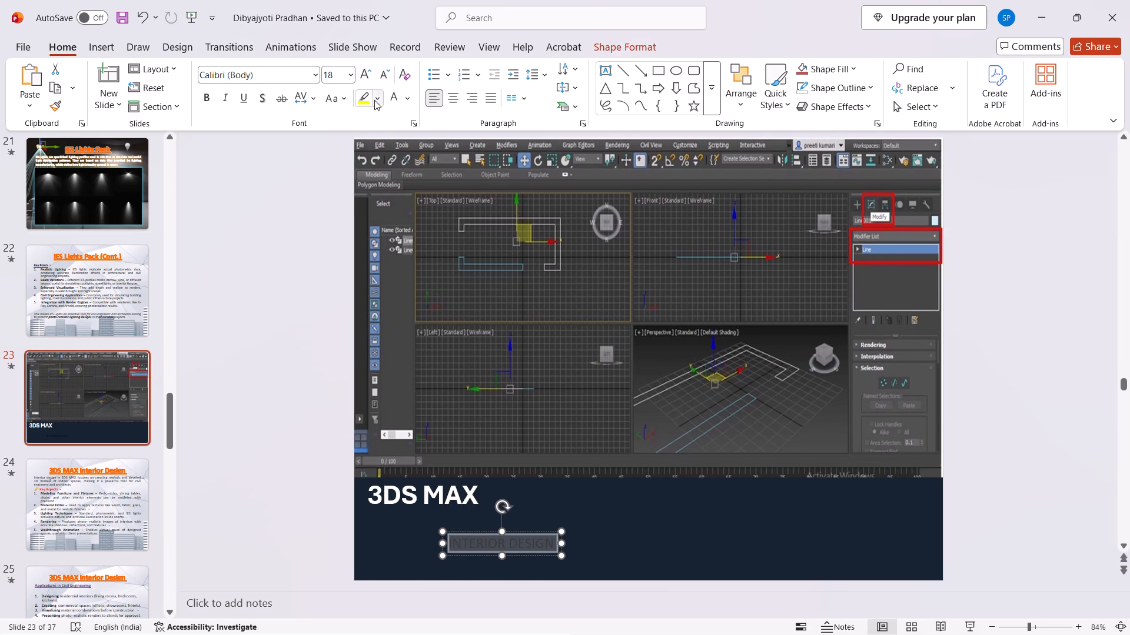
{"action": "left_click", "coordinate": [407, 95]}
{"action": "left_click", "coordinate": [407, 95]}
{"action": "left_click", "coordinate": [398, 96]}
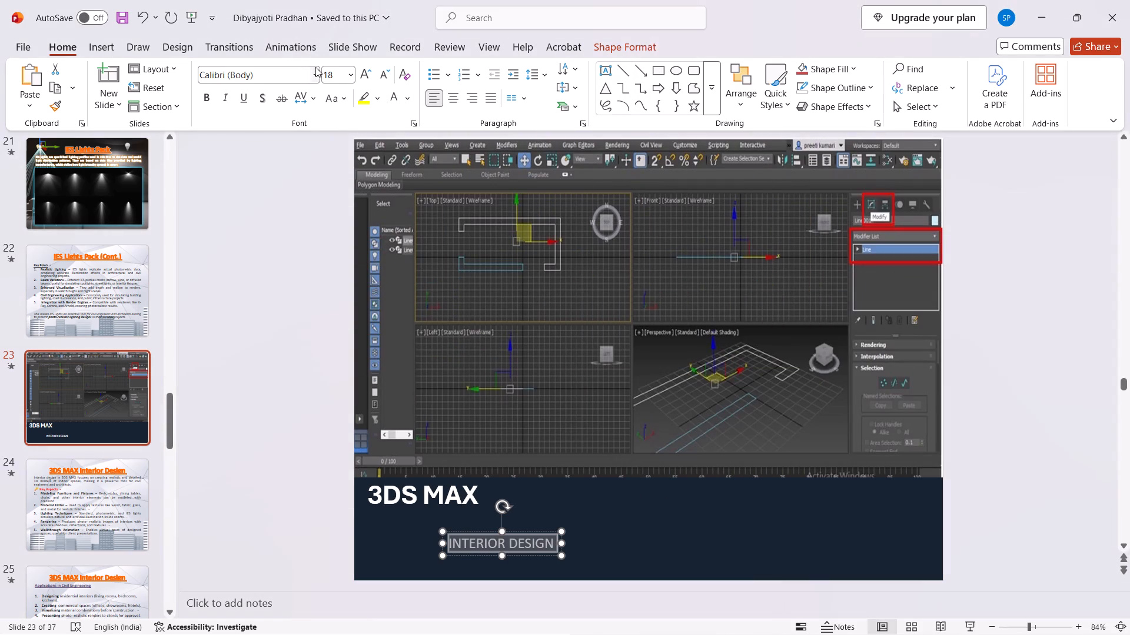
{"action": "left_click", "coordinate": [315, 67]}
{"action": "left_click", "coordinate": [287, 177]}
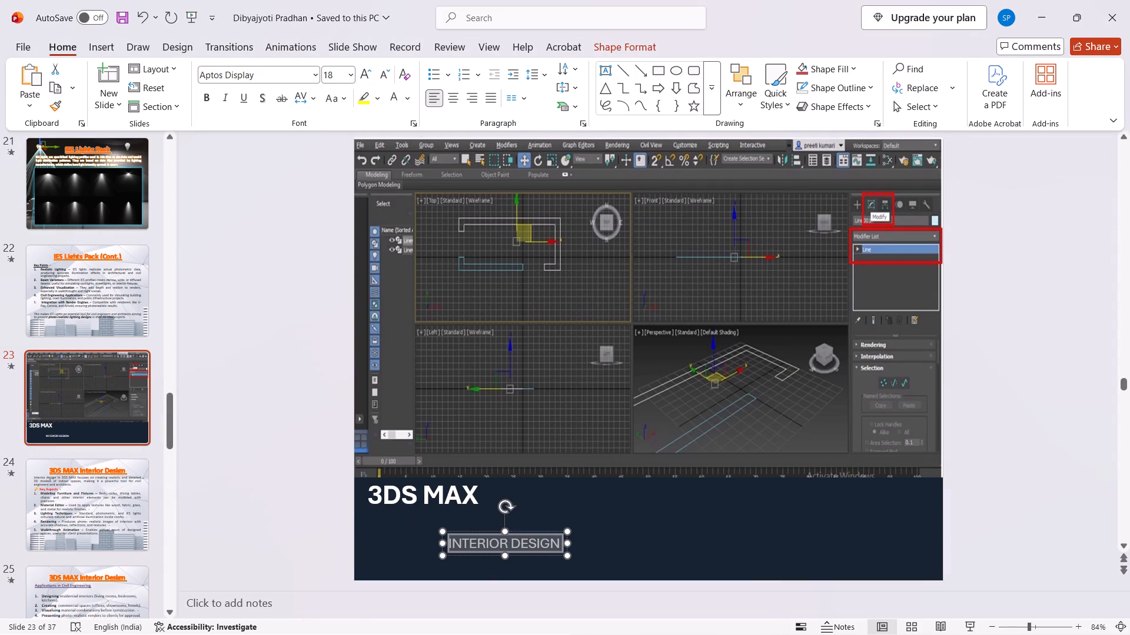
Review ChatGPT's text formatting advice in Chrome, and make INTERIOR DESIGN bold with no shape outline in PowerPoint.
{"action": "scroll", "coordinate": [858, 276], "scroll_direction": "up", "scroll_amount": 3}
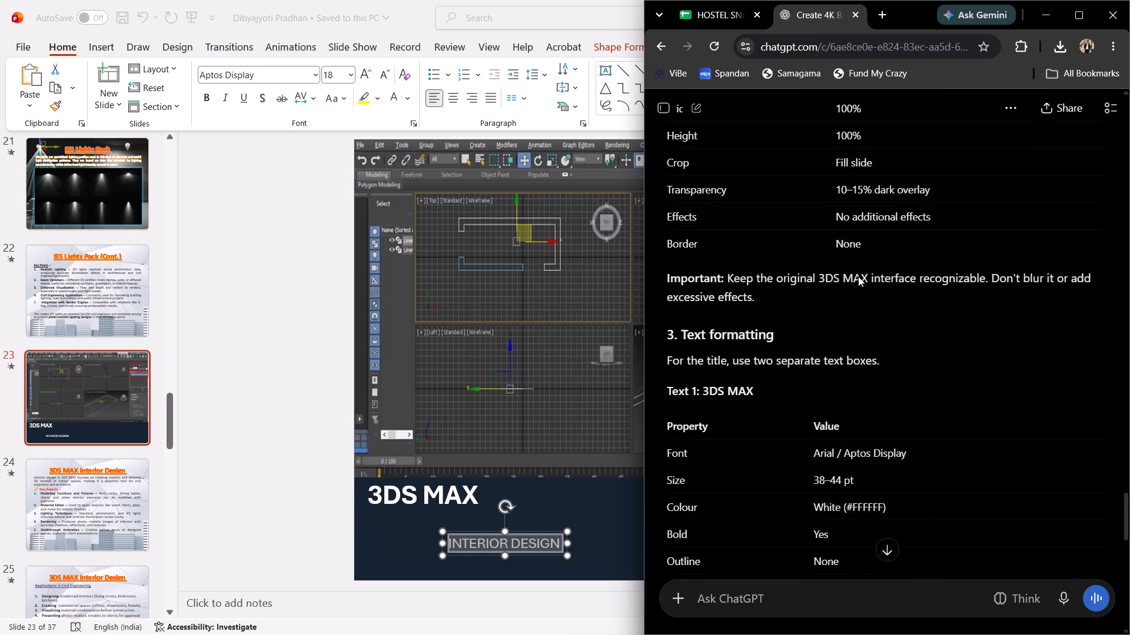
{"action": "scroll", "coordinate": [858, 276], "scroll_direction": "up", "scroll_amount": 2}
{"action": "scroll", "coordinate": [858, 276], "scroll_direction": "down", "scroll_amount": 1}
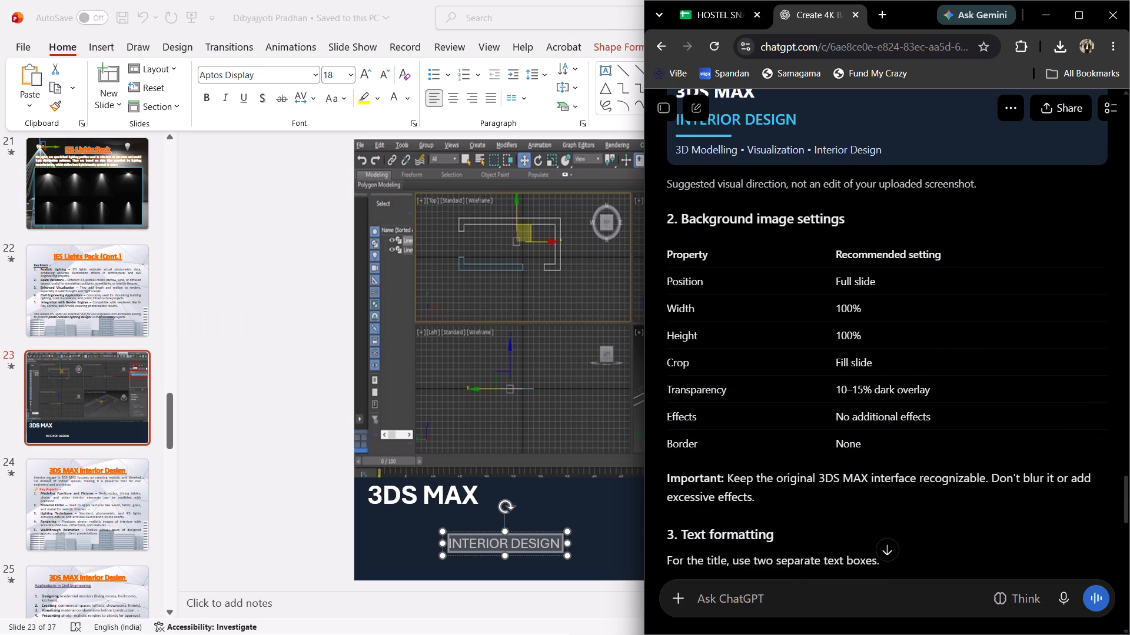
{"action": "scroll", "coordinate": [858, 276], "scroll_direction": "down", "scroll_amount": 4}
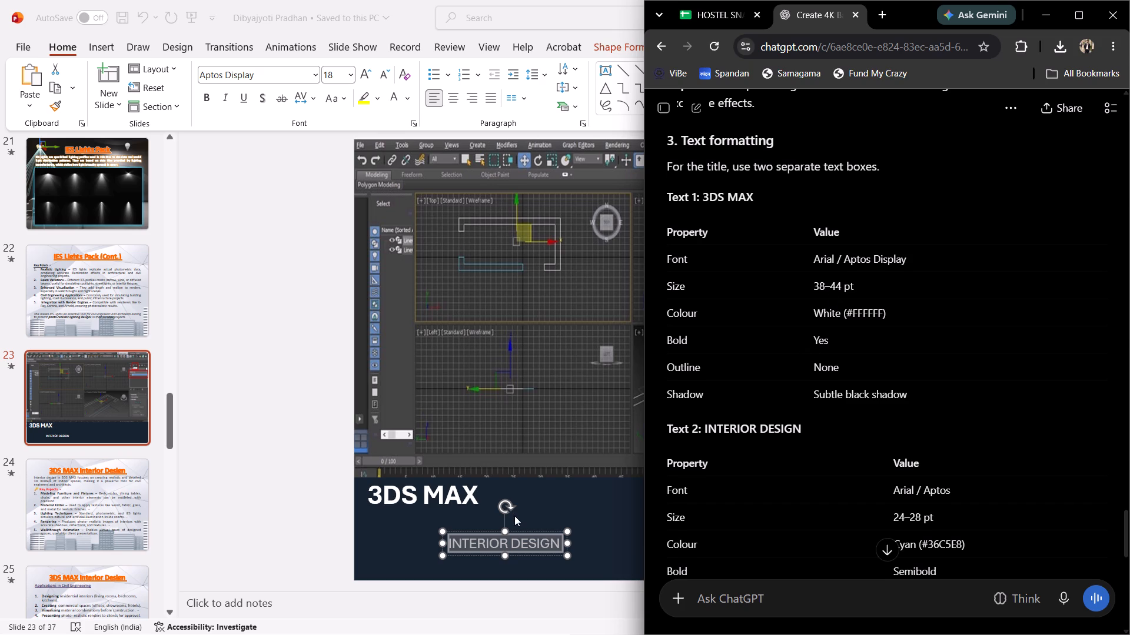
{"action": "left_click", "coordinate": [526, 567]}
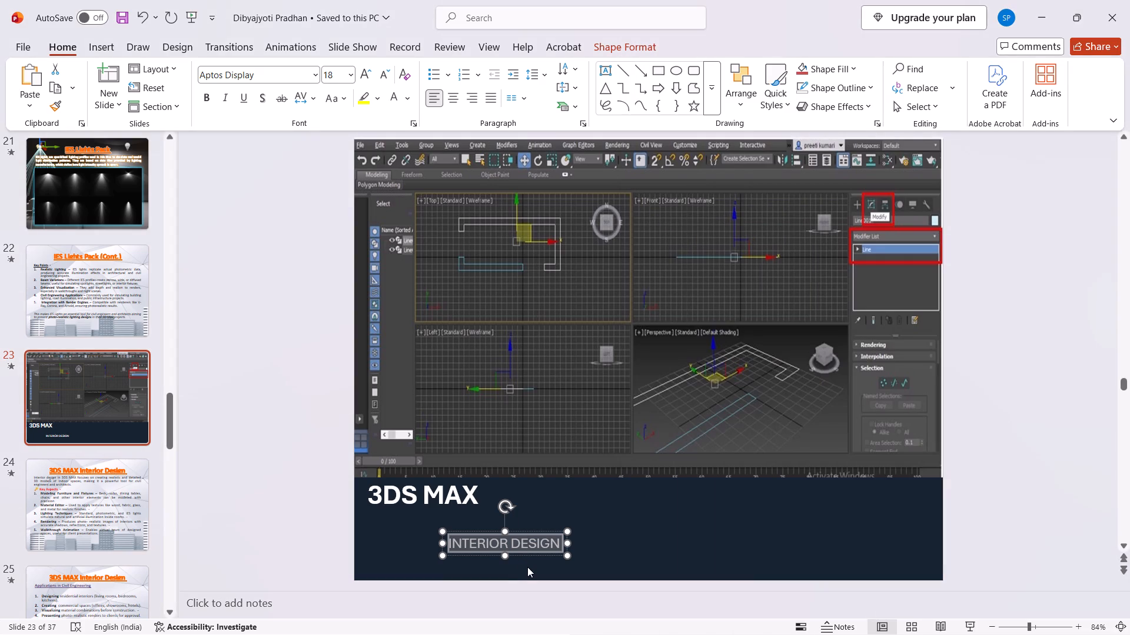
{"action": "key", "text": "ctrl+b"}
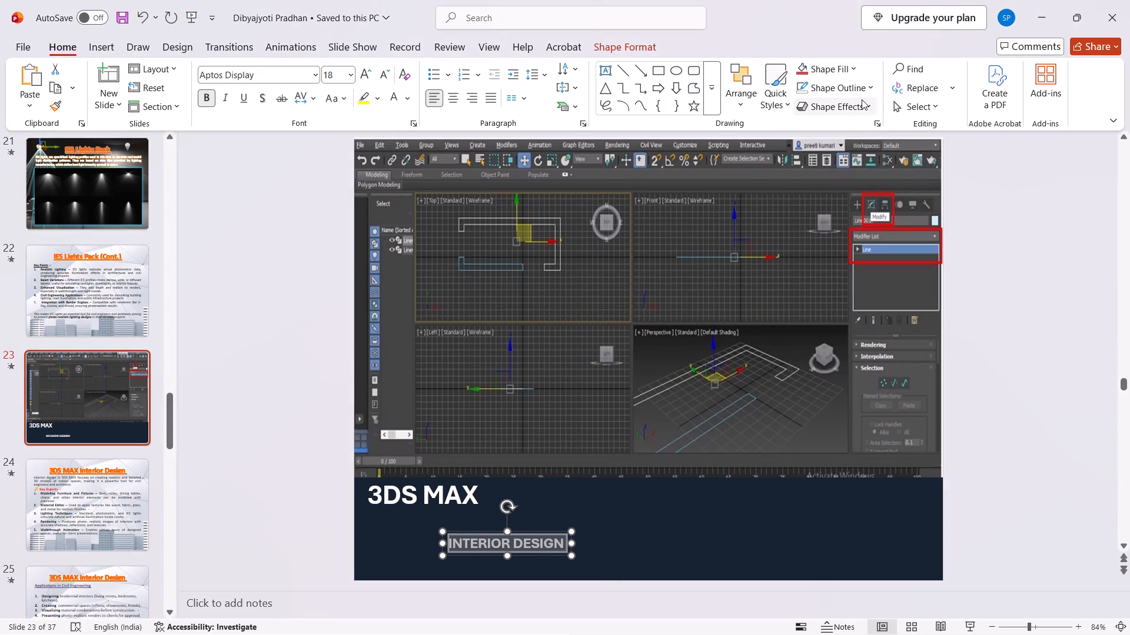
{"action": "left_click", "coordinate": [859, 93]}
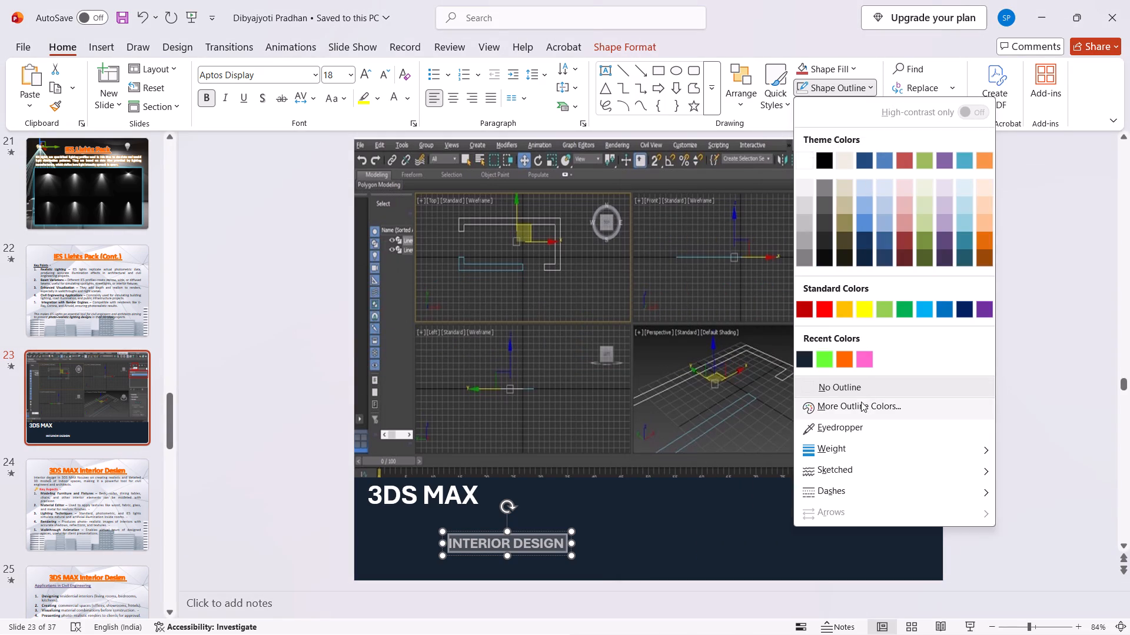
{"action": "left_click", "coordinate": [856, 392]}
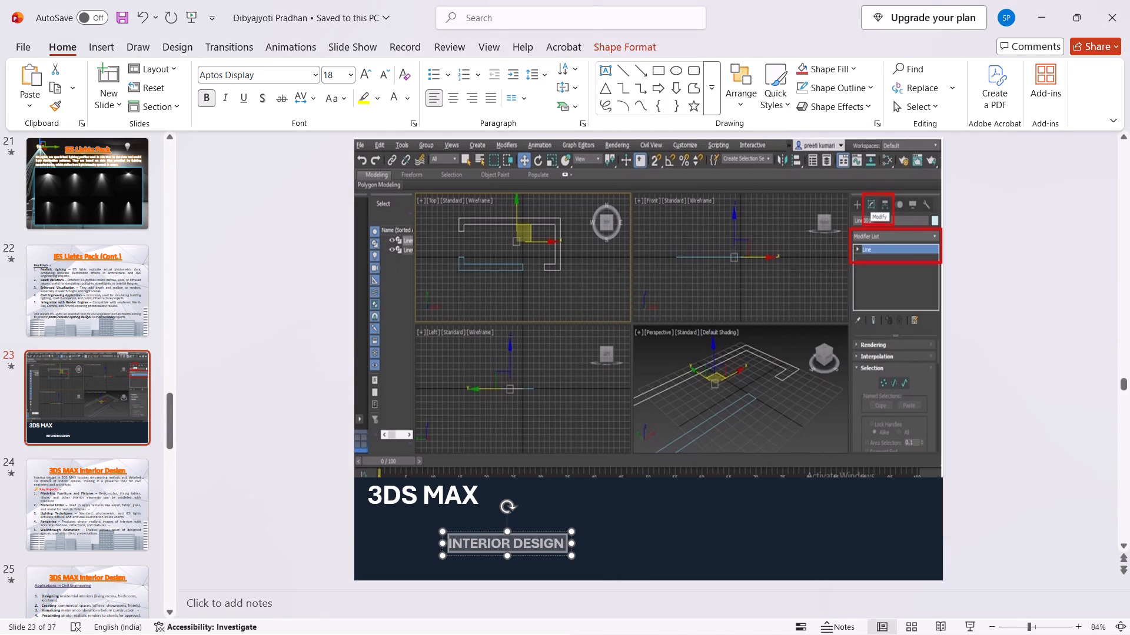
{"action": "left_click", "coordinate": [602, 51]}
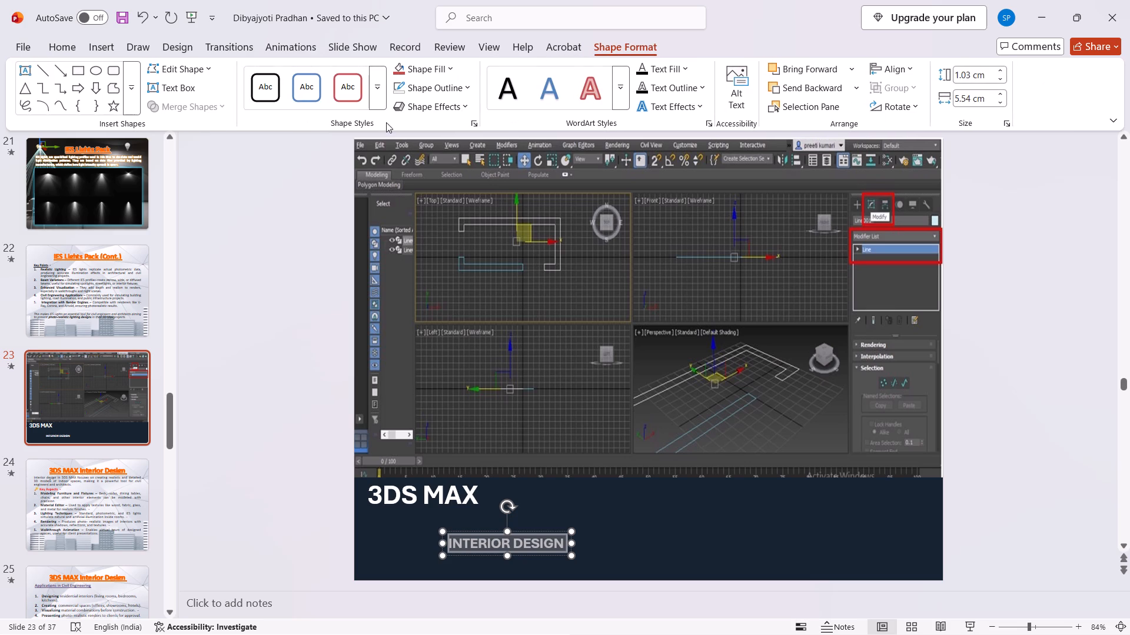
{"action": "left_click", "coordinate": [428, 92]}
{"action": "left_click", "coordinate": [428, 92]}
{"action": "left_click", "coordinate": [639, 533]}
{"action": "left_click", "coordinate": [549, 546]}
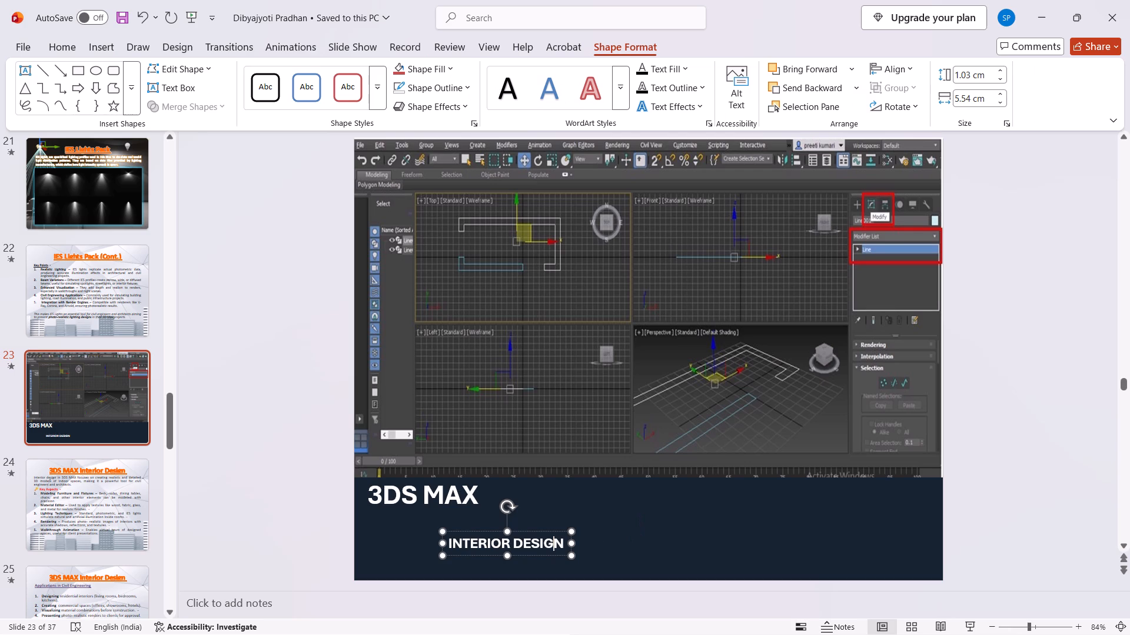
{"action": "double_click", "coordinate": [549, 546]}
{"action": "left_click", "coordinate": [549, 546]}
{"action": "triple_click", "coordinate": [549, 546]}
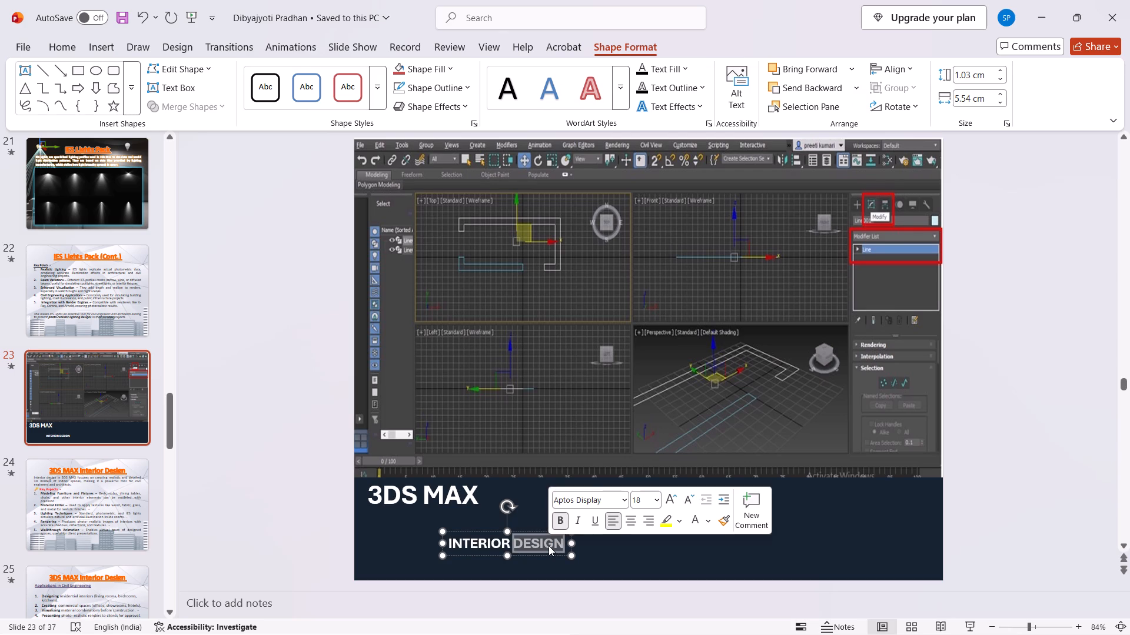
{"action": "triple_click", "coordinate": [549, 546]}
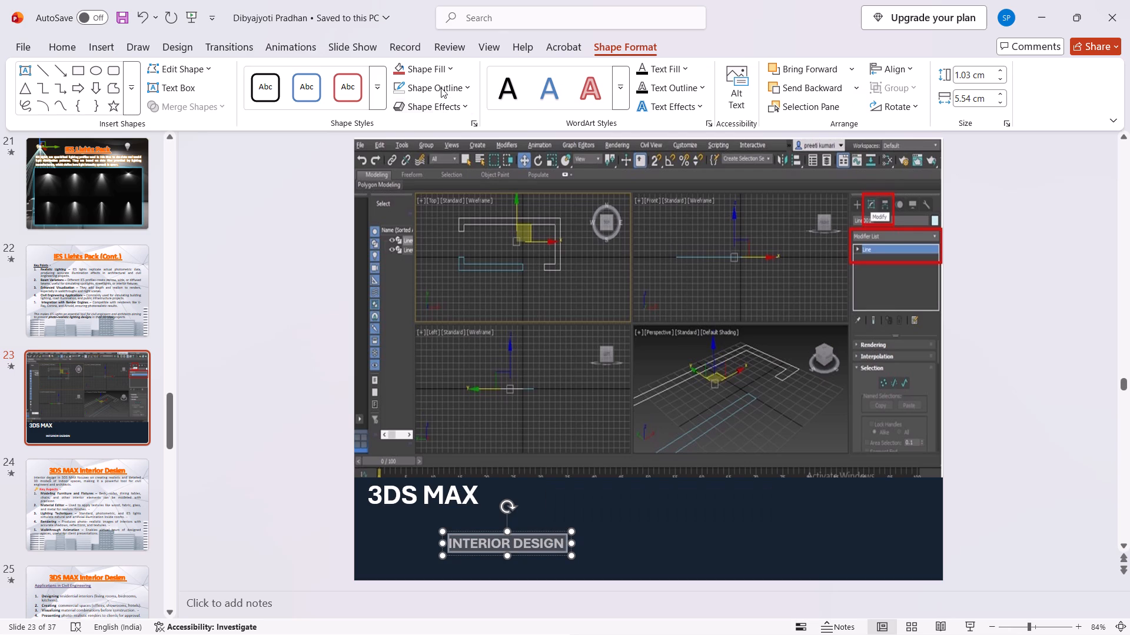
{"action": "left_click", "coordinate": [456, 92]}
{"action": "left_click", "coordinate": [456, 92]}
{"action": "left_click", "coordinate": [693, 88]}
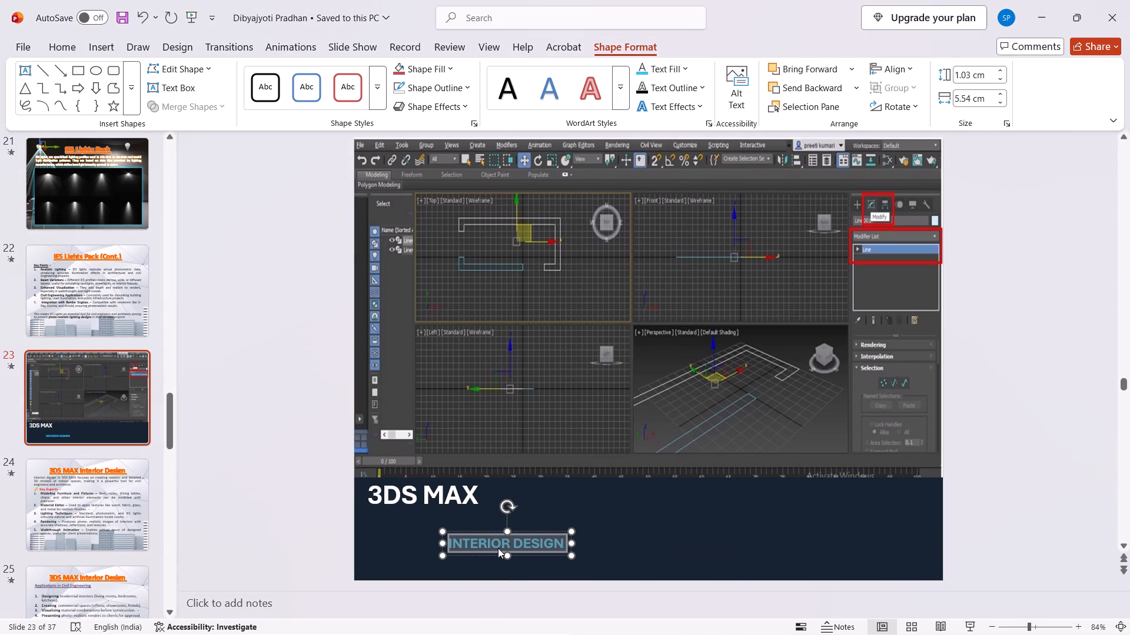
{"action": "left_click", "coordinate": [77, 50]}
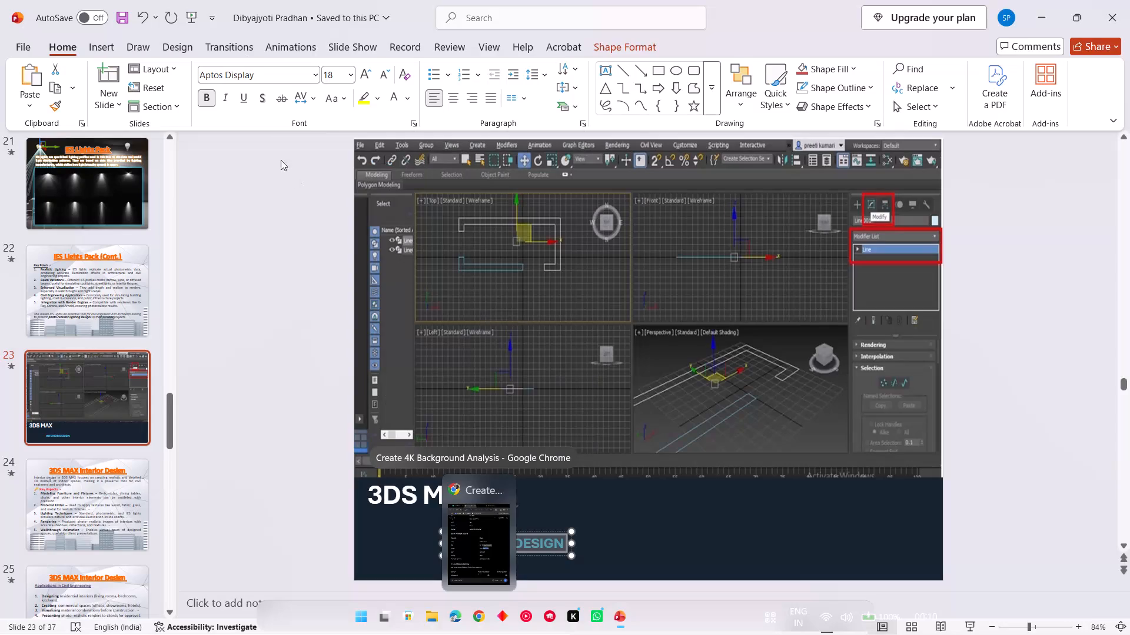
{"action": "left_click", "coordinate": [333, 80]}
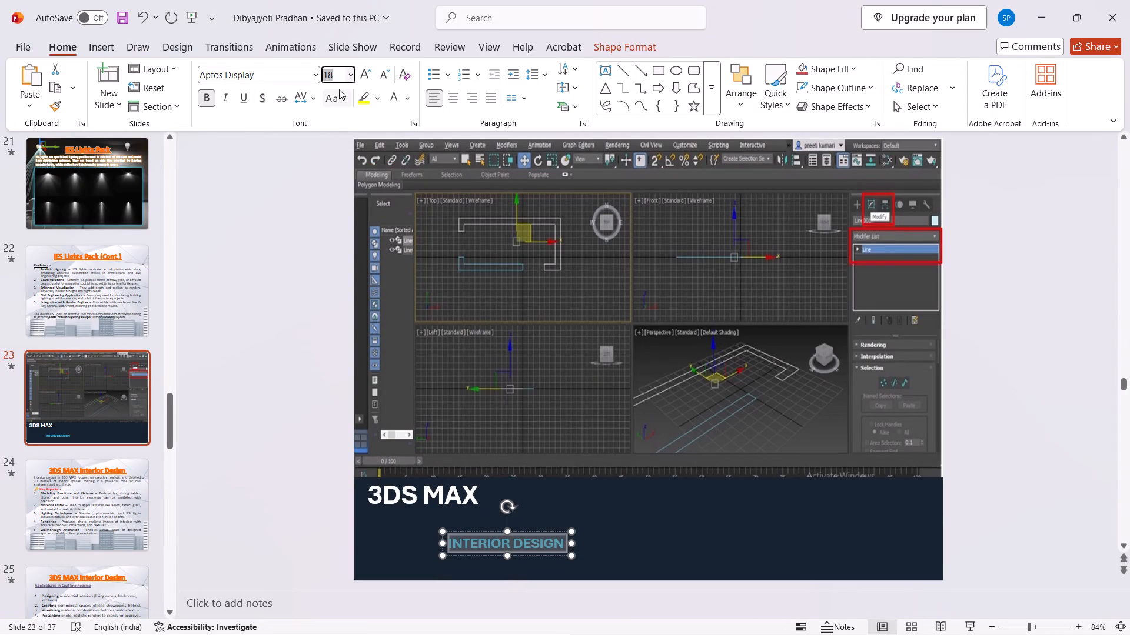
{"action": "key", "text": "2"}
{"action": "key", "text": "4"}
{"action": "key", "text": "Return"}
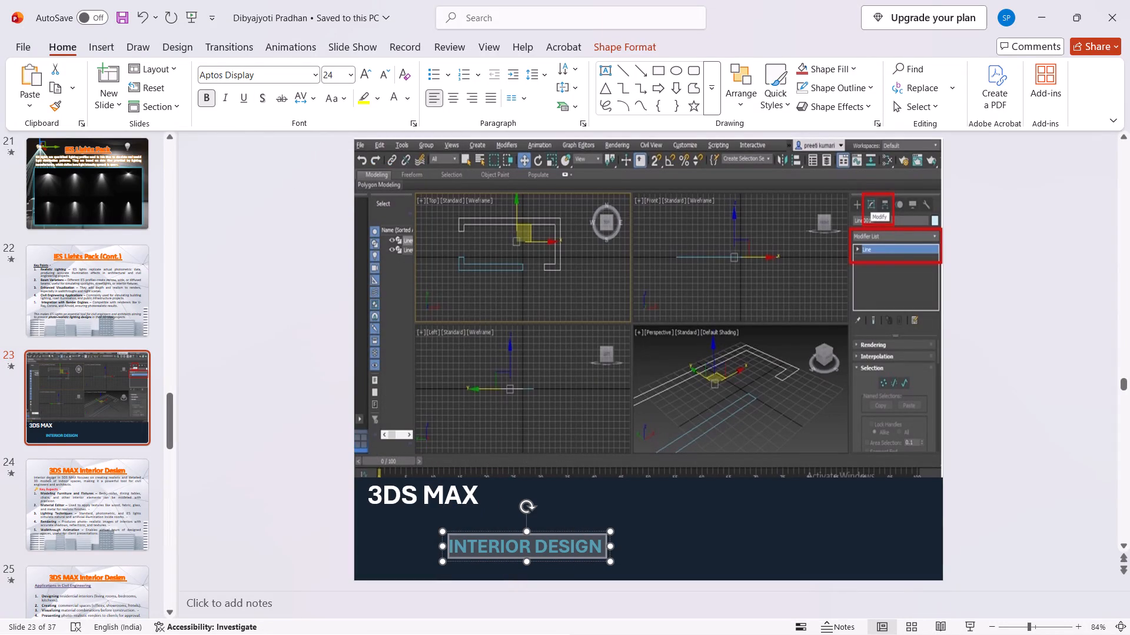
Move the INTERIOR DESIGN text box directly beneath the 3DS MAX title, lining up their left edges.
{"action": "left_click_drag", "start_coordinate": [566, 563], "coordinate": [490, 546]}
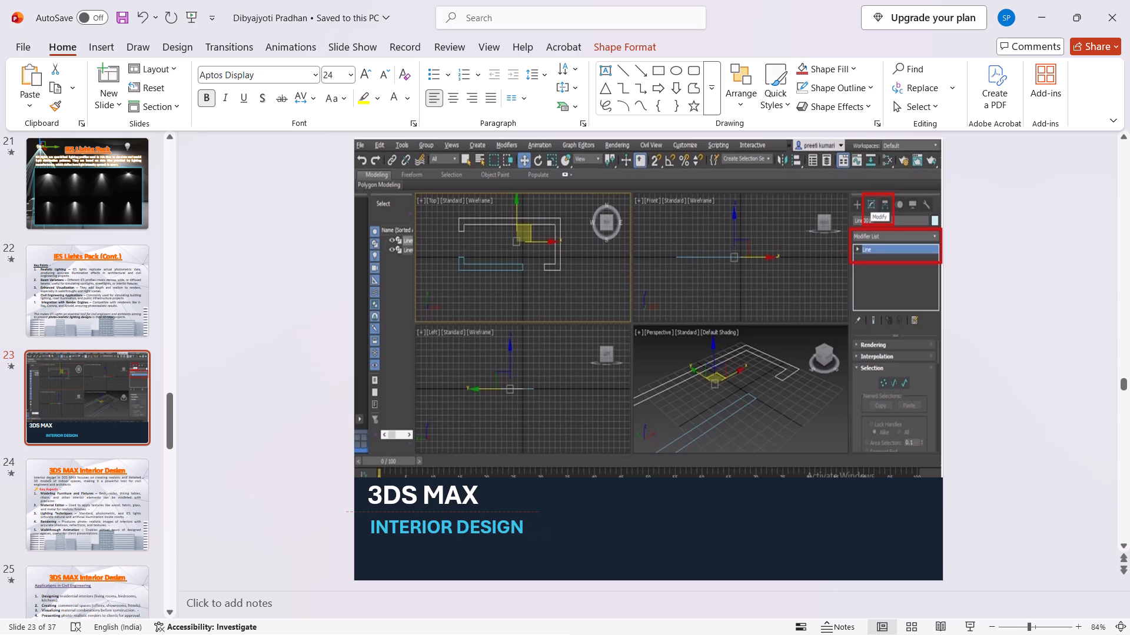
{"action": "left_click_drag", "start_coordinate": [490, 546], "coordinate": [486, 542]}
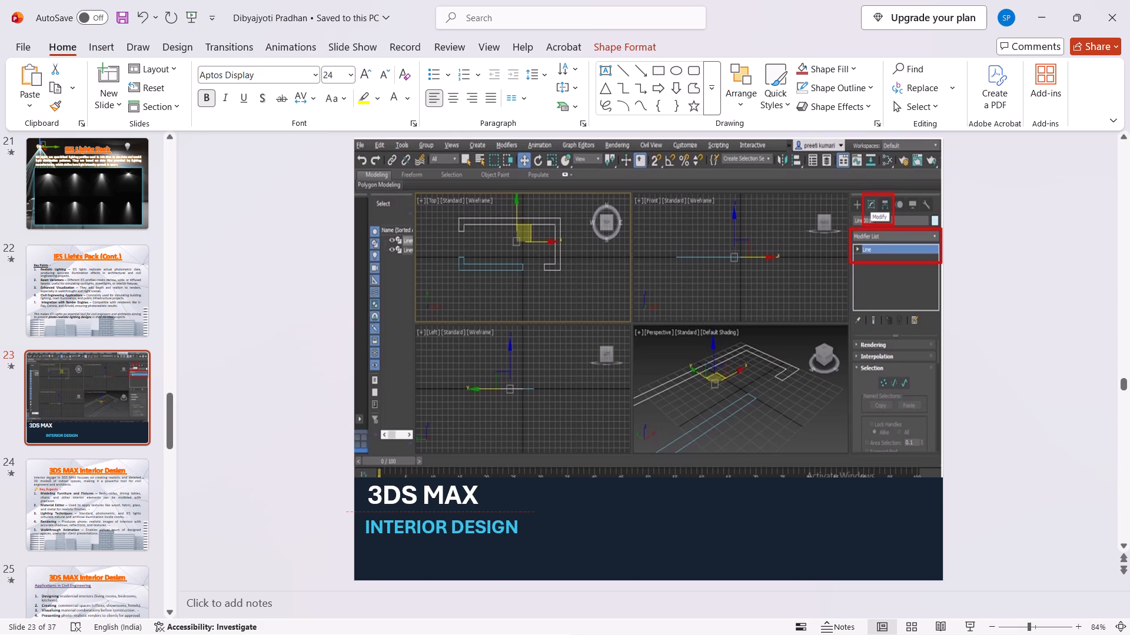
{"action": "left_click_drag", "start_coordinate": [486, 542], "coordinate": [486, 542]}
{"action": "key", "text": "Up"}
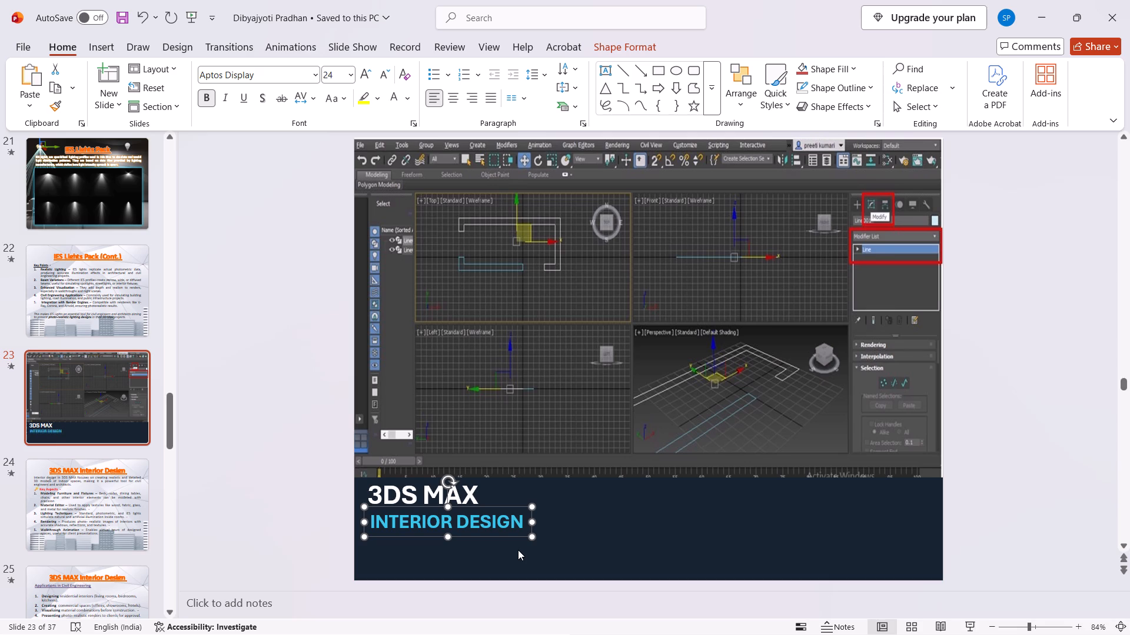
{"action": "key", "text": "Down"}
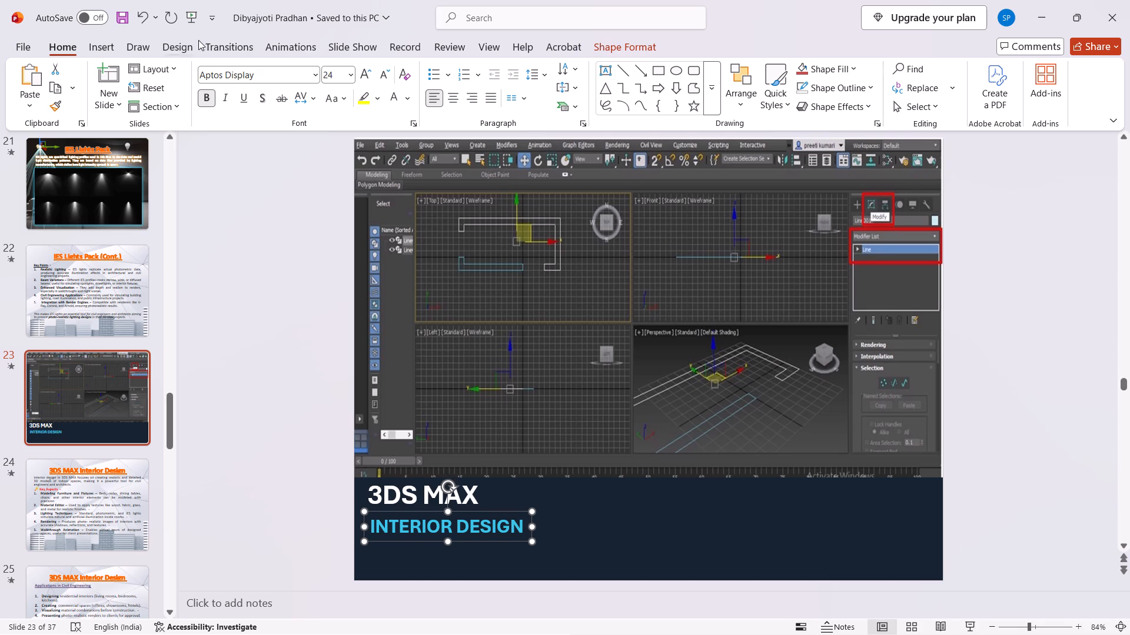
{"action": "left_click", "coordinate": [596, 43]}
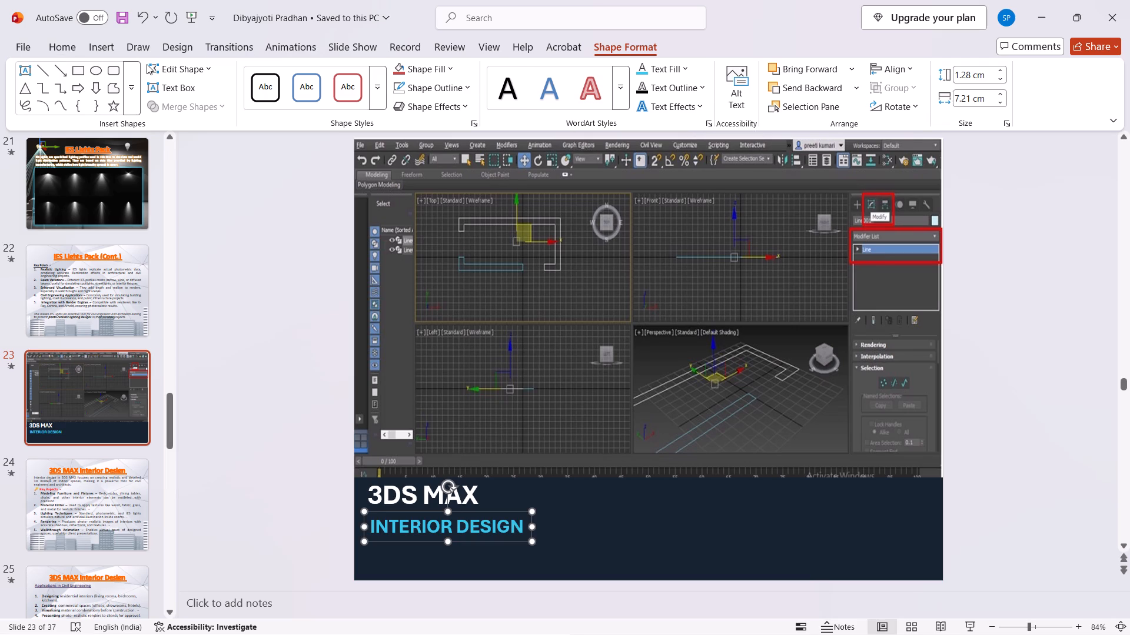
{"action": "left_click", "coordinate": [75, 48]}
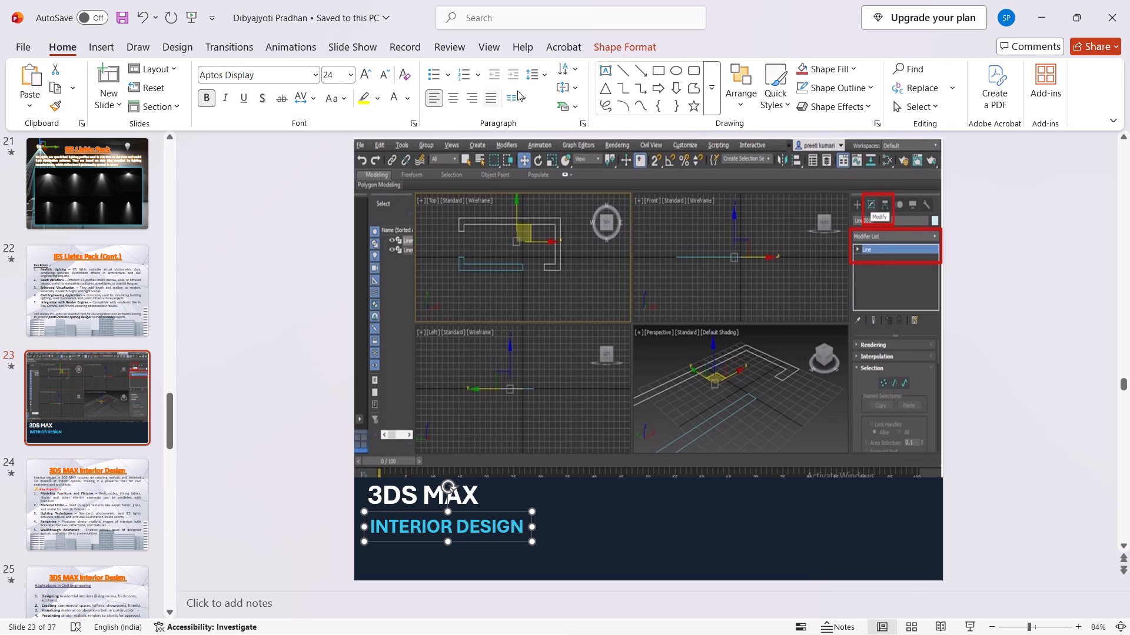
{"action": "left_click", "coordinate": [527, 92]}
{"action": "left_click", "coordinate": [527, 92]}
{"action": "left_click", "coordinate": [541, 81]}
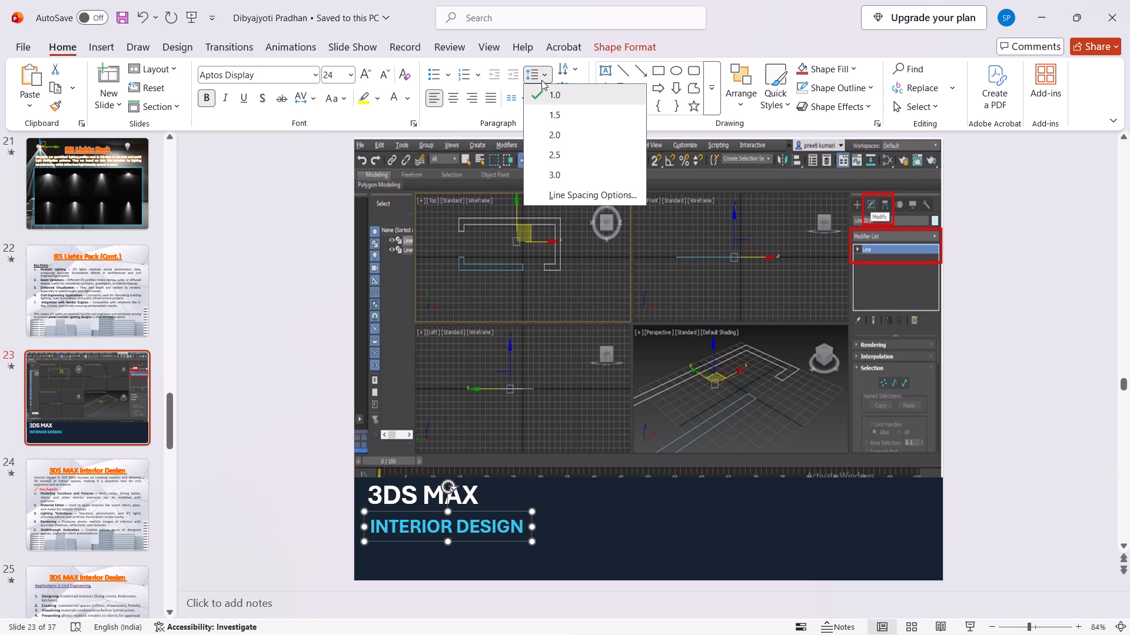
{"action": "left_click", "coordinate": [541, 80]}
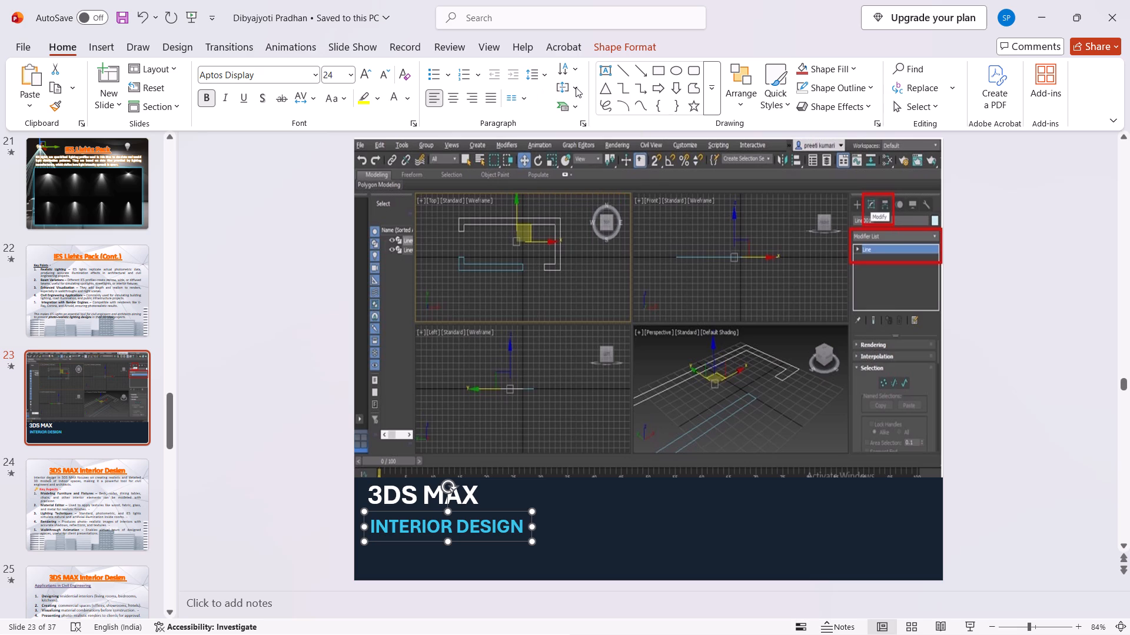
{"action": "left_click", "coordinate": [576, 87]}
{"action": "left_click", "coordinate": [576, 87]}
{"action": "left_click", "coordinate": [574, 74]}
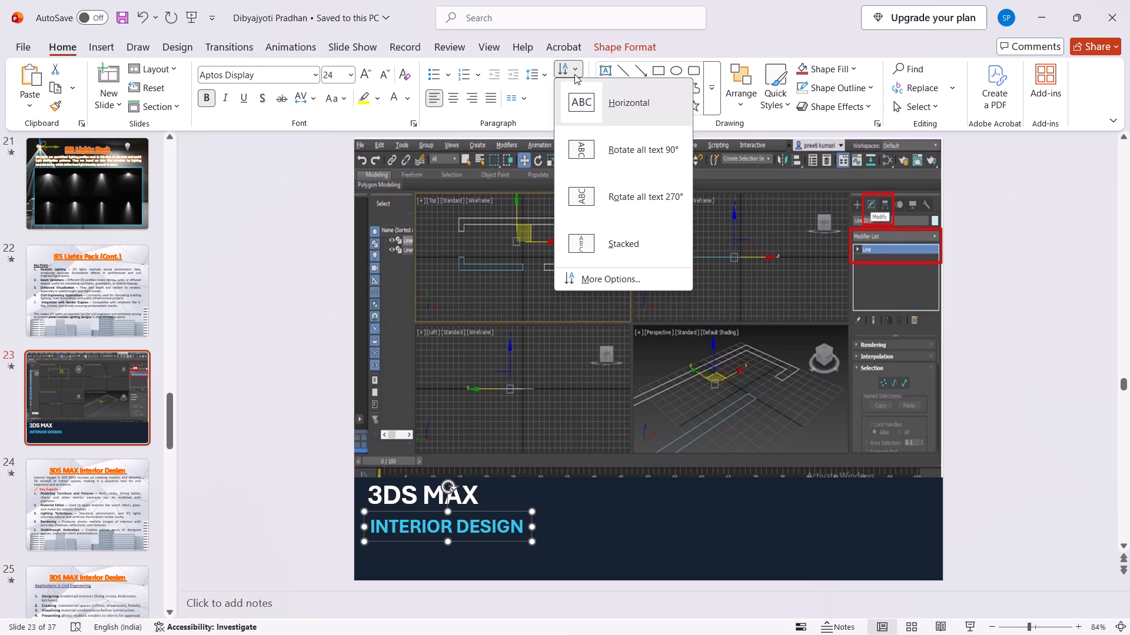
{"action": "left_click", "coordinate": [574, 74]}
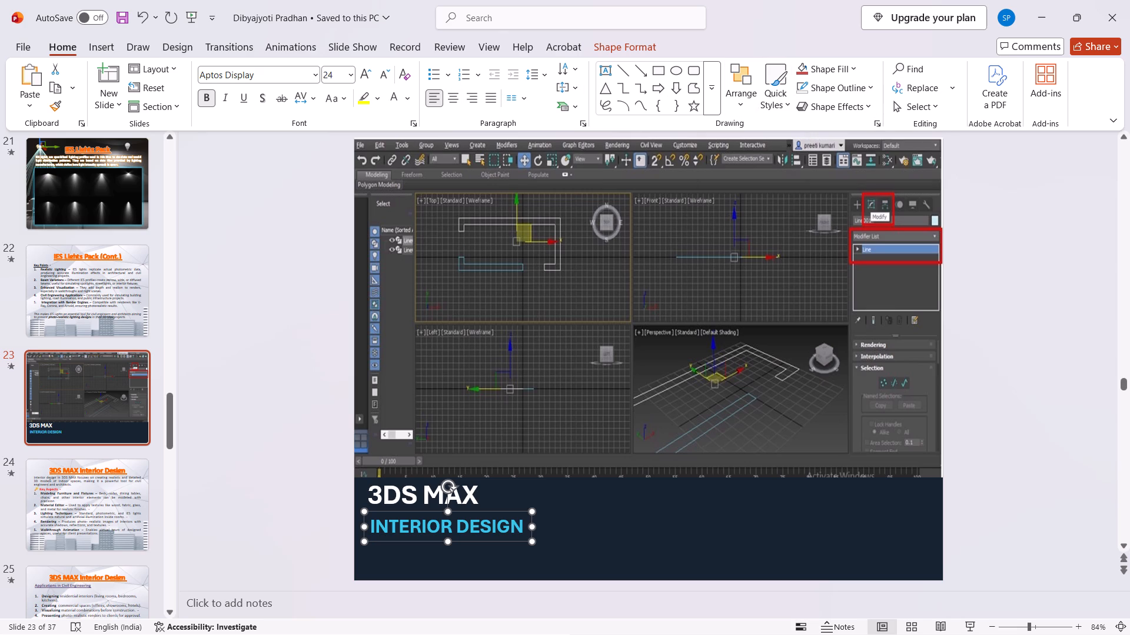
{"action": "left_click", "coordinate": [1043, 480]}
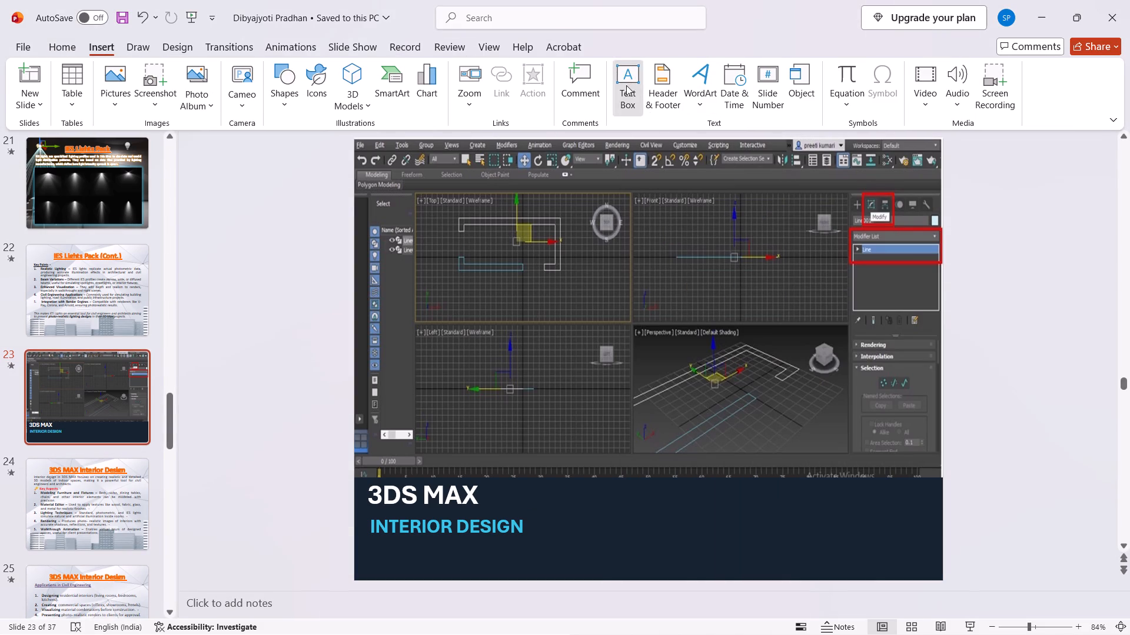
{"action": "left_click", "coordinate": [626, 85]}
{"action": "left_click", "coordinate": [409, 548]}
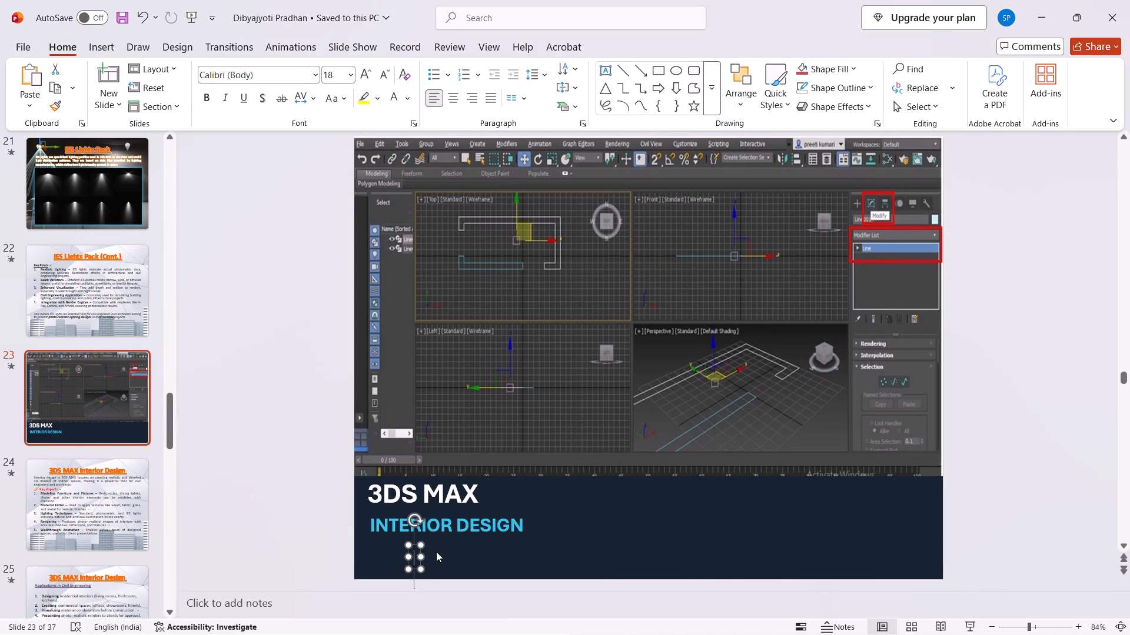
{"action": "type", "text": "_____"}
{"action": "key", "text": "shift+underscore"}
{"action": "key", "text": "shift+underscore"}
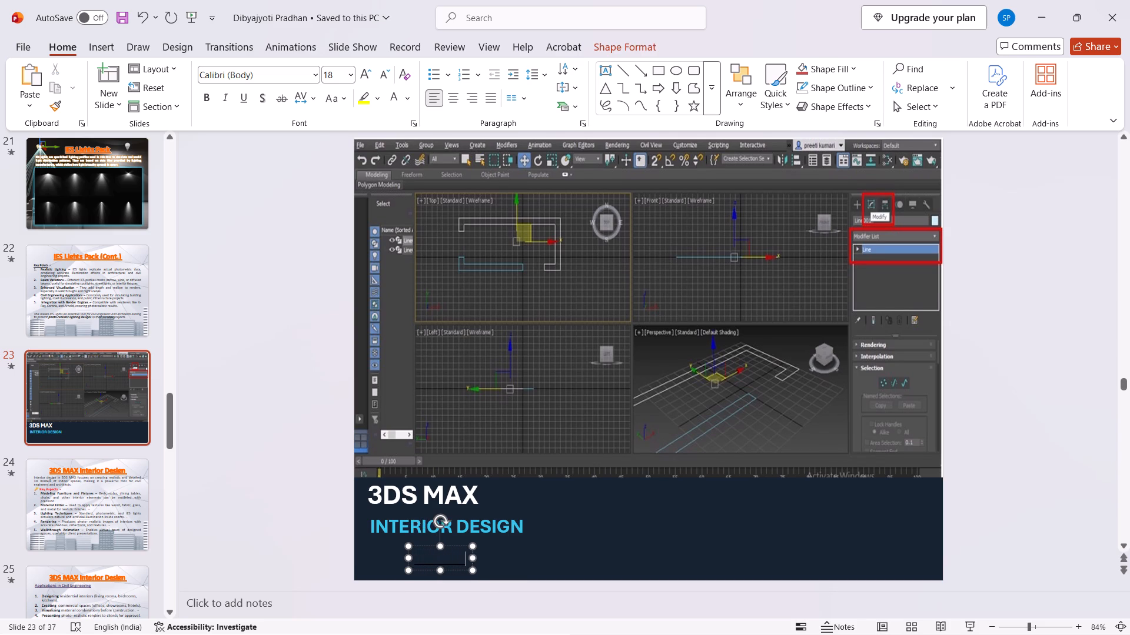
{"action": "key", "text": "shift+underscore"}
{"action": "type", "text": "__"}
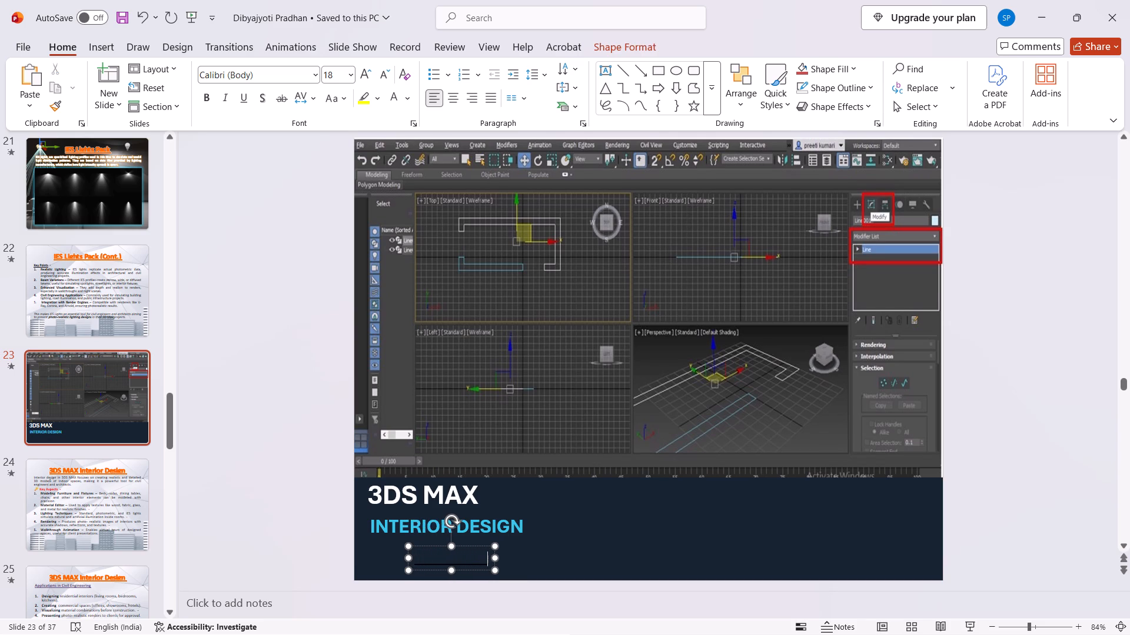
{"action": "key", "text": "BackSpace"}
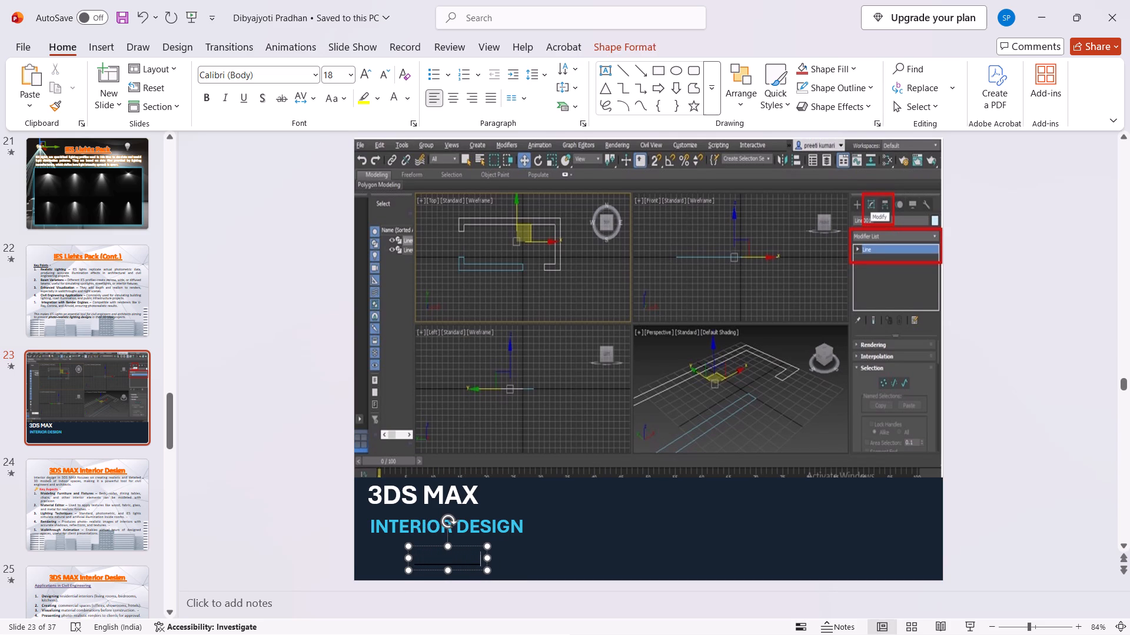
Apply the recently used cyan from the INTERIOR DESIGN text as the font colour of the underscore line.
{"action": "key", "text": "ctrl+a"}
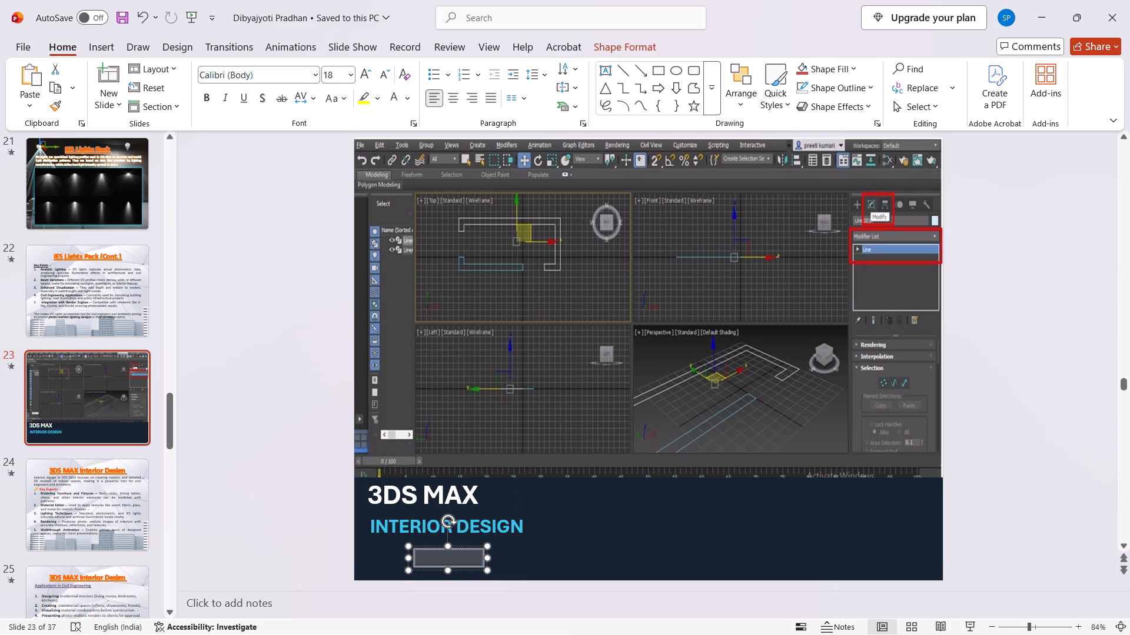
{"action": "left_click", "coordinate": [407, 101]}
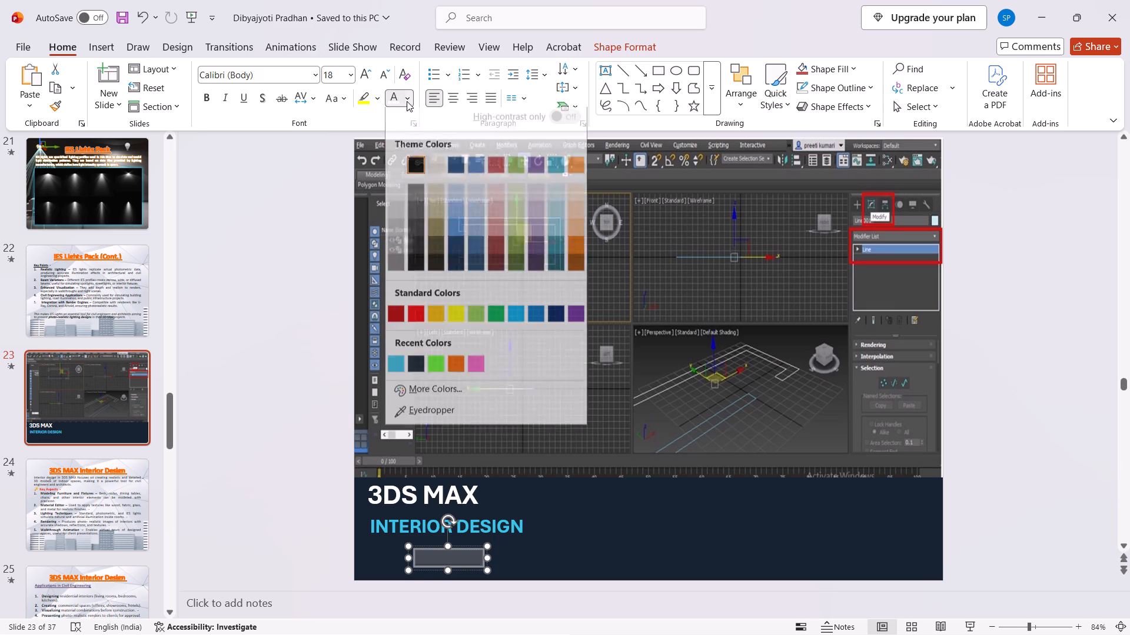
{"action": "left_click", "coordinate": [397, 369]}
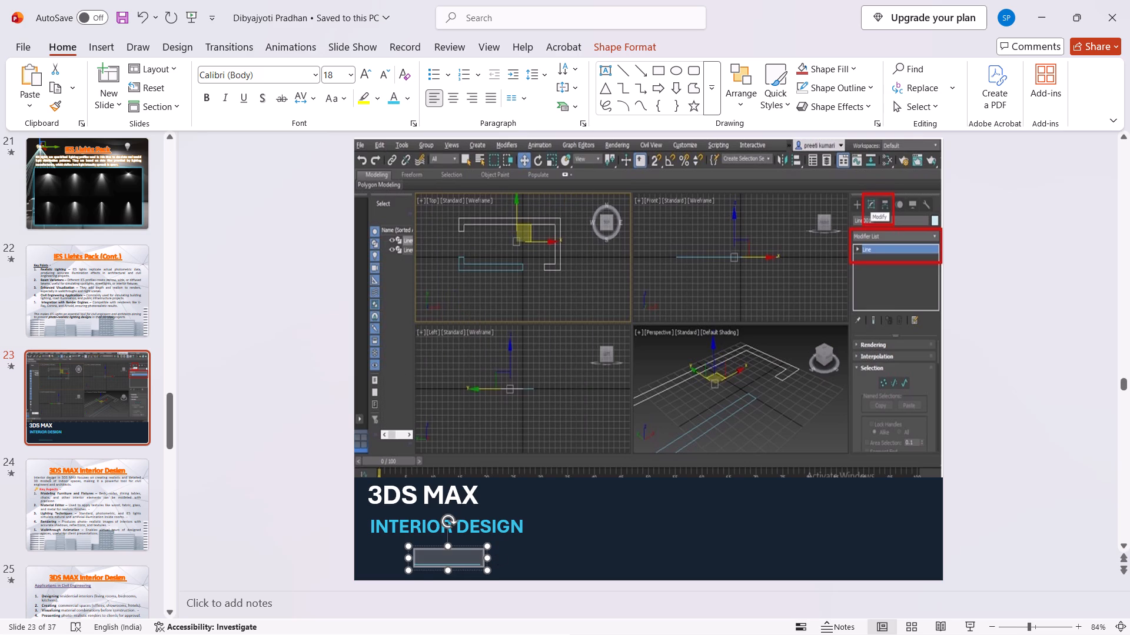
Move the underscore line directly beneath INTERIOR DESIGN, lining up their left edges.
{"action": "left_click_drag", "start_coordinate": [457, 569], "coordinate": [416, 550]}
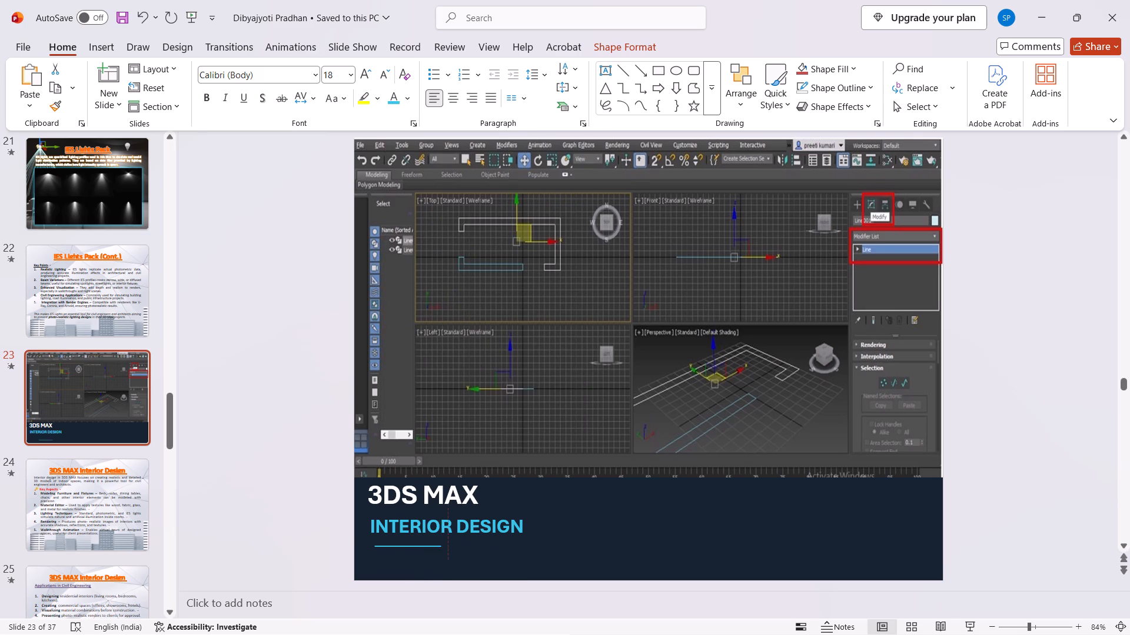
{"action": "left_click_drag", "start_coordinate": [416, 550], "coordinate": [415, 549]}
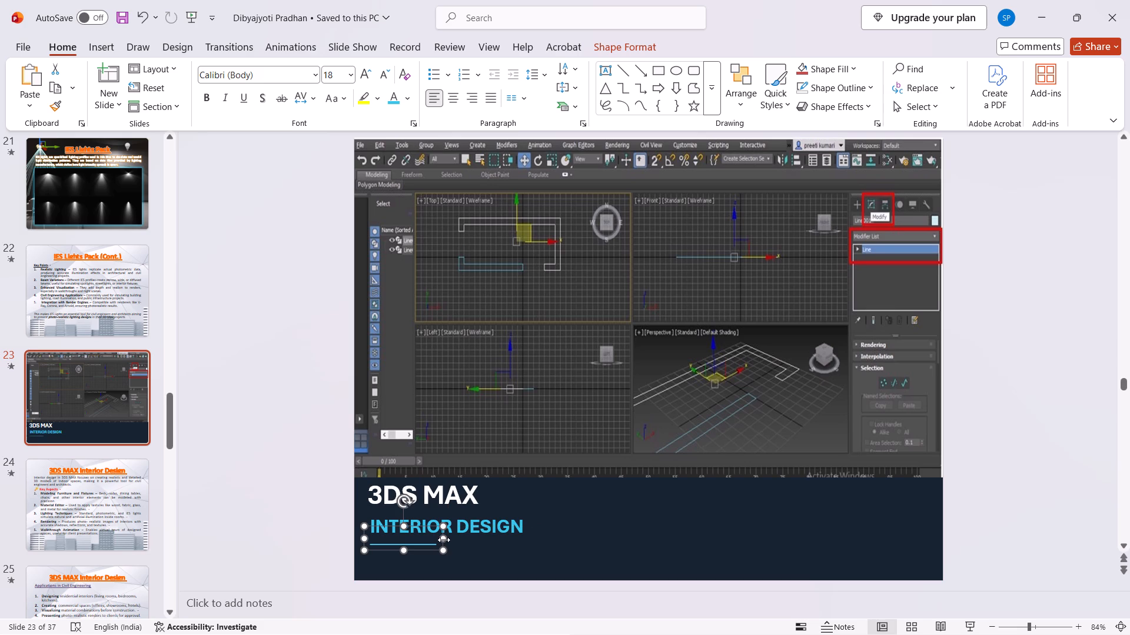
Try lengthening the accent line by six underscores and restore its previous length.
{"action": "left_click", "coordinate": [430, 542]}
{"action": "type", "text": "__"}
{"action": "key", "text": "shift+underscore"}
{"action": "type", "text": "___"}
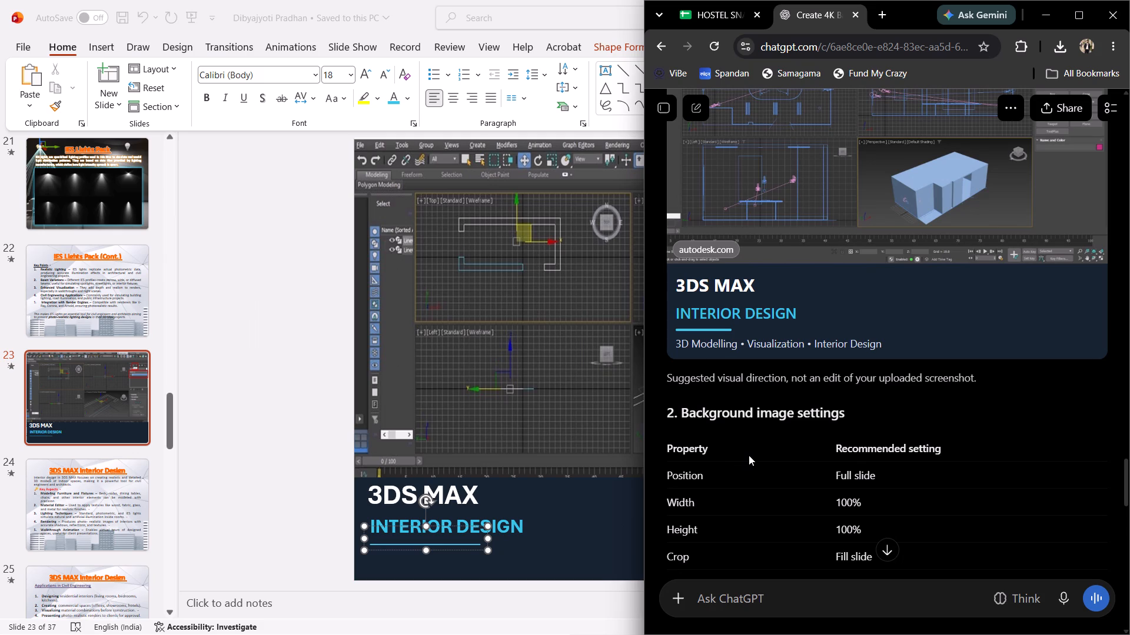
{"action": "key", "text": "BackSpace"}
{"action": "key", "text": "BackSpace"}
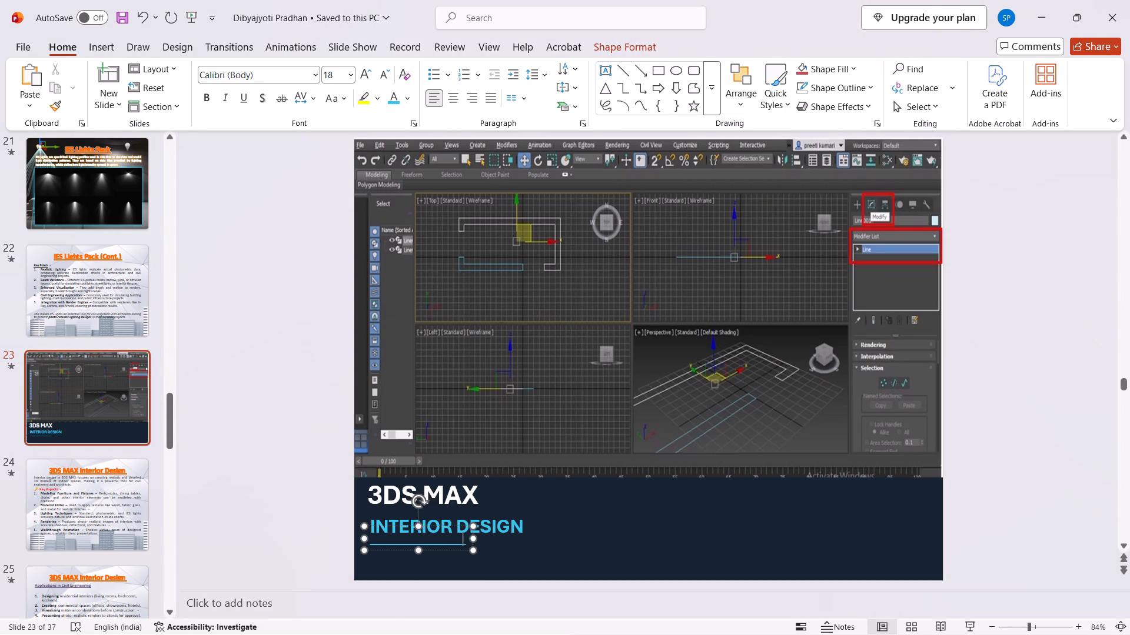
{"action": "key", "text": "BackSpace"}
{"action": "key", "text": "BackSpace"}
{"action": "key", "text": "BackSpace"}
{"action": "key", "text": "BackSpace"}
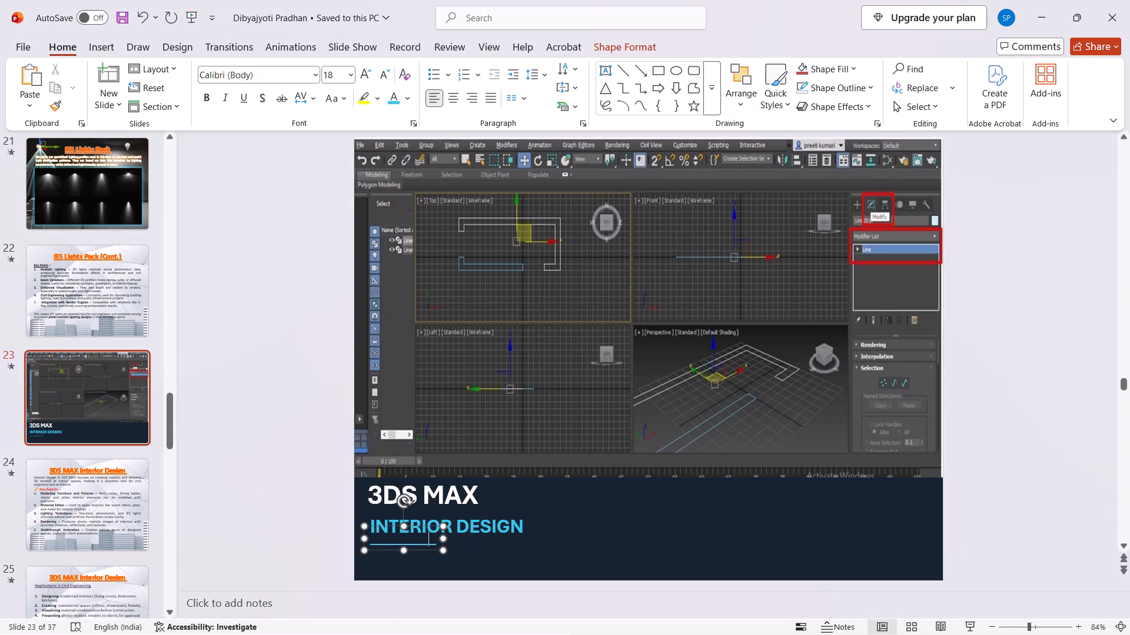
Give the accent line's underscores a cyan text outline with a weight of 3 pt.
{"action": "key", "text": "ctrl+a"}
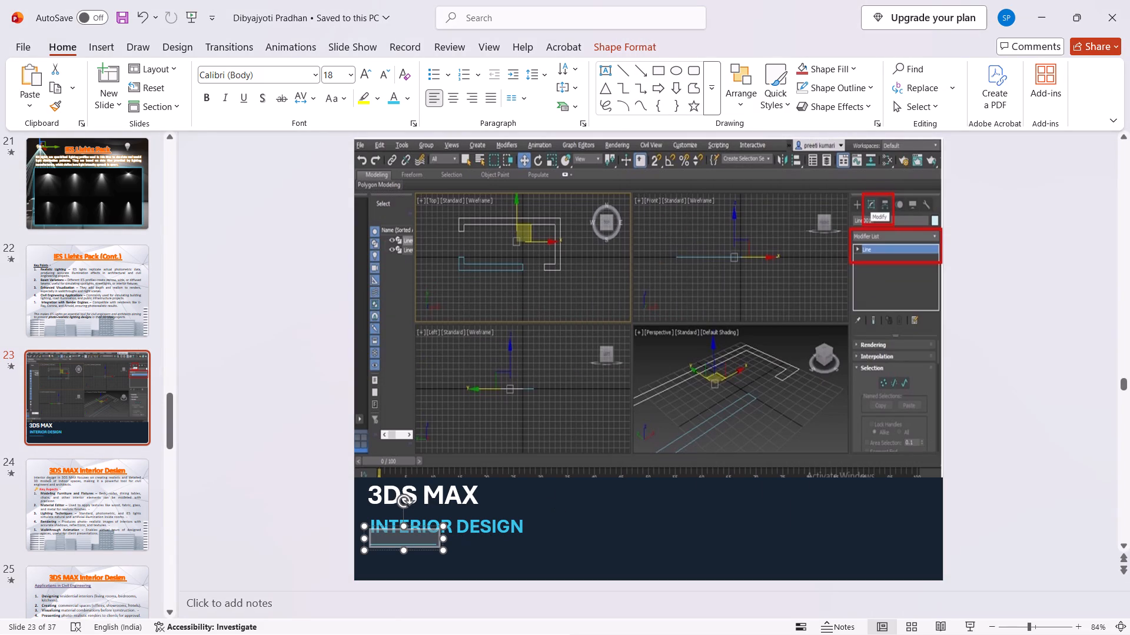
{"action": "left_click", "coordinate": [623, 44]}
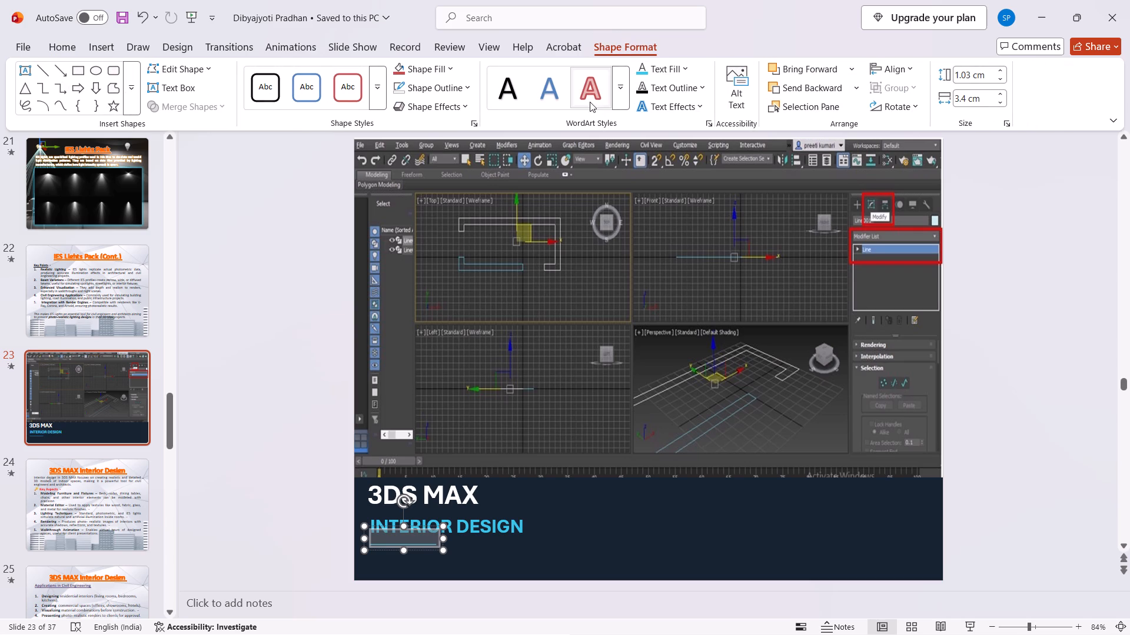
{"action": "left_click", "coordinate": [681, 89]}
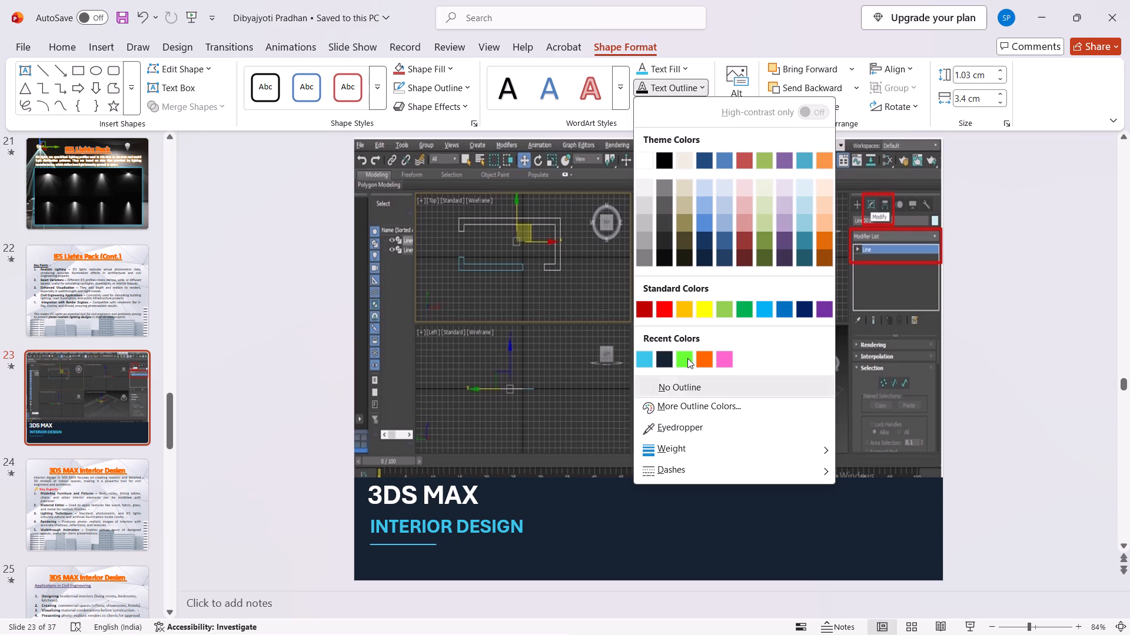
{"action": "left_click", "coordinate": [643, 366]}
{"action": "left_click", "coordinate": [679, 98]}
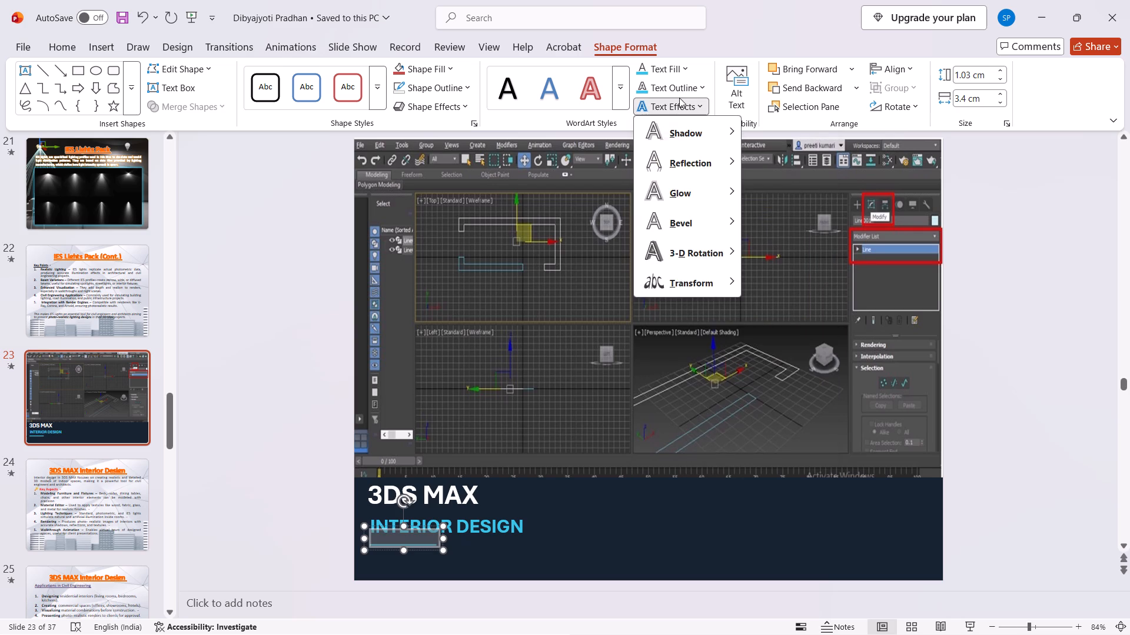
{"action": "left_click", "coordinate": [679, 85]}
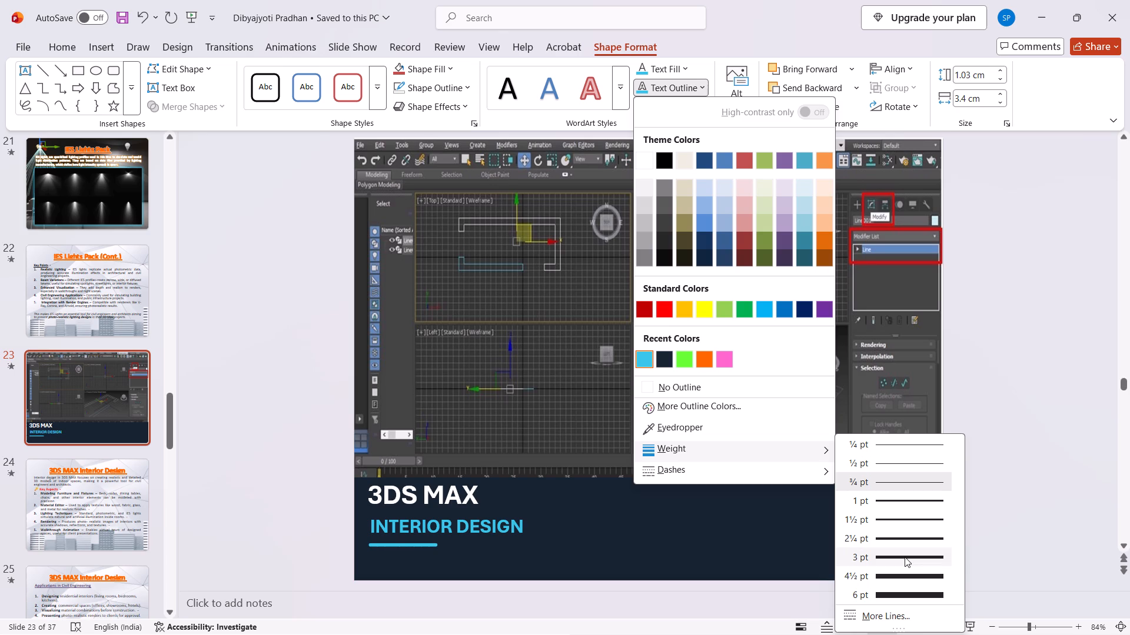
{"action": "left_click", "coordinate": [905, 557]}
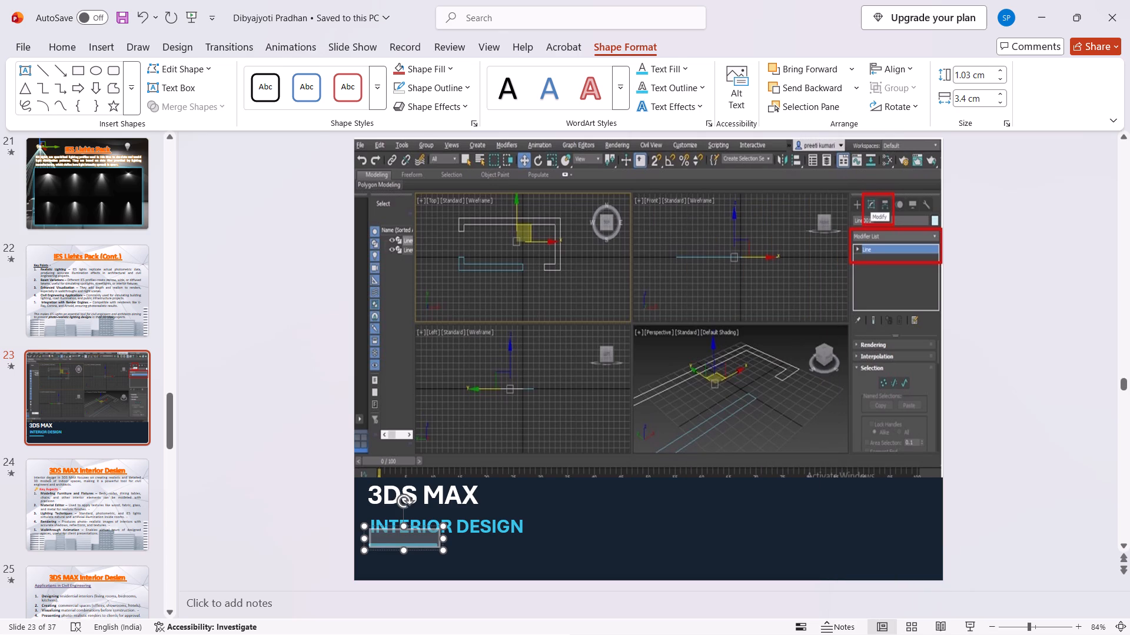
Nudge the accent line's text box one increment to the right beneath INTERIOR DESIGN.
{"action": "key", "text": "Right"}
{"action": "key", "text": "Right"}
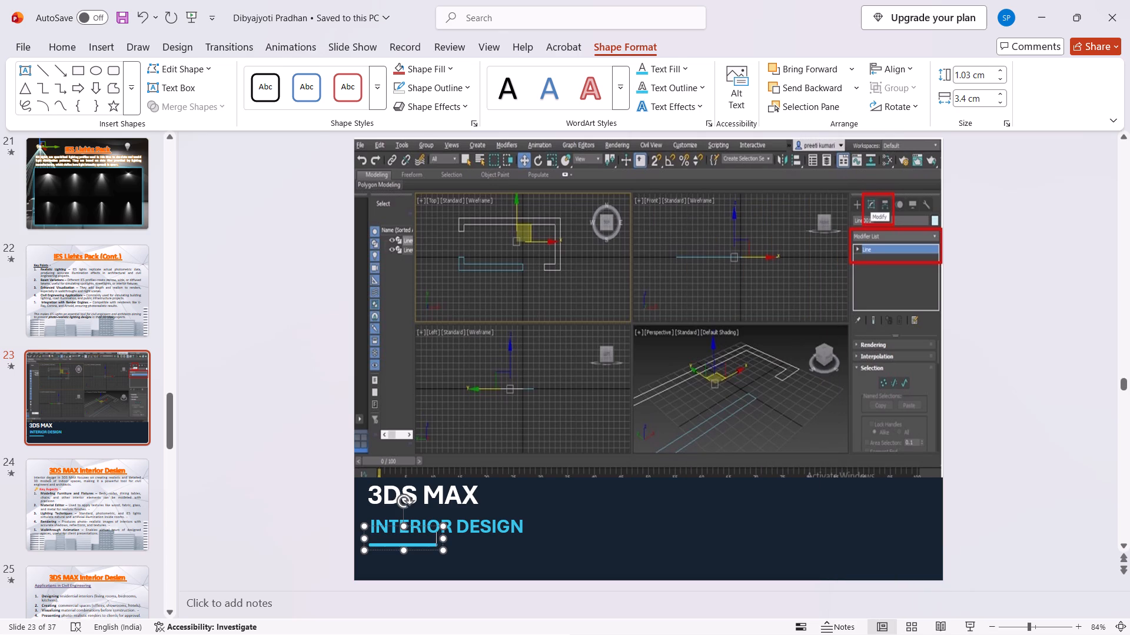
{"action": "left_click", "coordinate": [465, 546]}
{"action": "left_click", "coordinate": [437, 550]}
{"action": "key", "text": "Right"}
{"action": "left_click", "coordinate": [494, 549]}
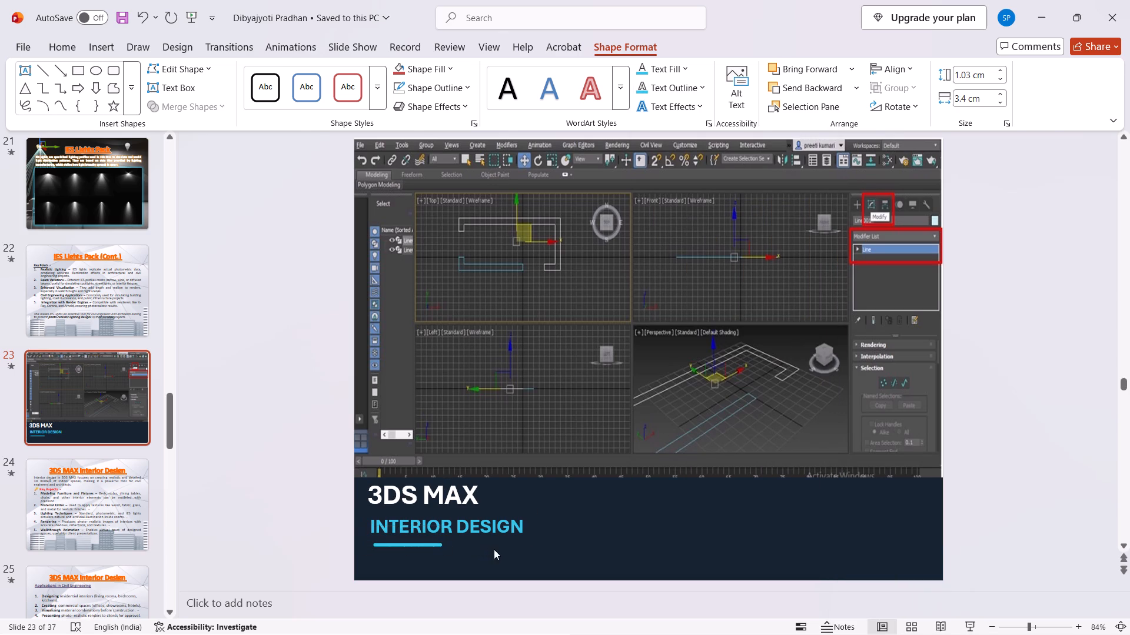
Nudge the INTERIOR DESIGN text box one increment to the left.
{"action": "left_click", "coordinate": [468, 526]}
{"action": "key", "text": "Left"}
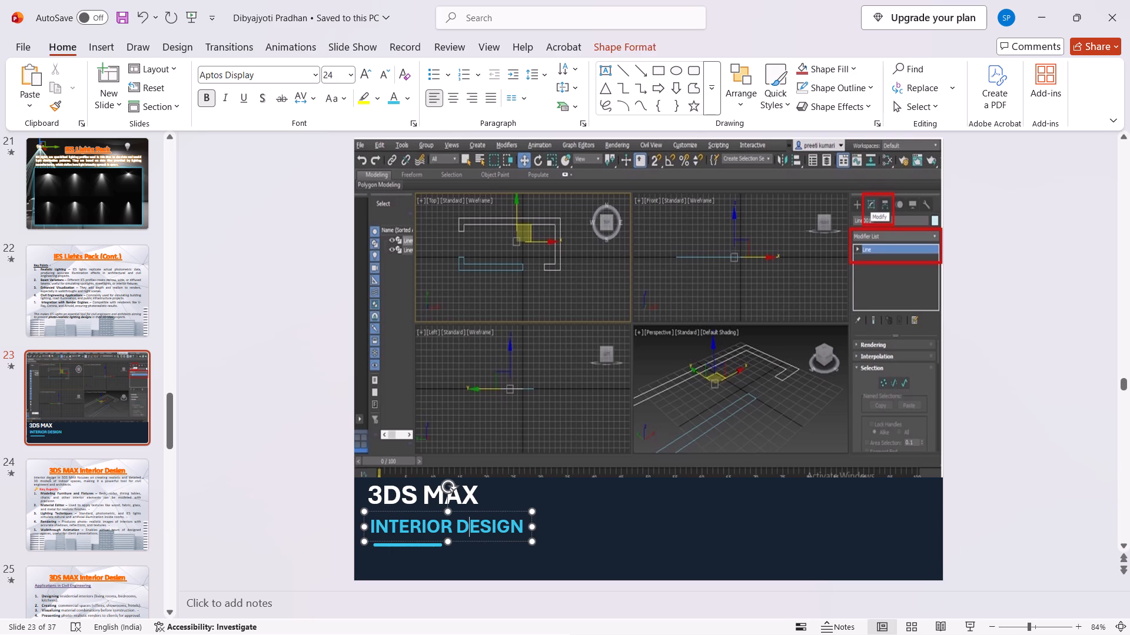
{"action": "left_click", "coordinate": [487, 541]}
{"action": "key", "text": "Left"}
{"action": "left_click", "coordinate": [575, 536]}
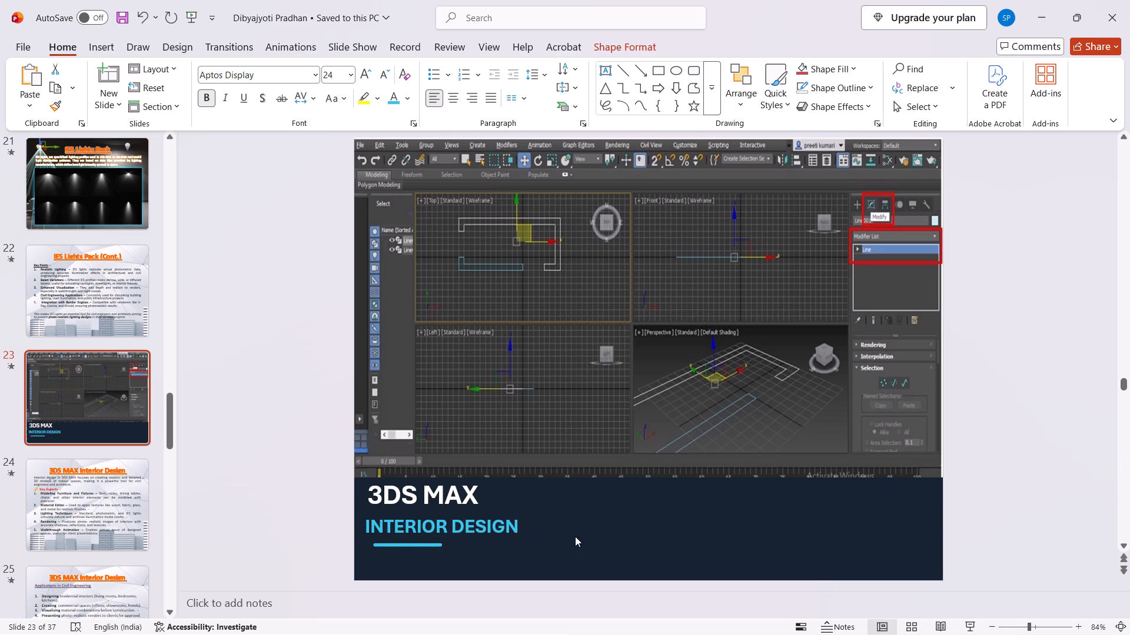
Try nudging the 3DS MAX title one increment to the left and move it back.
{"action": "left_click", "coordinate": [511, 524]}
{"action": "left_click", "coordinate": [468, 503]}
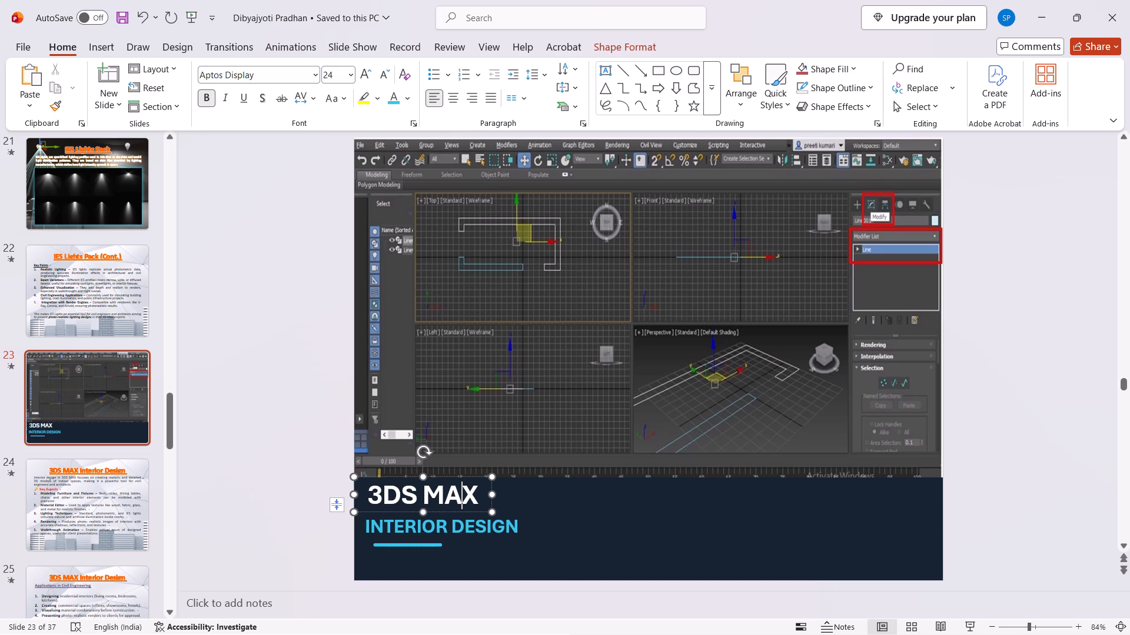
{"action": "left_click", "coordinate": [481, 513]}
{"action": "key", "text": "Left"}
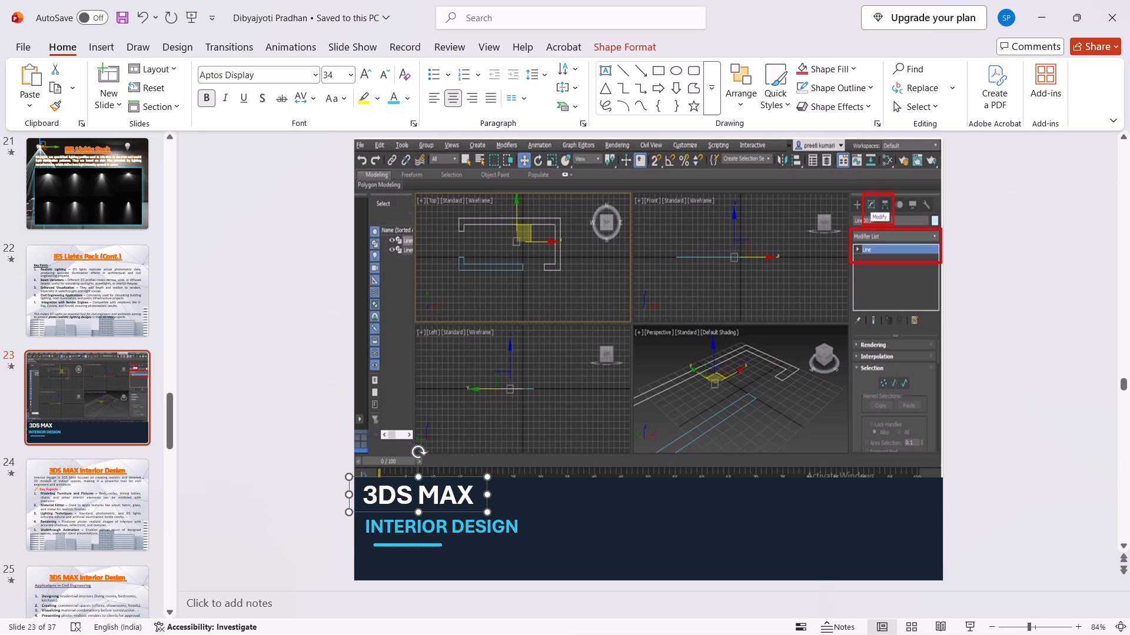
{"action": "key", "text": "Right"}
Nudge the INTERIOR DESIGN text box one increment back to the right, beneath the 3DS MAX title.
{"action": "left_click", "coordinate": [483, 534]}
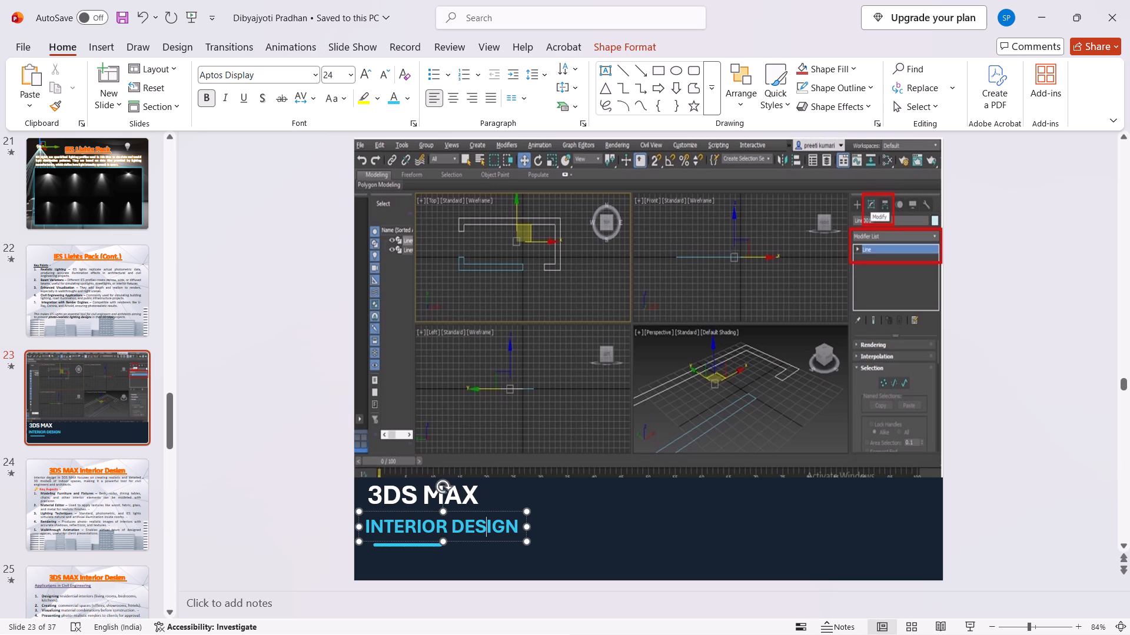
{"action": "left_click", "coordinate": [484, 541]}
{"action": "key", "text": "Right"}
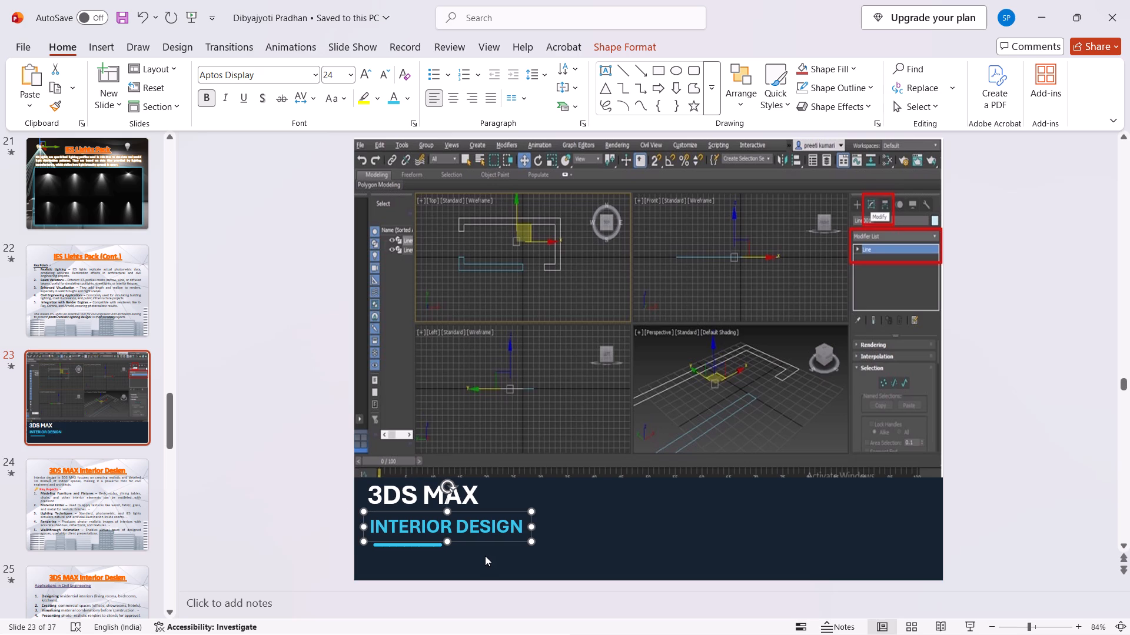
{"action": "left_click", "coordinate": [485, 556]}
Lengthen the cyan accent line beneath INTERIOR DESIGN by one underscore.
{"action": "left_click", "coordinate": [438, 543]}
{"action": "left_click", "coordinate": [437, 550]}
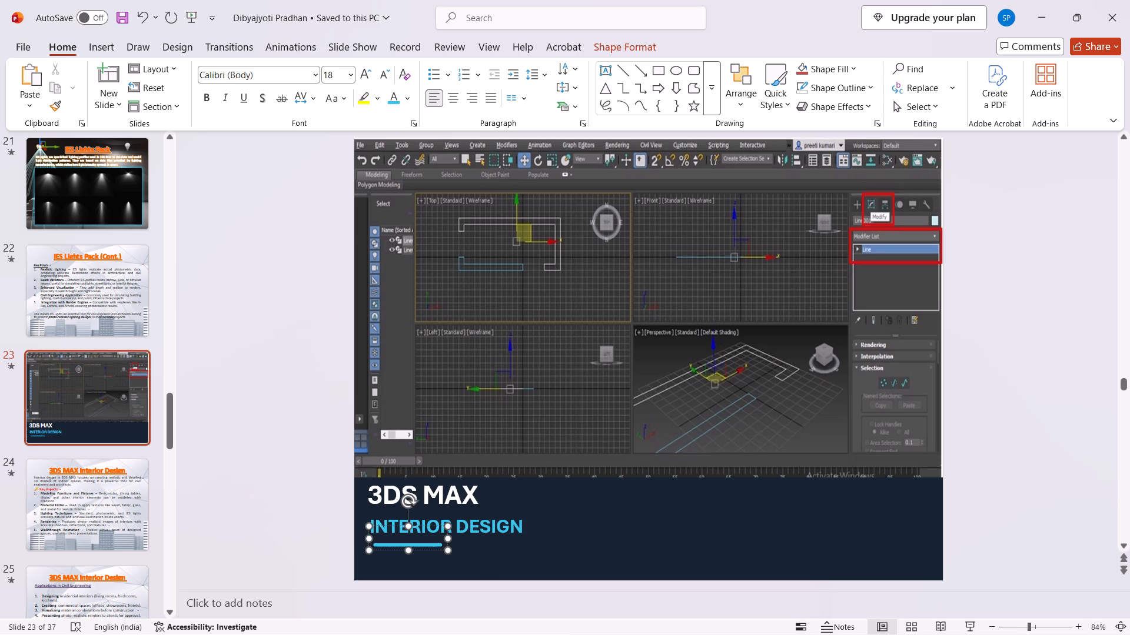
{"action": "left_click", "coordinate": [433, 543]}
{"action": "key", "text": "shift+underscore"}
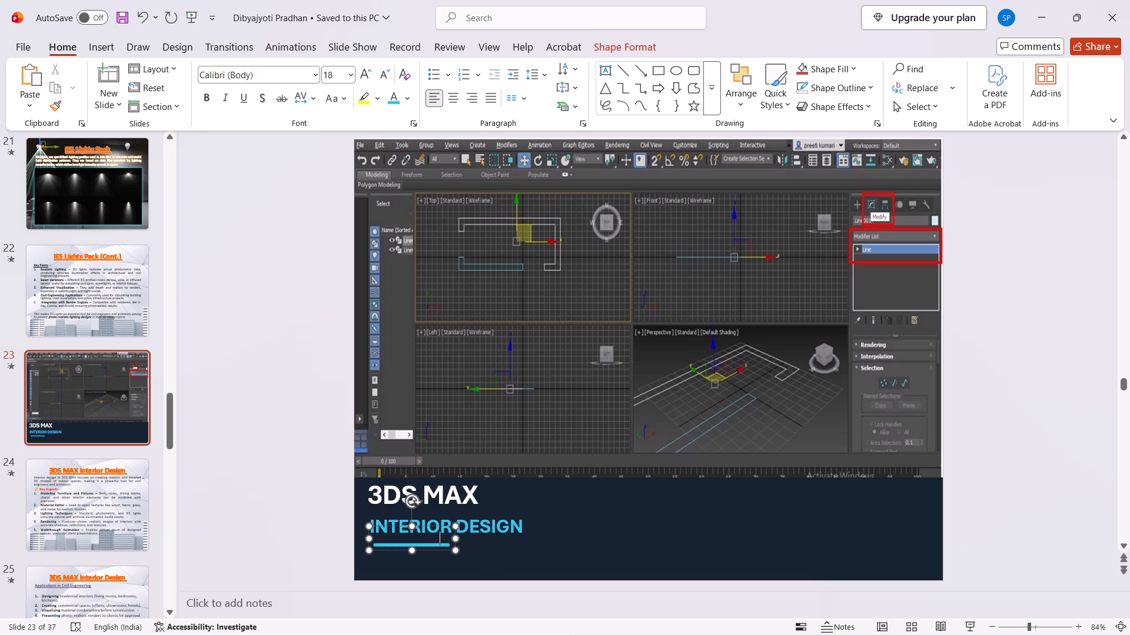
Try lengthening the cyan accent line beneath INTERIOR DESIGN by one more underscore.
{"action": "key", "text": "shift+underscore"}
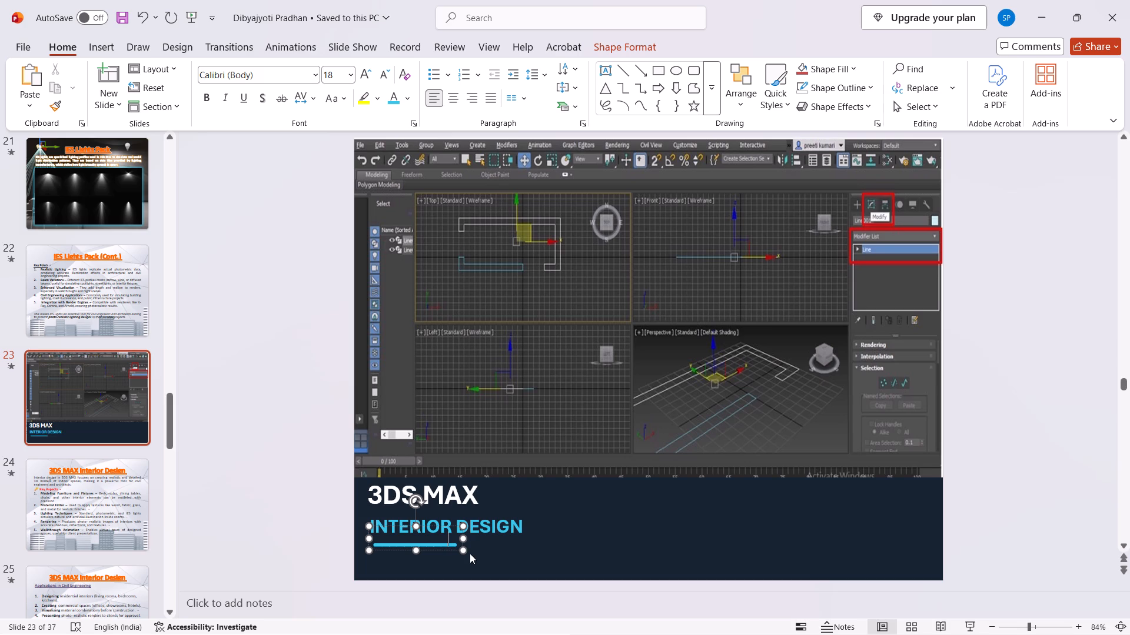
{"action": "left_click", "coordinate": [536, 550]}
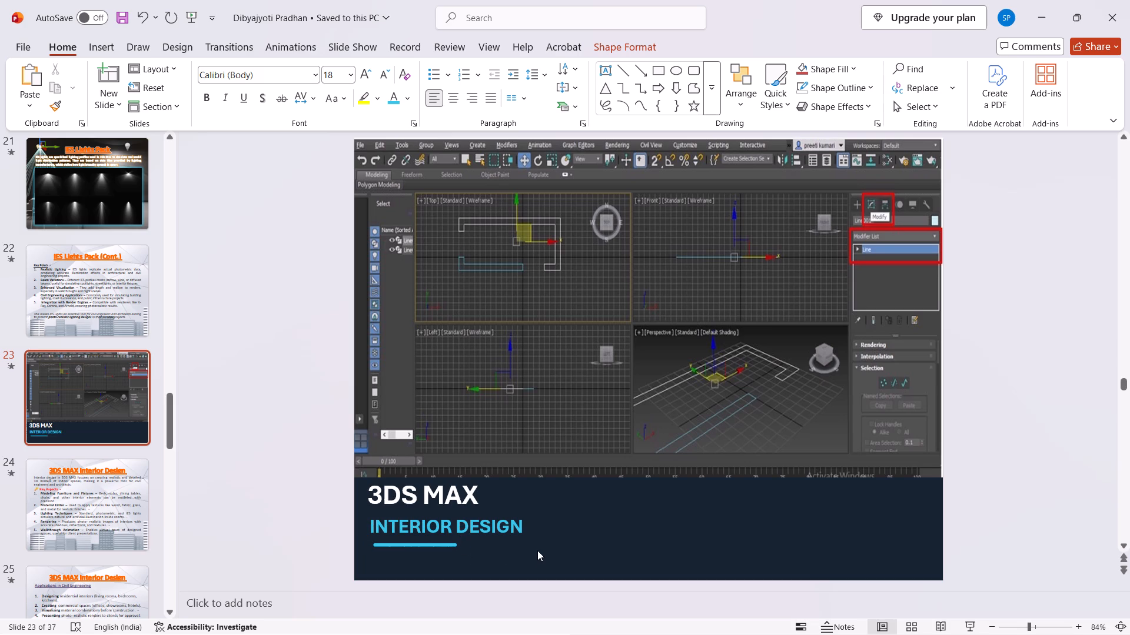
Shorten the cyan accent line beneath INTERIOR DESIGN by two underscores.
{"action": "left_click", "coordinate": [433, 544]}
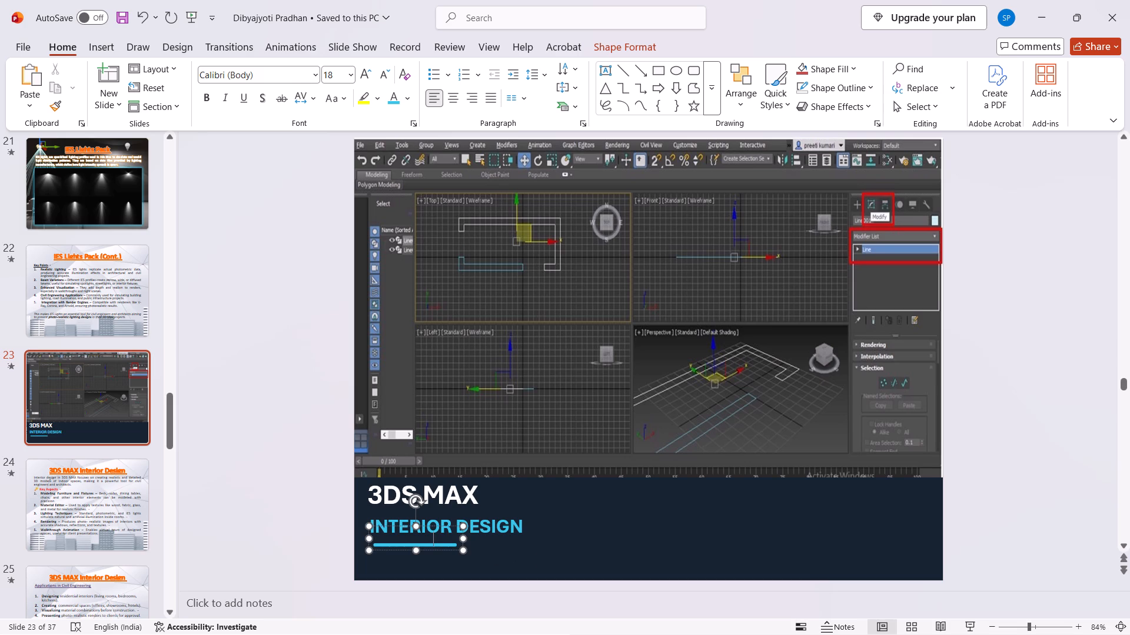
{"action": "key", "text": "BackSpace"}
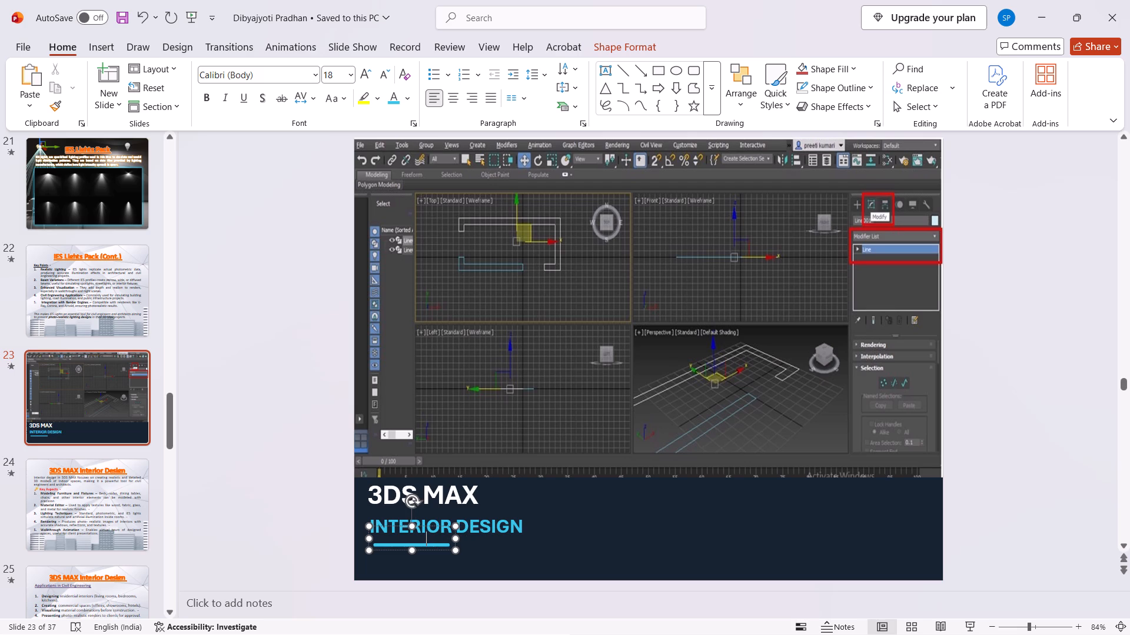
{"action": "key", "text": "BackSpace"}
{"action": "left_click", "coordinate": [501, 549]}
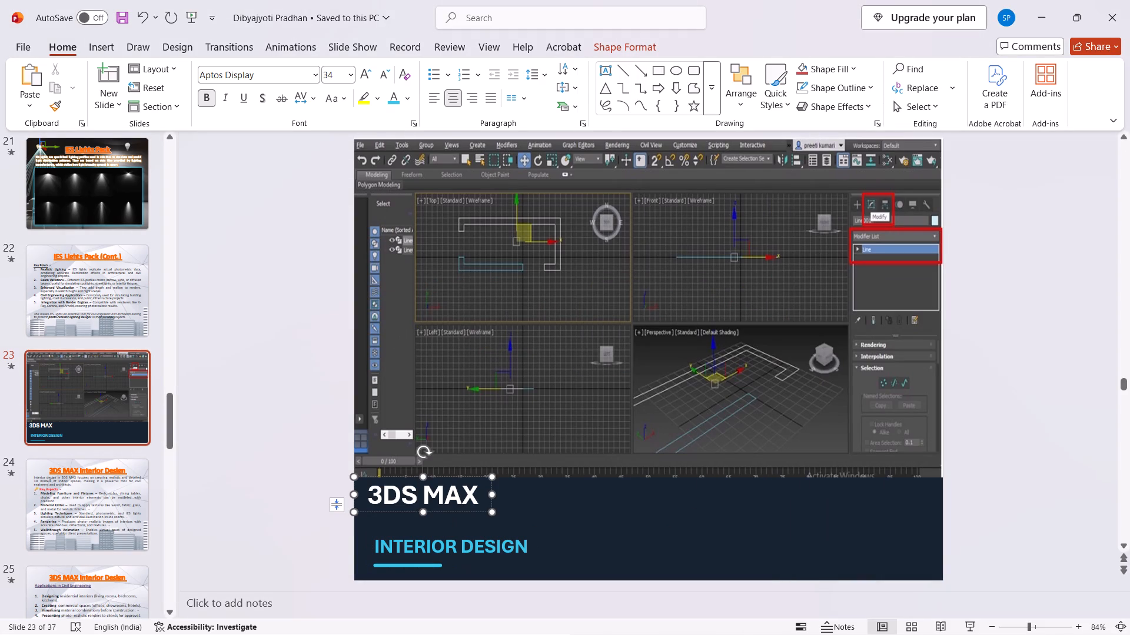
{"action": "key", "text": "Down"}
{"action": "key", "text": "Down"}
{"action": "key", "text": "Right"}
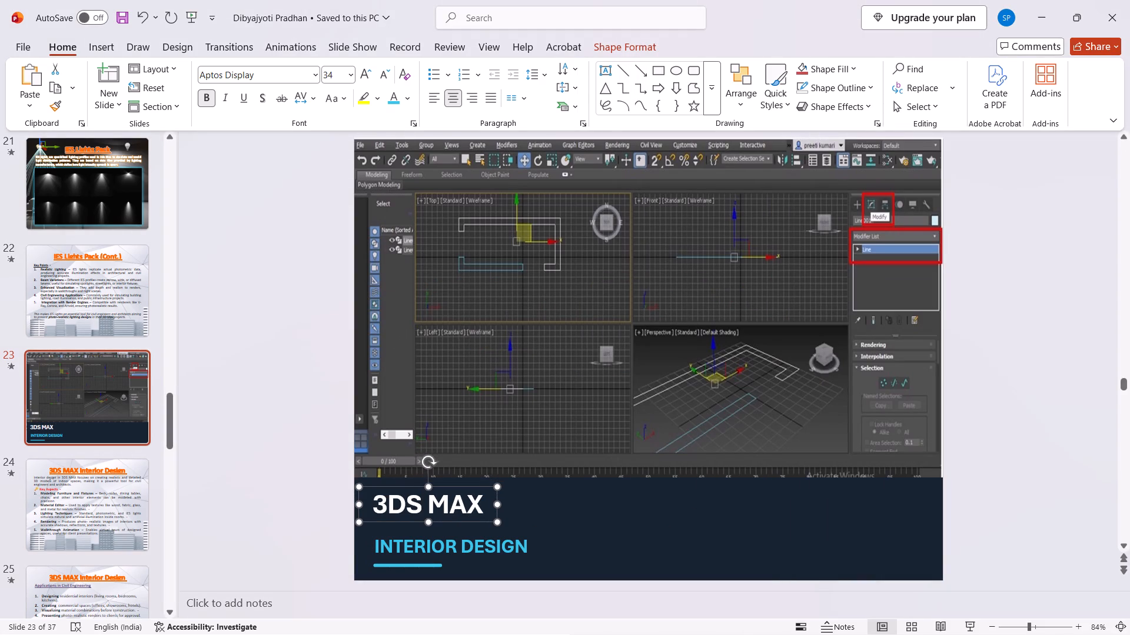
{"action": "key", "text": "Down"}
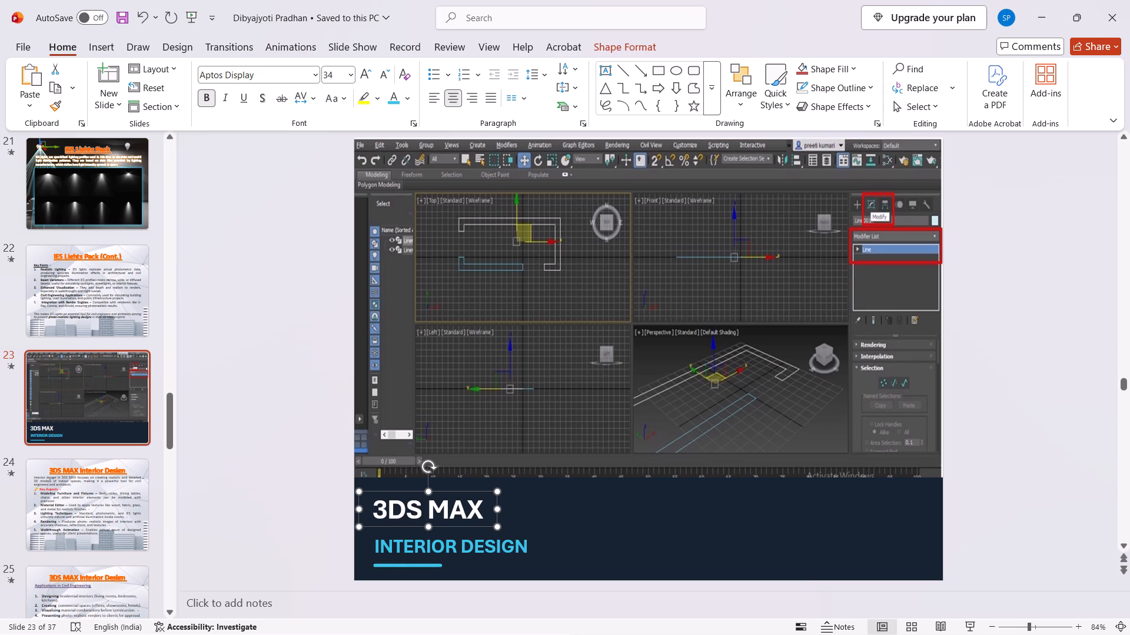
{"action": "left_click", "coordinate": [984, 452]}
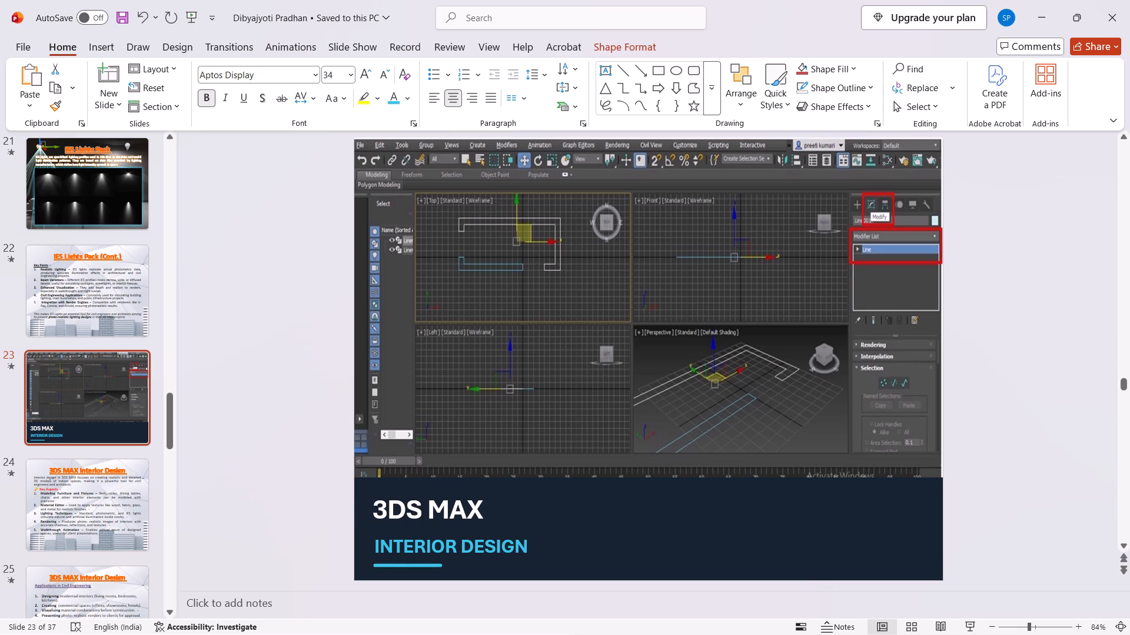
{"action": "left_click", "coordinate": [453, 509]}
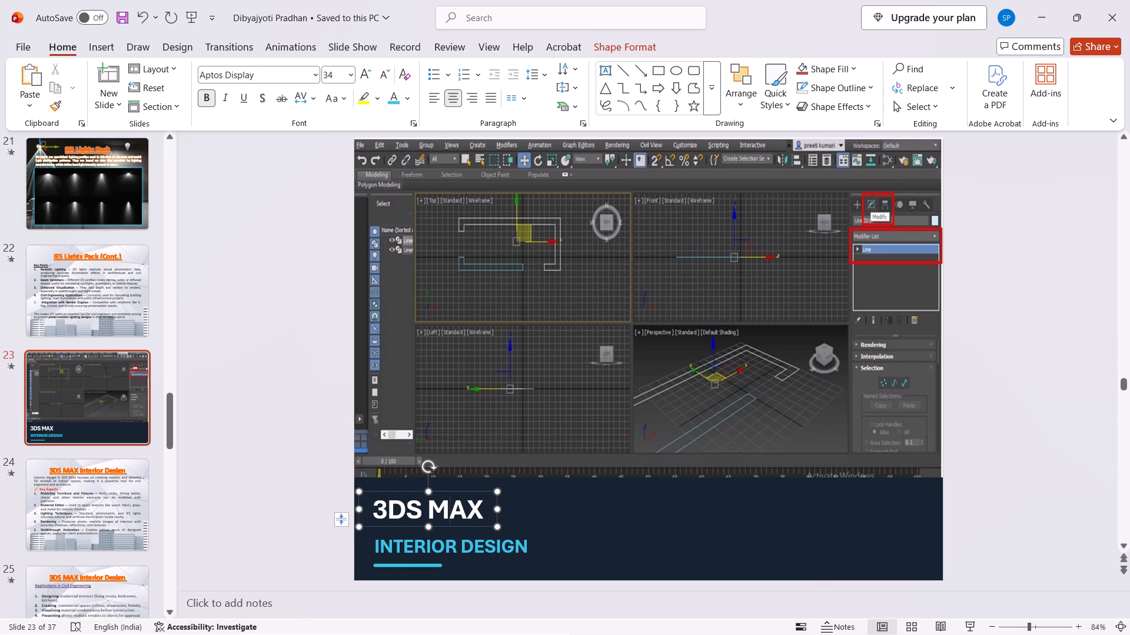
{"action": "left_click", "coordinate": [463, 529]}
{"action": "key", "text": "Up"}
Move the INTERIOR DESIGN text box and accent line up together by two increments, closer to the 3DS MAX title.
{"action": "left_click", "coordinate": [463, 544]}
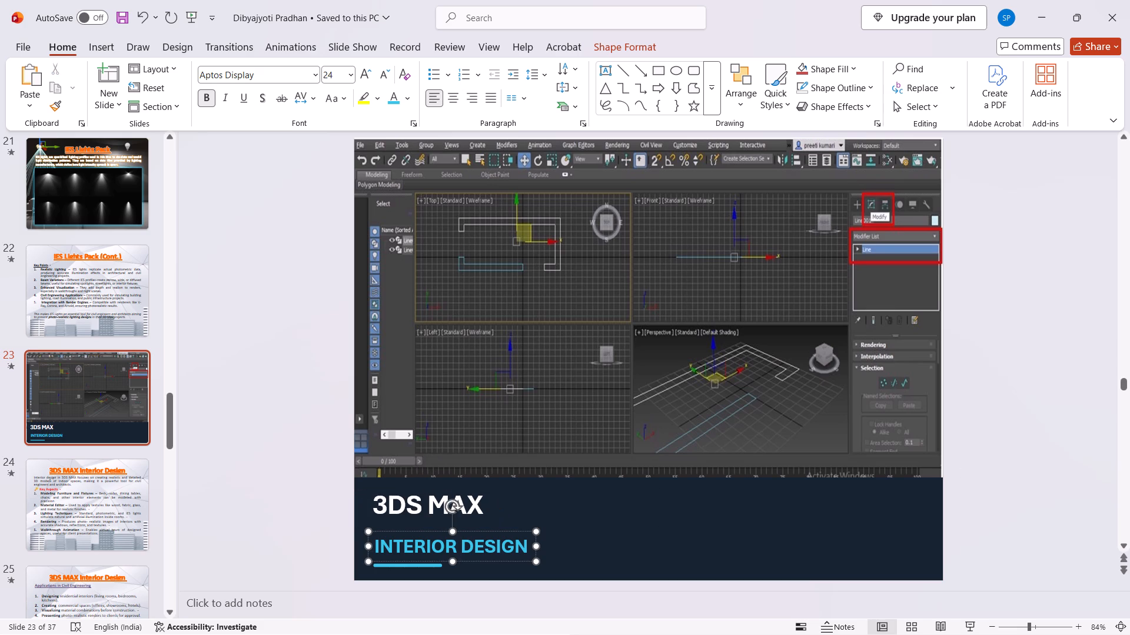
{"action": "left_click", "coordinate": [470, 563]}
{"action": "left_click", "coordinate": [410, 569], "text": "ctrl"}
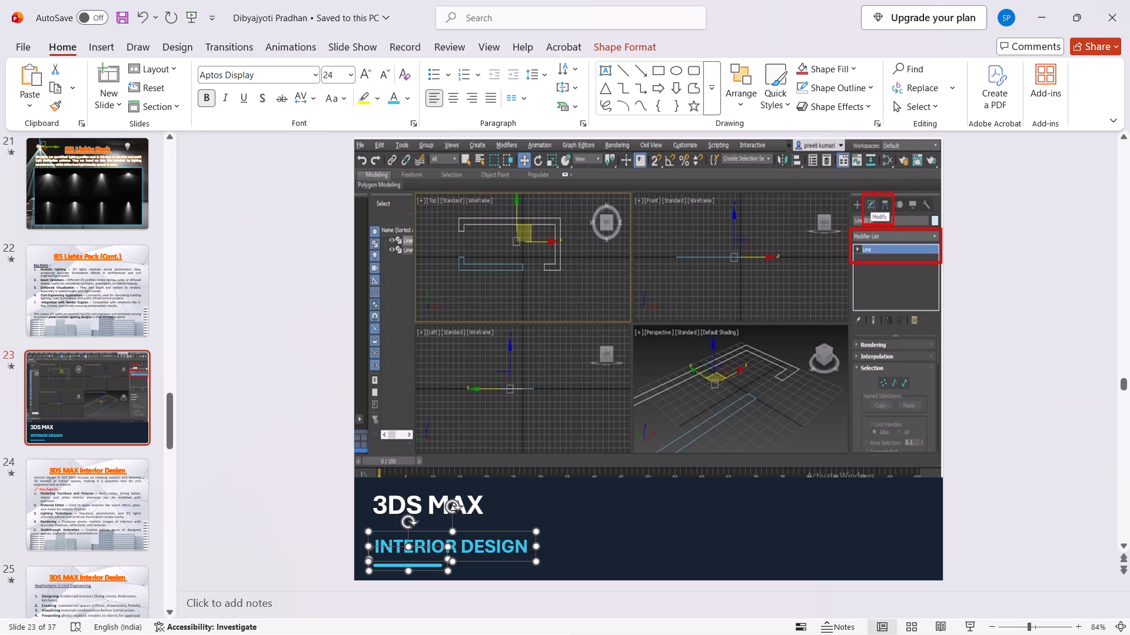
{"action": "key", "text": "Up"}
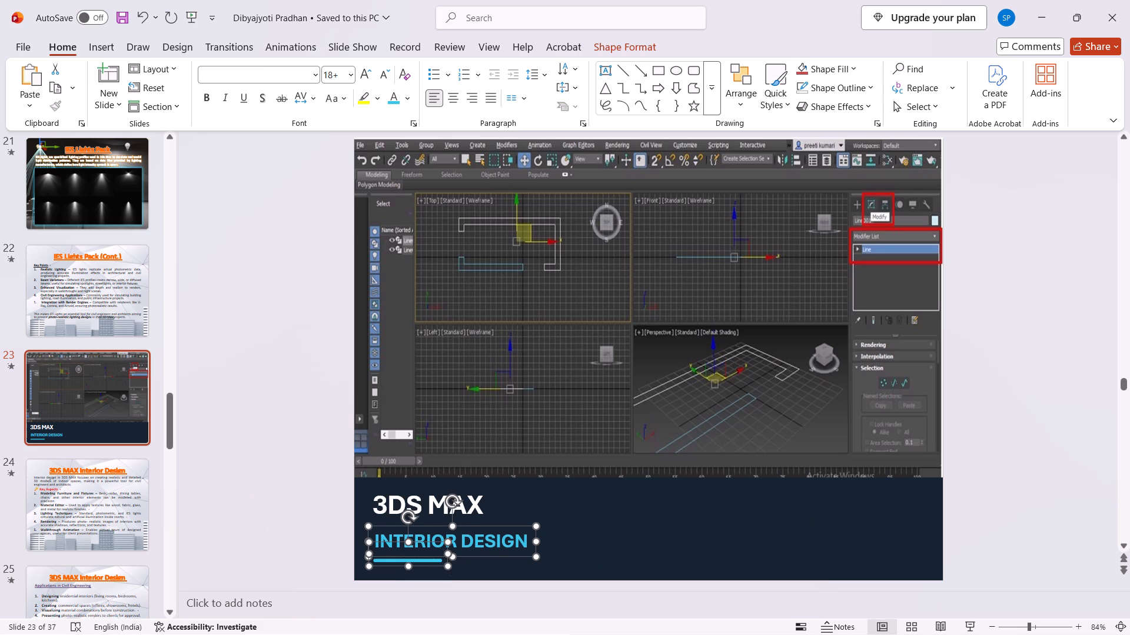
{"action": "left_click", "coordinate": [980, 414]}
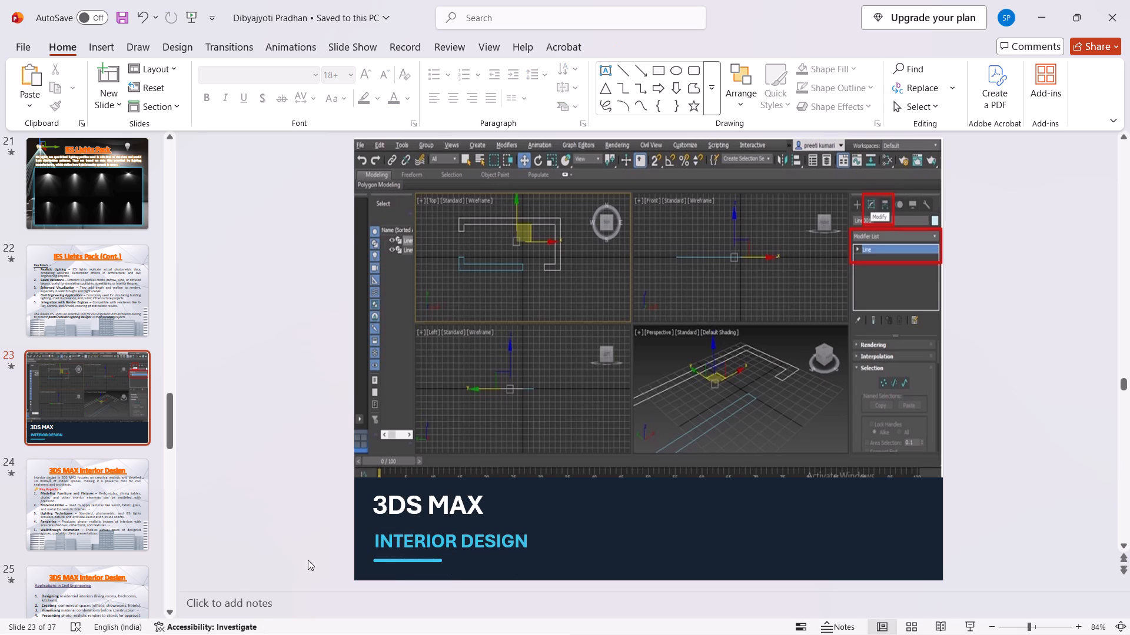
{"action": "left_click", "coordinate": [392, 542]}
{"action": "left_click", "coordinate": [394, 556]}
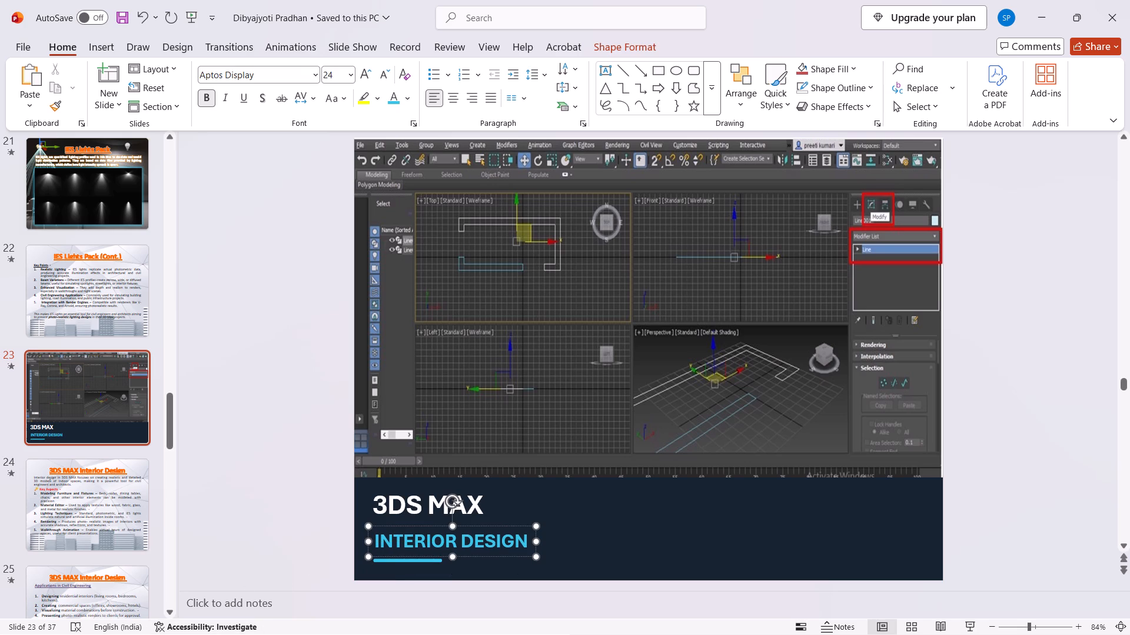
{"action": "left_click", "coordinate": [398, 562], "text": "ctrl"}
{"action": "key", "text": "Up"}
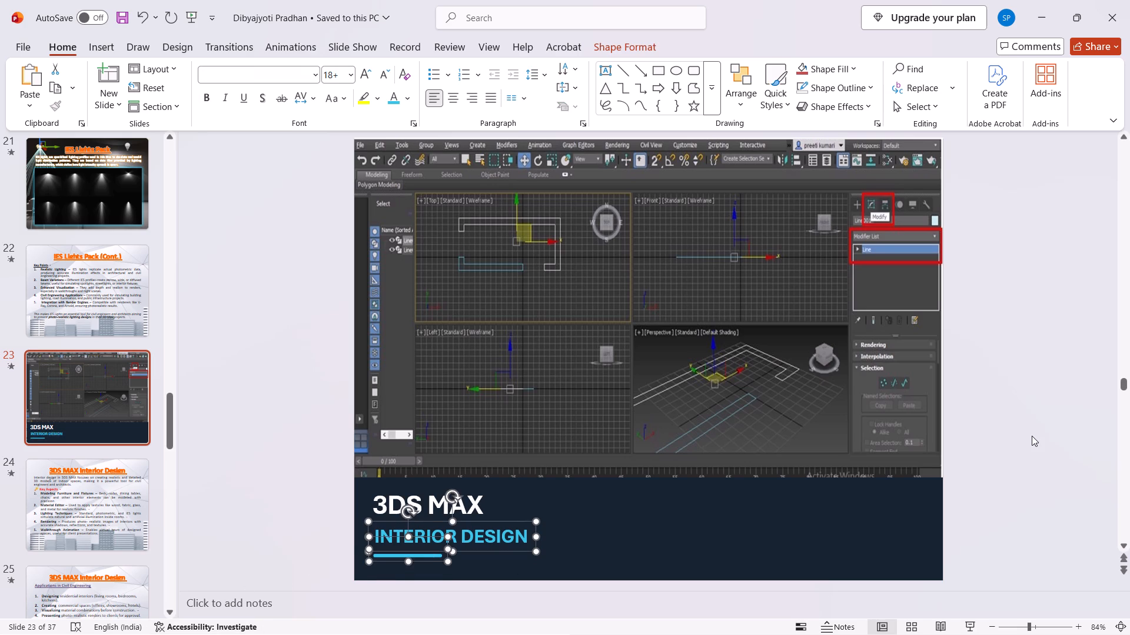
{"action": "left_click", "coordinate": [1032, 436]}
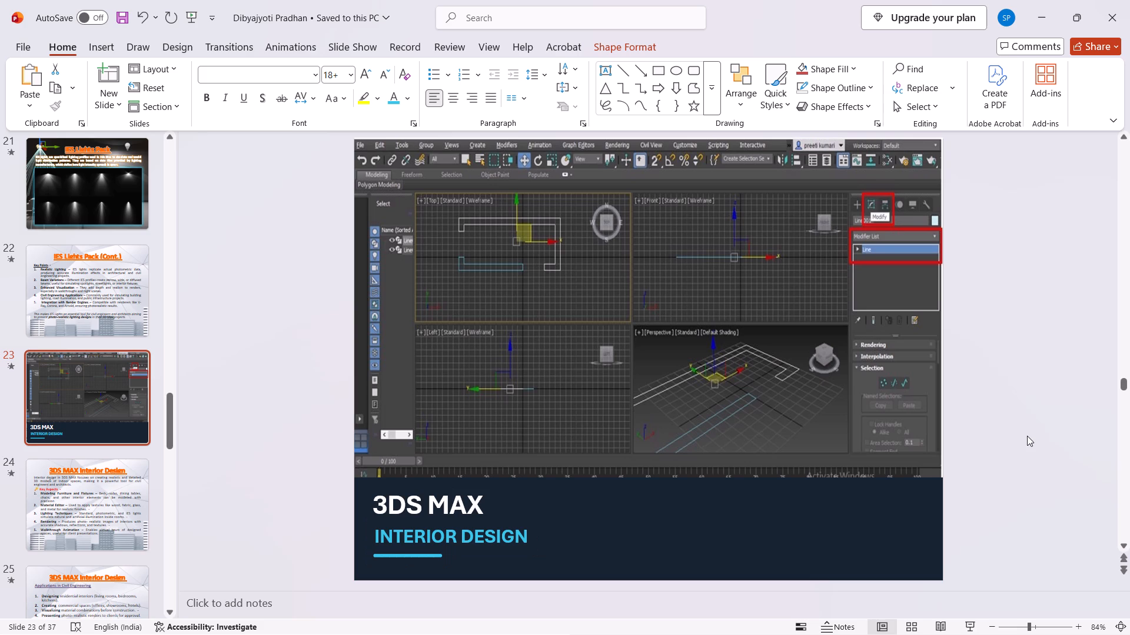
Crop the 3ds Max screenshot's right edge so the picture is 25.2 cm wide.
{"action": "left_click", "coordinate": [920, 407]}
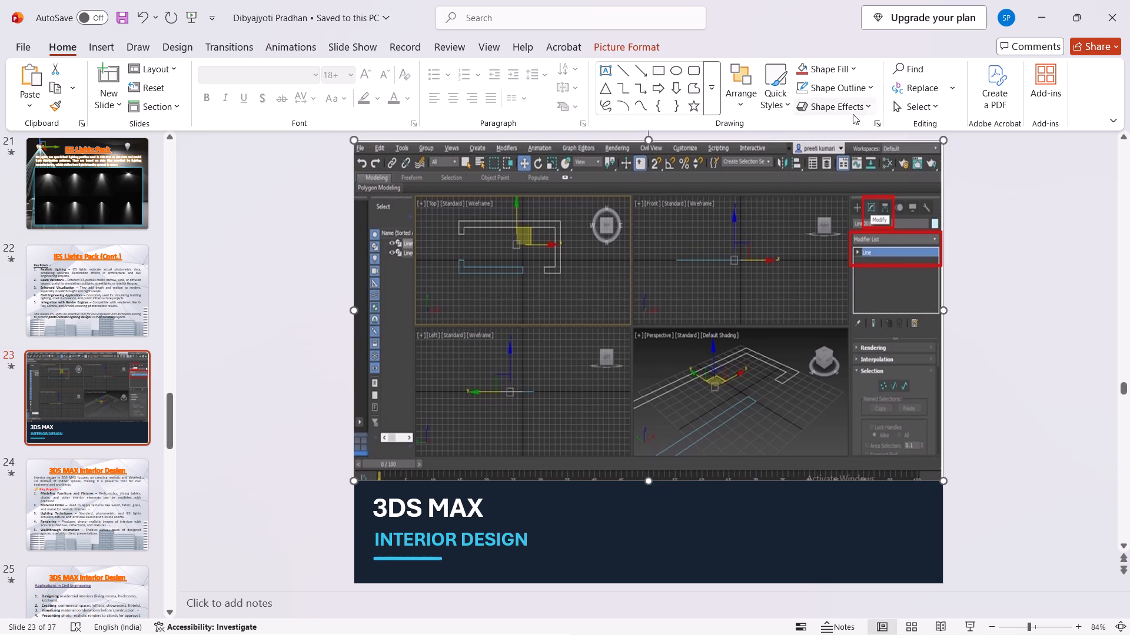
{"action": "left_click", "coordinate": [657, 51]}
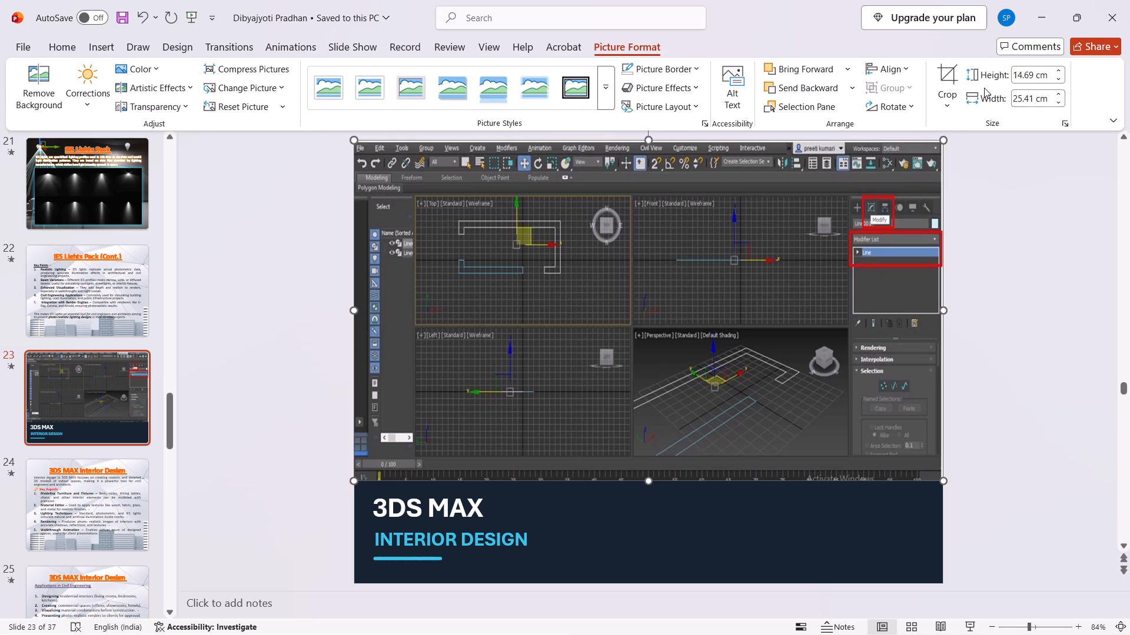
{"action": "left_click", "coordinate": [942, 85]}
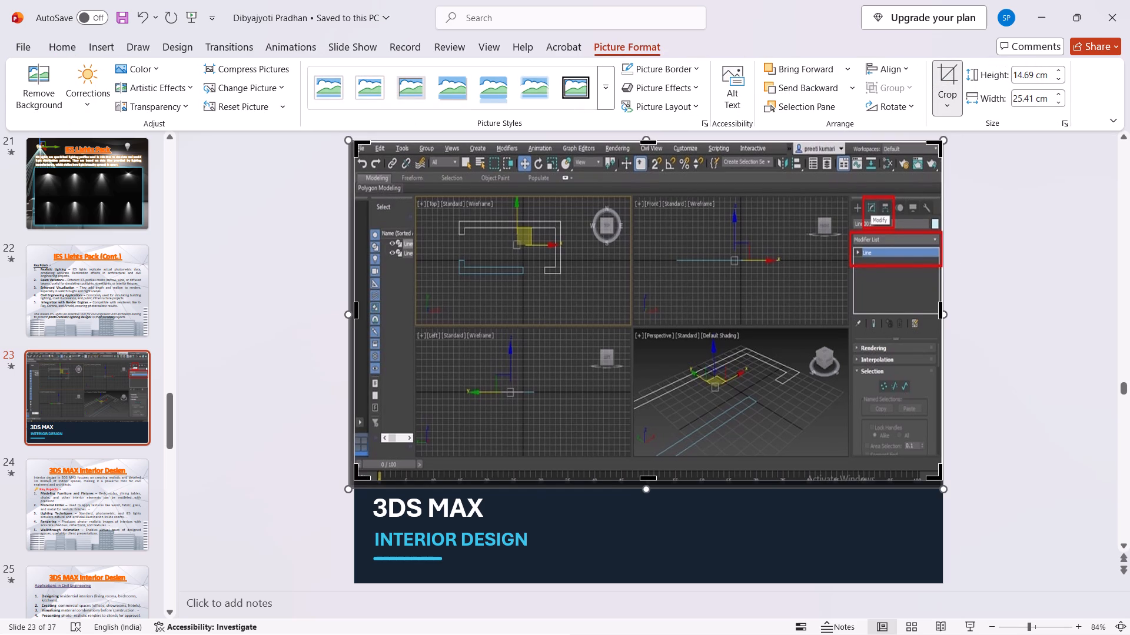
{"action": "left_click", "coordinate": [939, 313]}
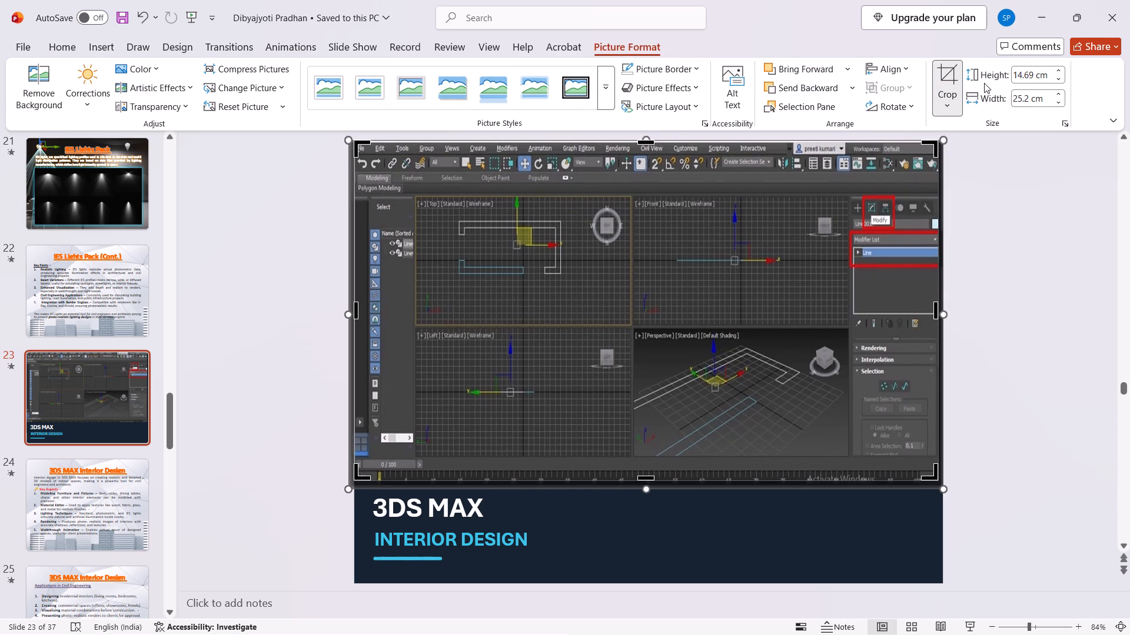
{"action": "left_click", "coordinate": [952, 78]}
{"action": "left_click", "coordinate": [1026, 223]}
Stretch the cropped screenshot's right side out to the slide's right edge.
{"action": "left_click", "coordinate": [918, 279]}
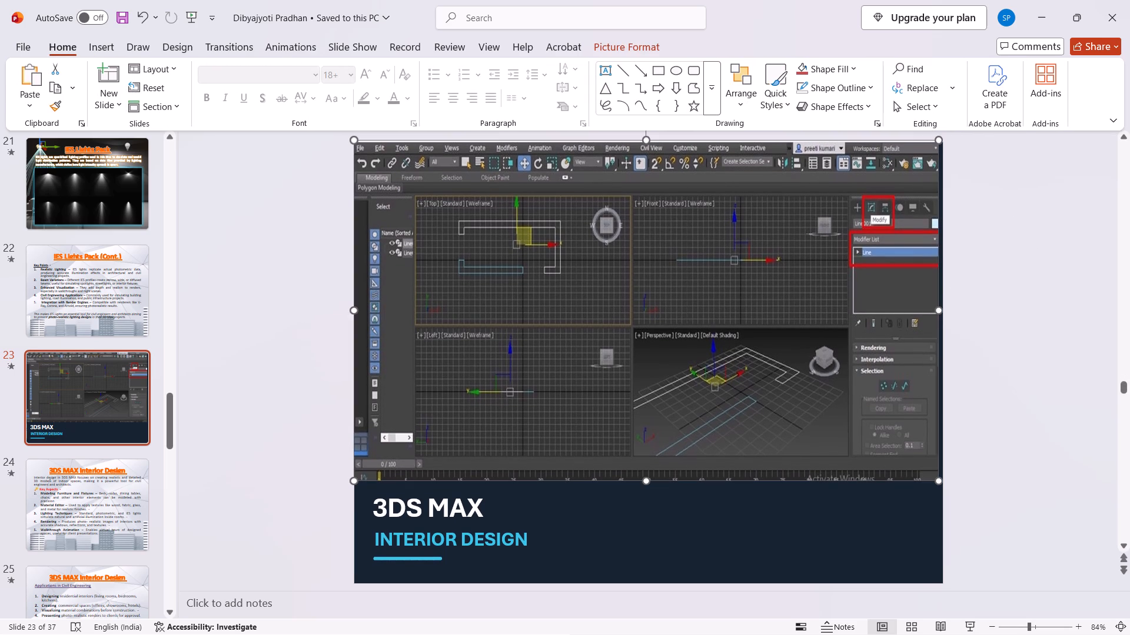
{"action": "left_click", "coordinate": [939, 311]}
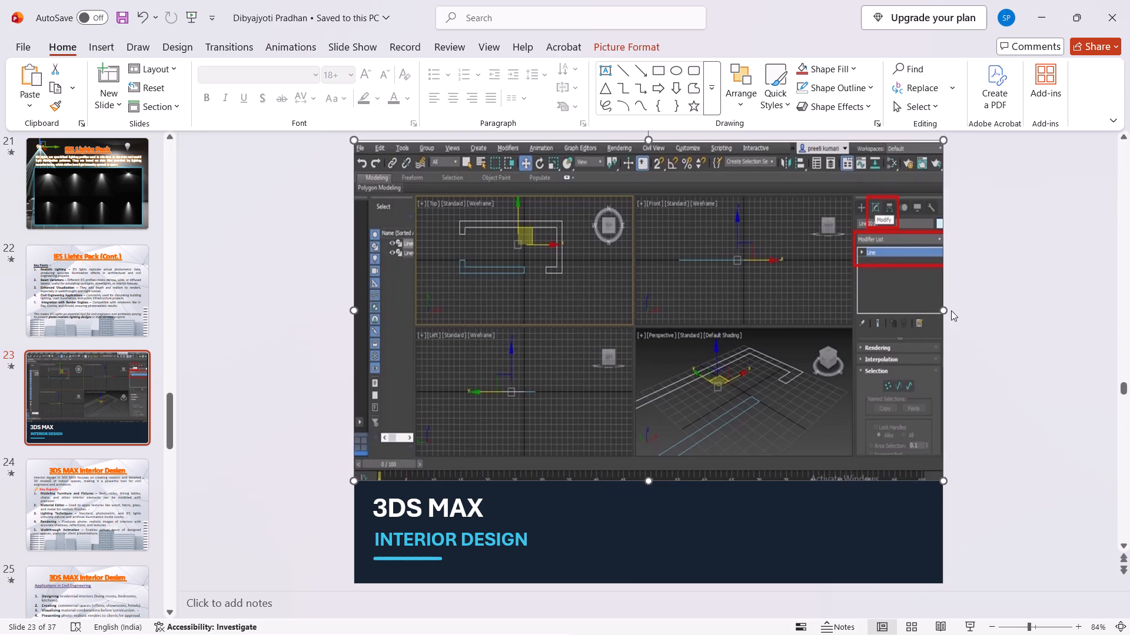
Preview the slide show from slide 23 through the following 3DS MAX Interior Design slides, checking the redesigned slide at full screen.
{"action": "left_click", "coordinate": [991, 299]}
{"action": "scroll", "coordinate": [993, 299], "scroll_direction": "up", "scroll_amount": 2}
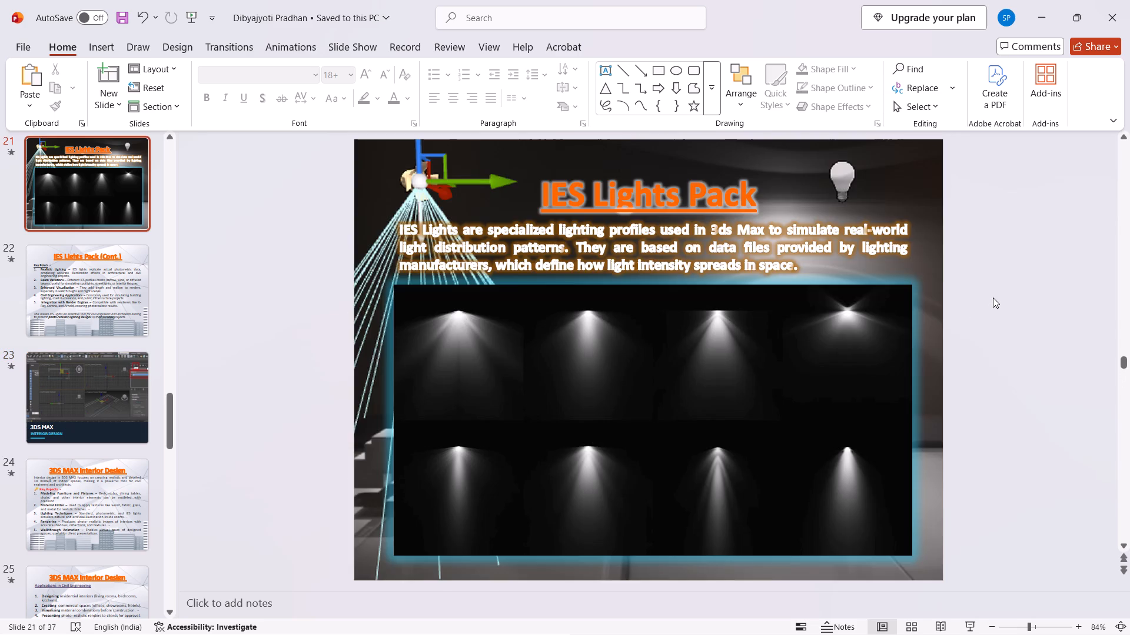
{"action": "scroll", "coordinate": [993, 298], "scroll_direction": "down", "scroll_amount": 2}
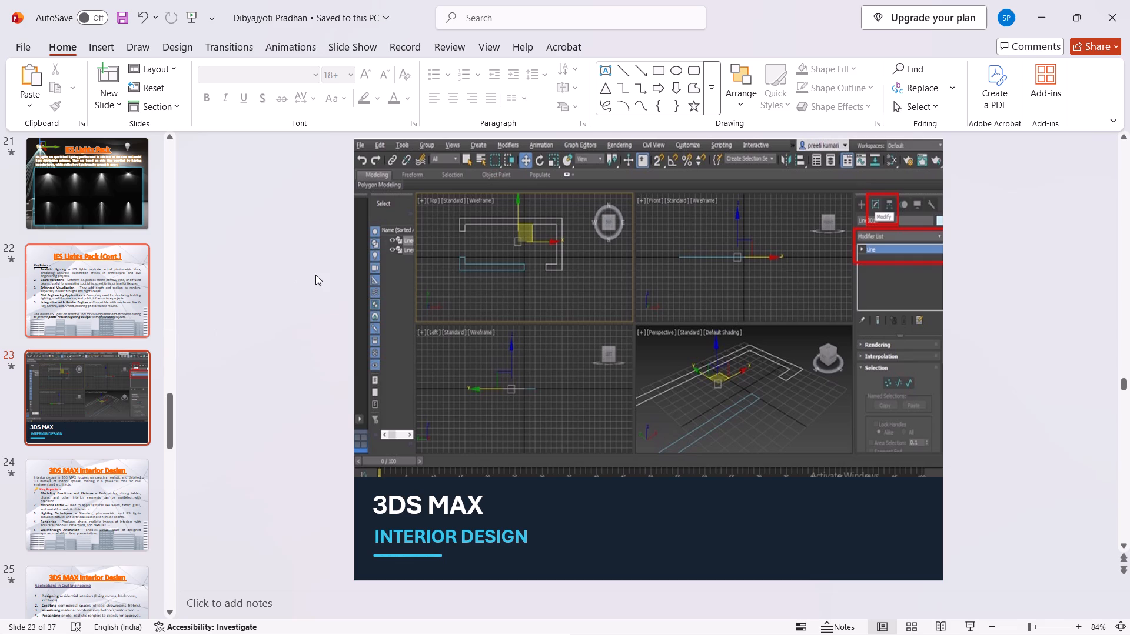
{"action": "left_click", "coordinate": [345, 39]}
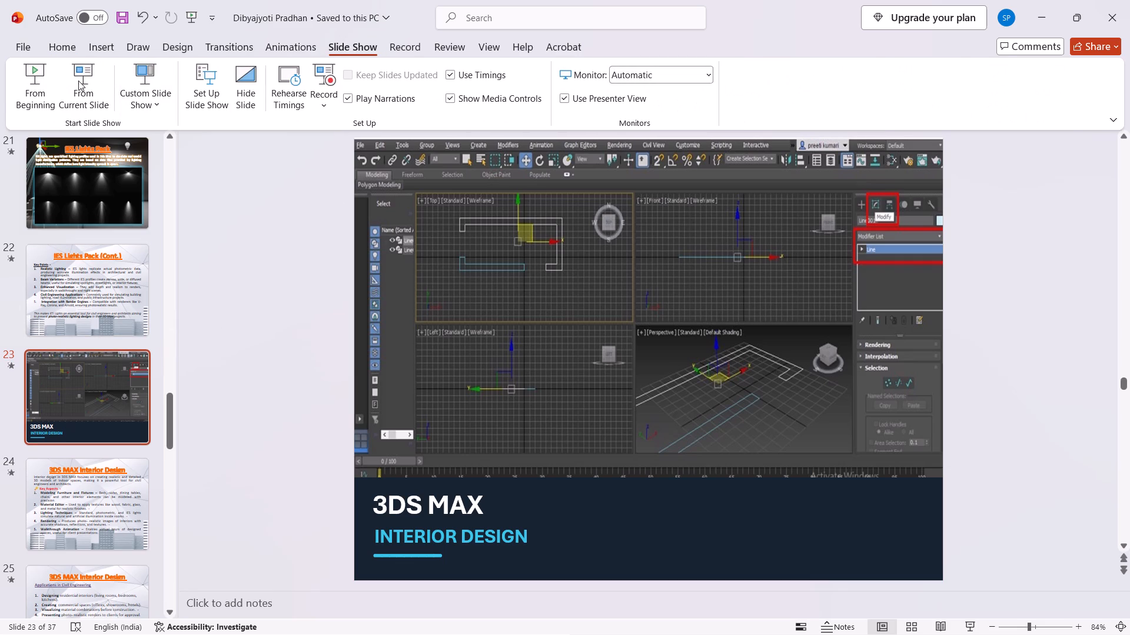
{"action": "left_click", "coordinate": [90, 85]}
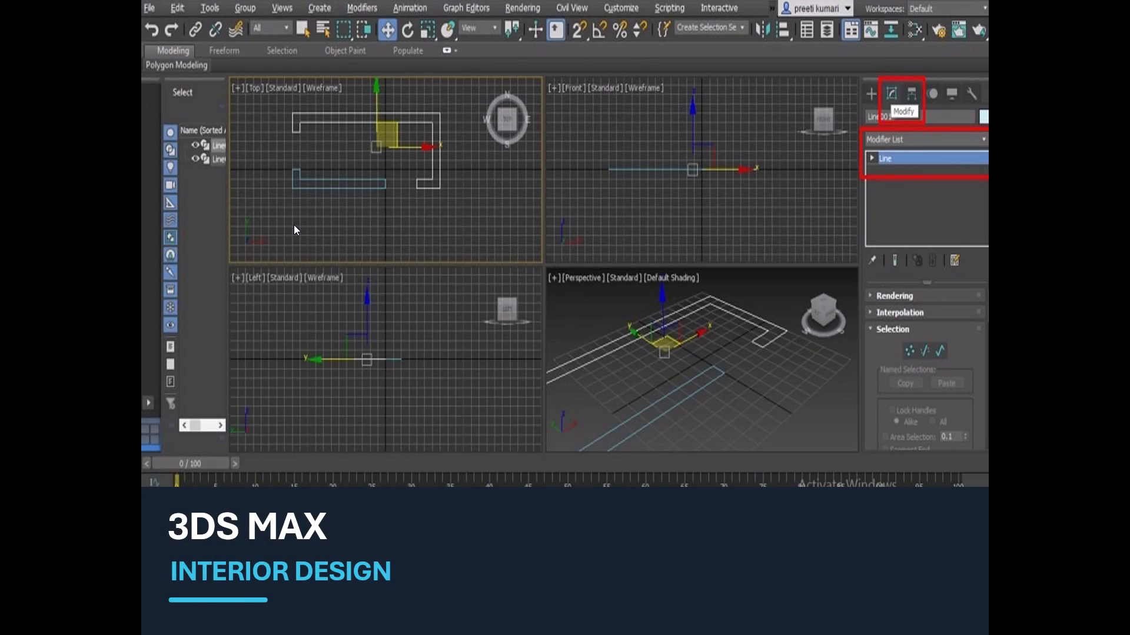
{"action": "key", "text": "Left"}
{"action": "key", "text": "Right"}
{"action": "key", "text": "Right"}
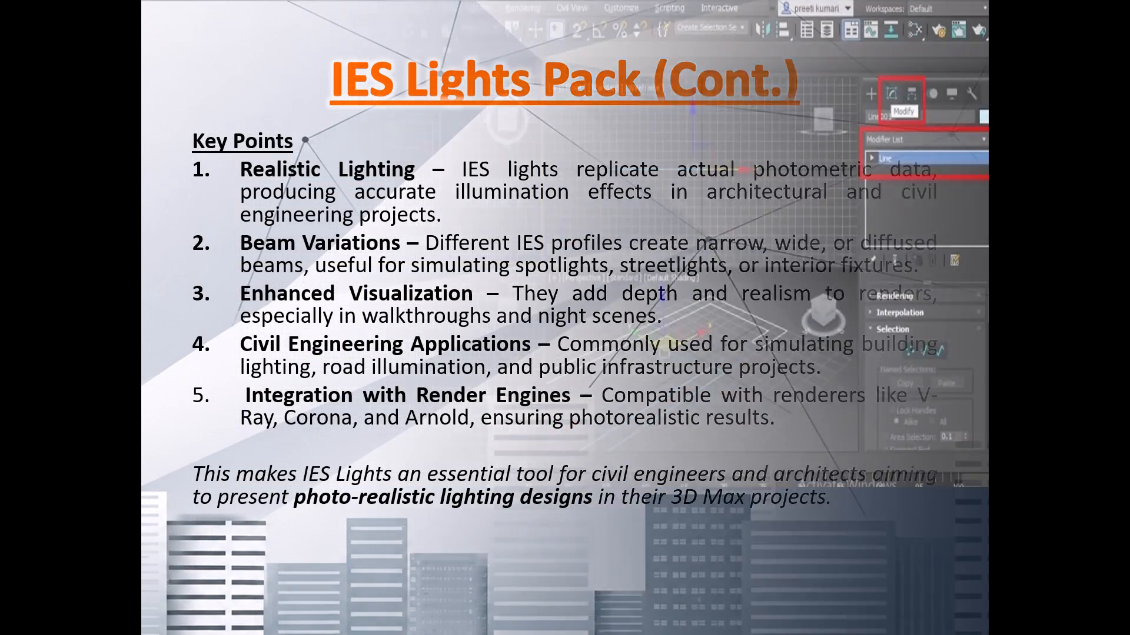
{"action": "key", "text": "Right"}
{"action": "key", "text": "Right"}
{"action": "key", "text": "Right"}
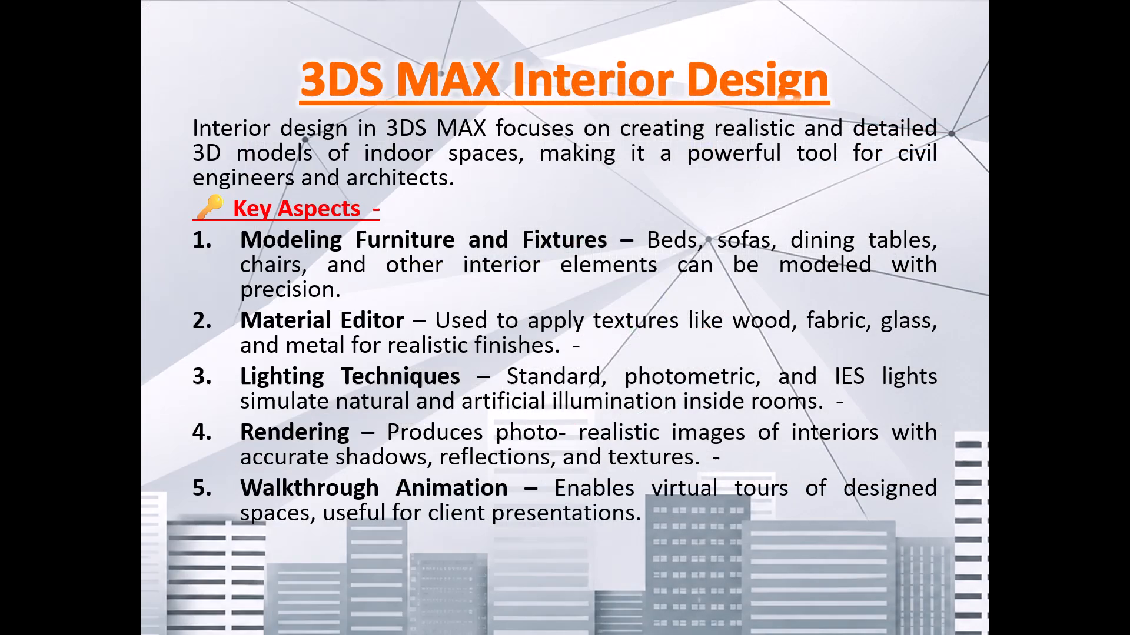
{"action": "key", "text": "Right"}
{"action": "key", "text": "Escape"}
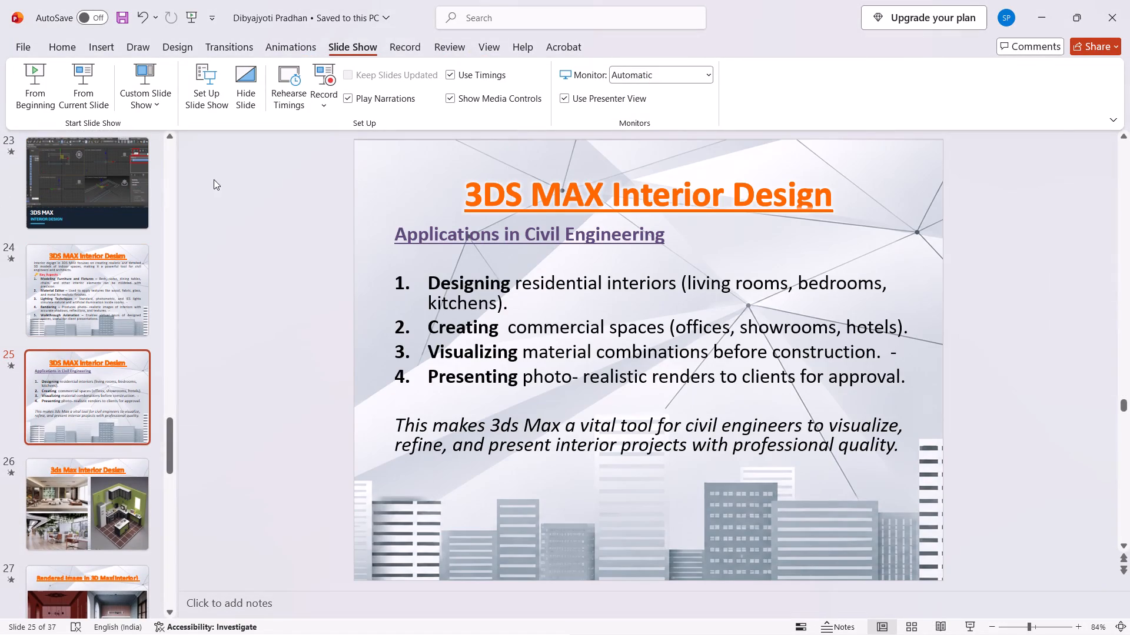
On slide 24, remove the key emoji and the trailing dash from the Key Aspects heading.
{"action": "scroll", "coordinate": [97, 439], "scroll_direction": "down", "scroll_amount": 1}
{"action": "scroll", "coordinate": [87, 448], "scroll_direction": "up", "scroll_amount": 2}
{"action": "left_click", "coordinate": [81, 370]}
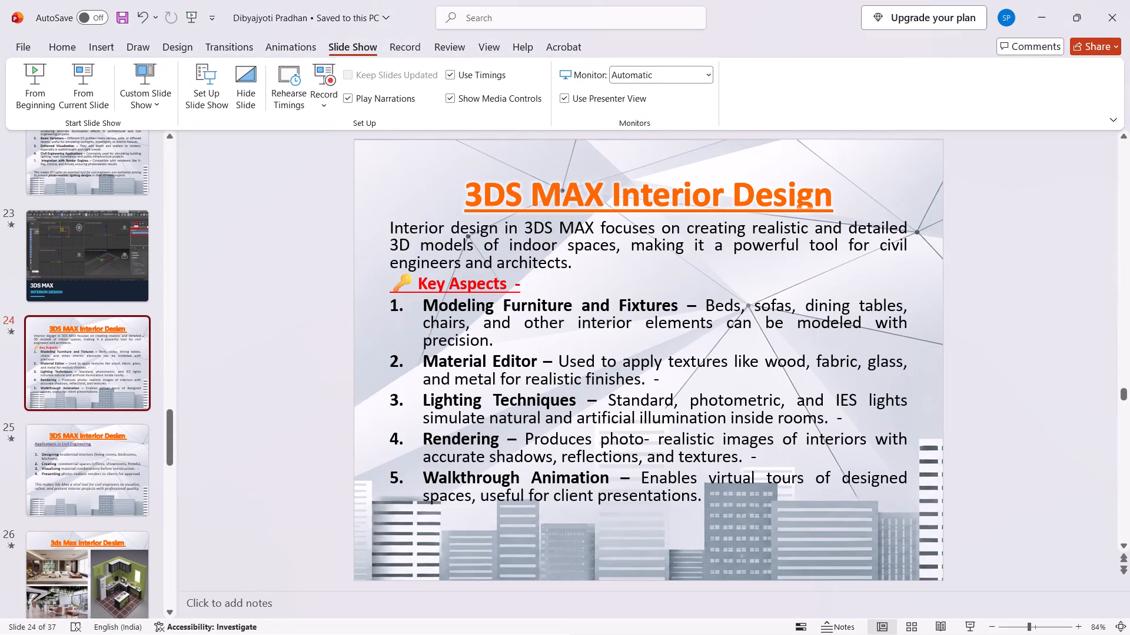
{"action": "left_click", "coordinate": [421, 282]}
{"action": "key", "text": "BackSpace"}
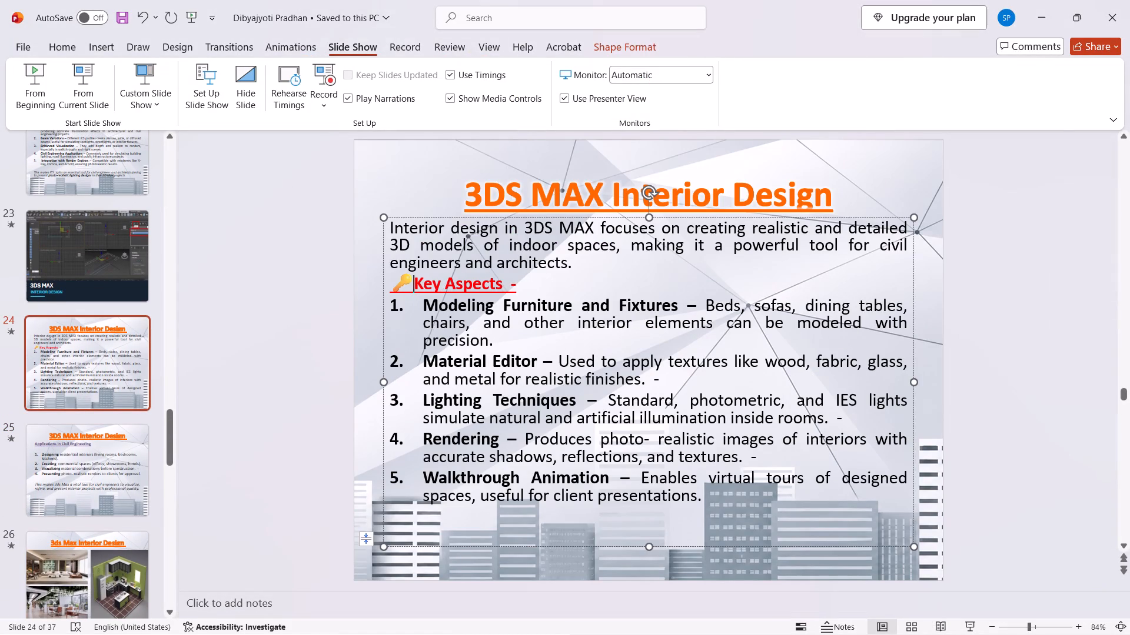
{"action": "key", "text": "BackSpace"}
{"action": "left_click", "coordinate": [507, 279]}
{"action": "key", "text": "BackSpace"}
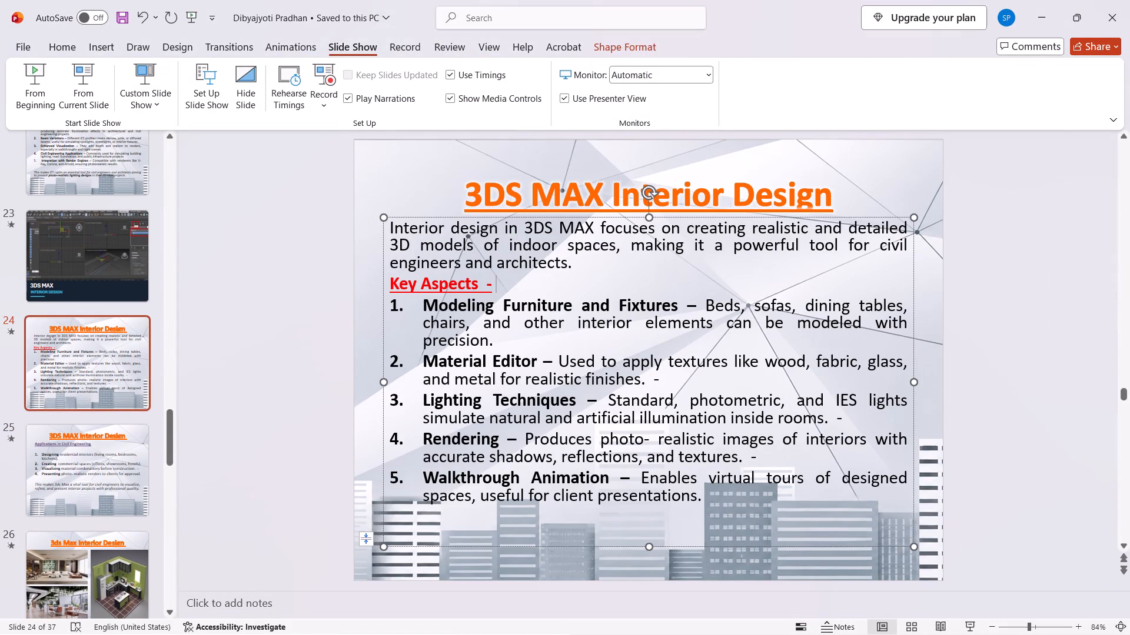
{"action": "key", "text": "BackSpace"}
{"action": "key", "text": "BackSpace"}
Remove the glow and shadow text effects from the whole description paragraph on slide 21, IES Lights Pack.
{"action": "scroll", "coordinate": [97, 282], "scroll_direction": "up", "scroll_amount": 3}
{"action": "left_click", "coordinate": [83, 249]}
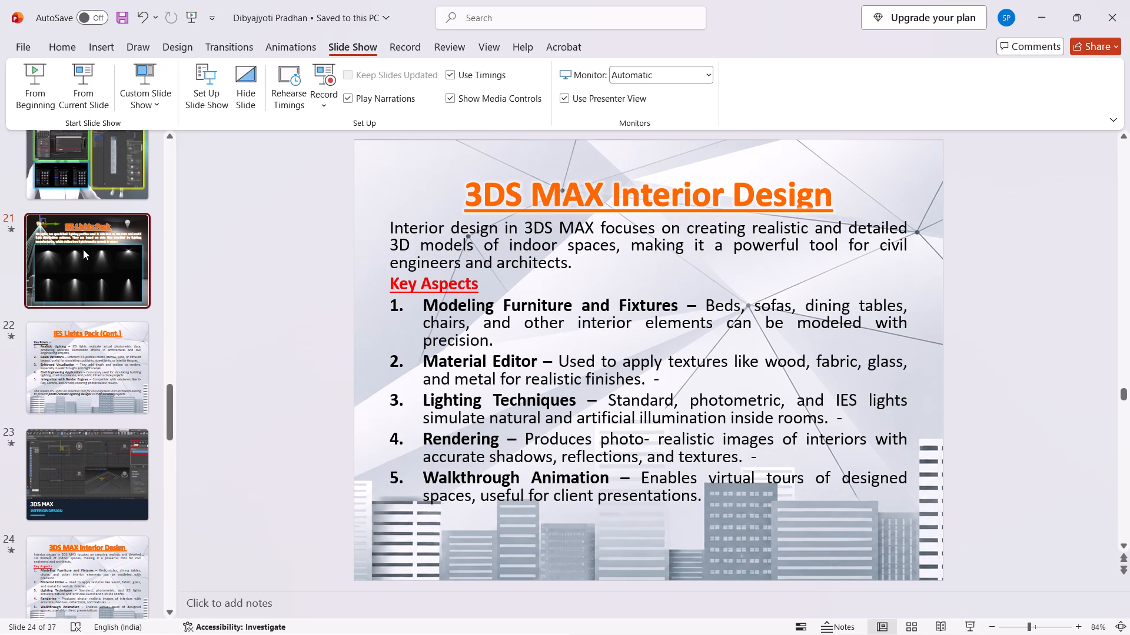
{"action": "left_click", "coordinate": [577, 221]}
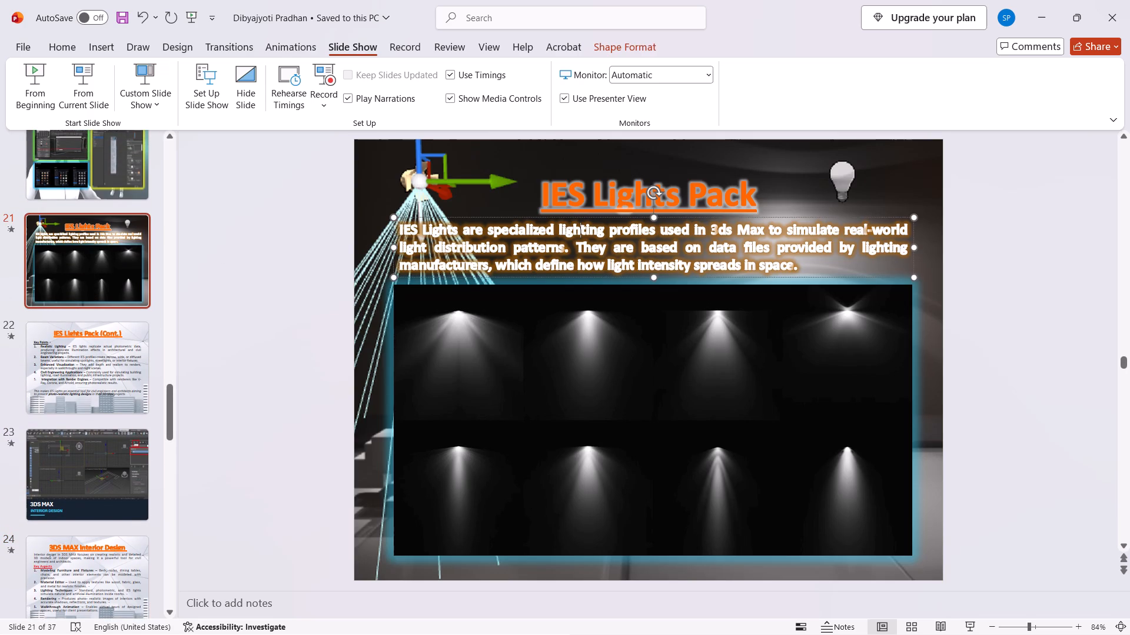
{"action": "left_click", "coordinate": [496, 245]}
{"action": "key", "text": "ctrl+a"}
{"action": "left_click", "coordinate": [648, 43]}
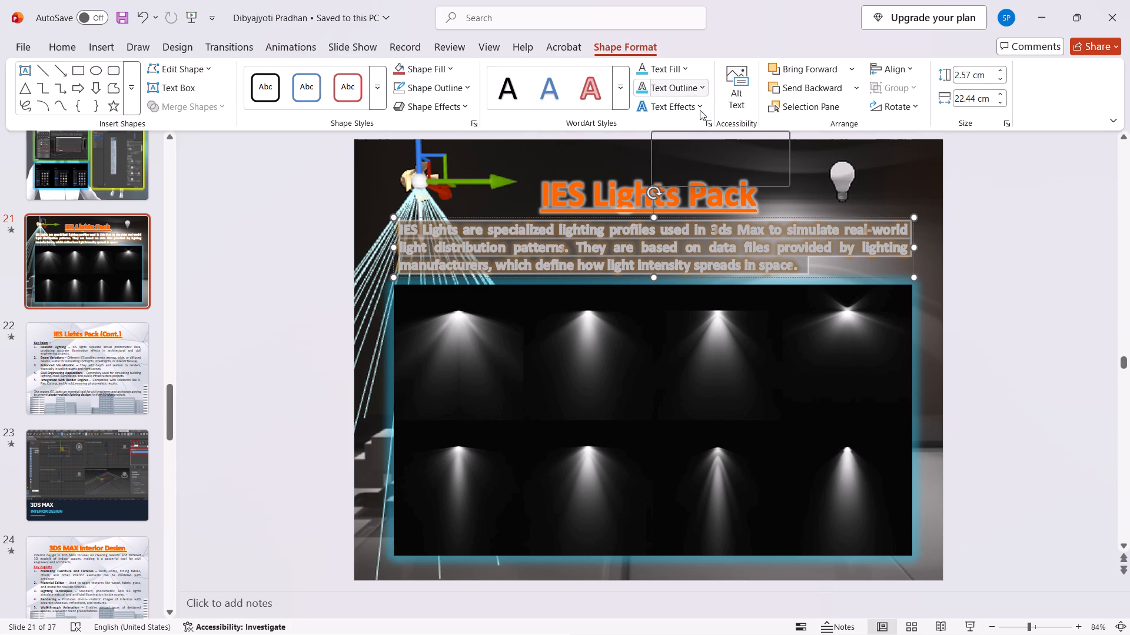
{"action": "left_click", "coordinate": [701, 114]}
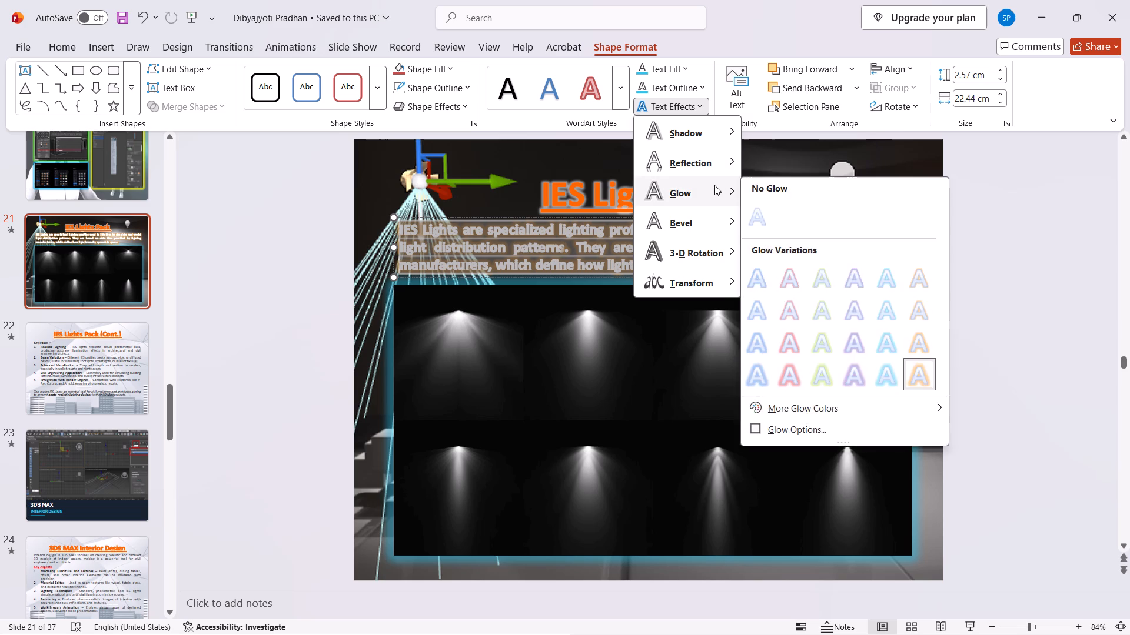
{"action": "left_click", "coordinate": [763, 212]}
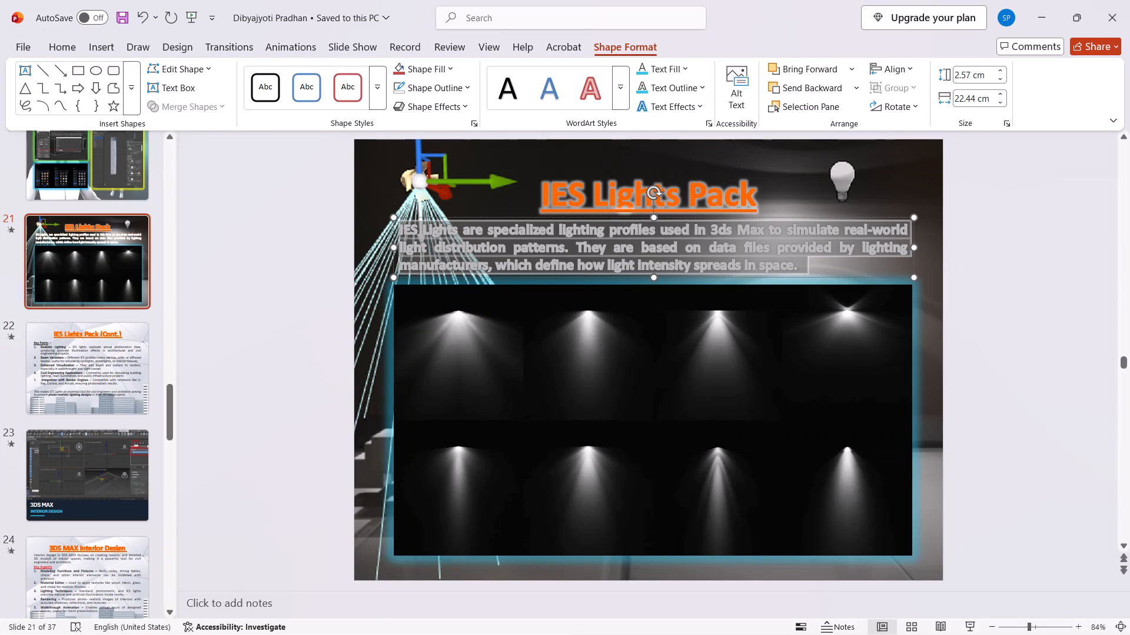
{"action": "left_click", "coordinate": [699, 108]}
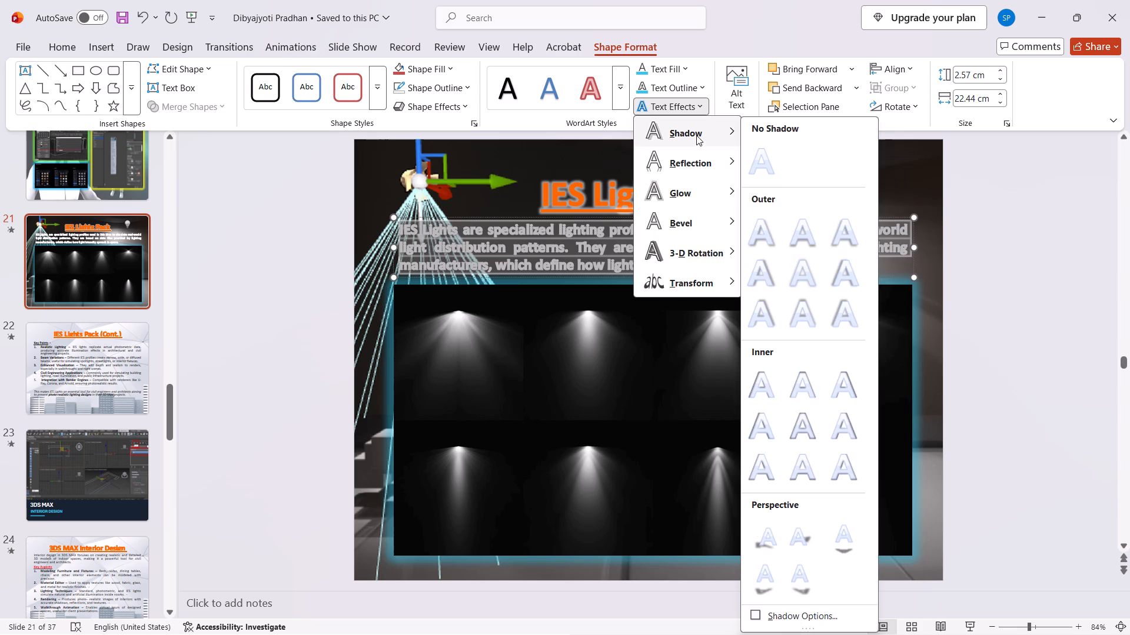
{"action": "left_click", "coordinate": [757, 165]}
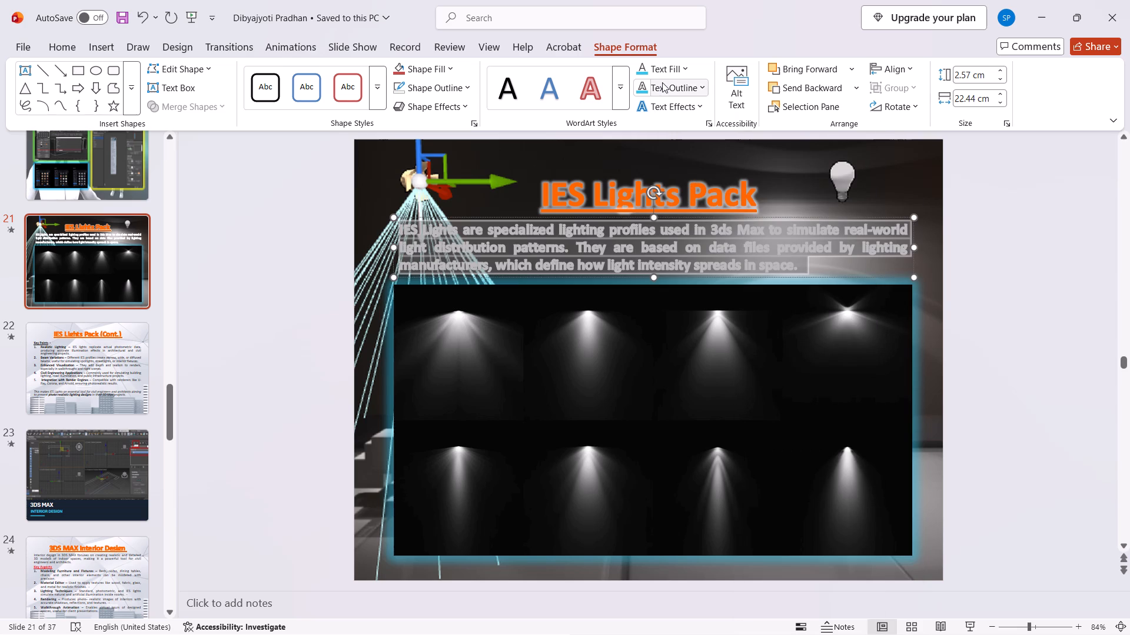
{"action": "left_click", "coordinate": [686, 89]}
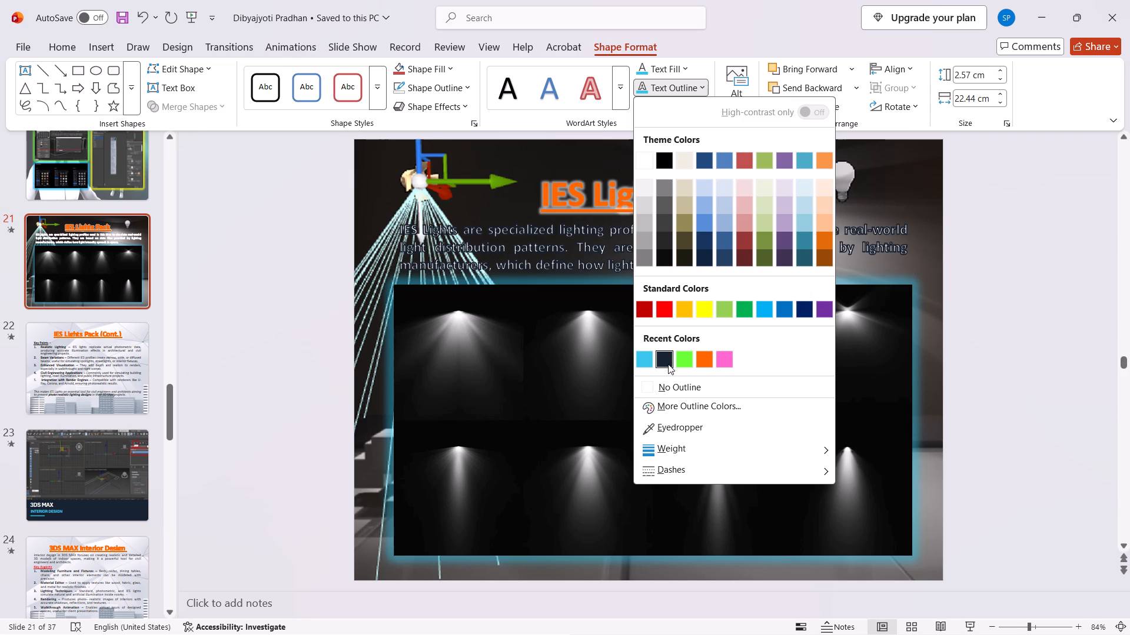
{"action": "left_click", "coordinate": [1040, 329]}
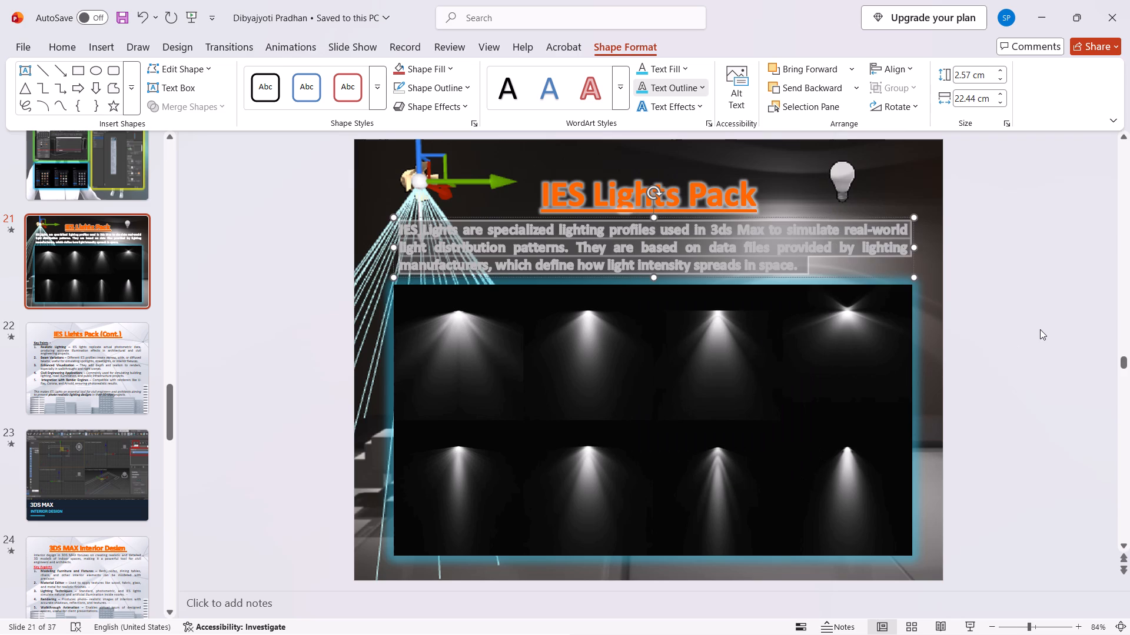
{"action": "left_click", "coordinate": [929, 238]}
{"action": "left_click", "coordinate": [1040, 302]}
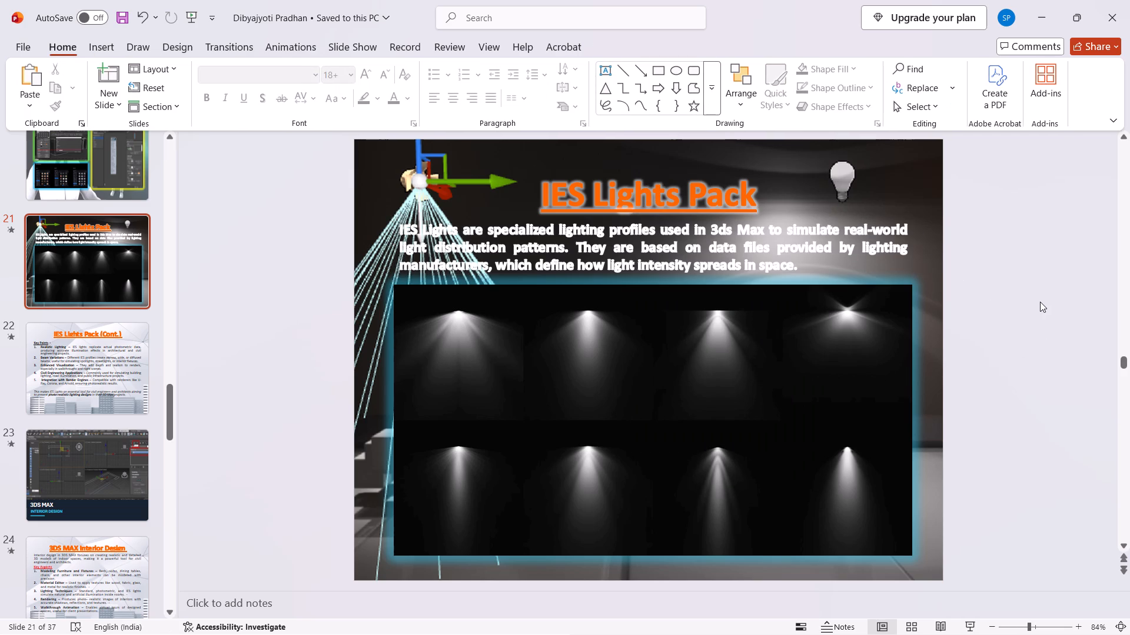
{"action": "key", "text": "shift+super+s"}
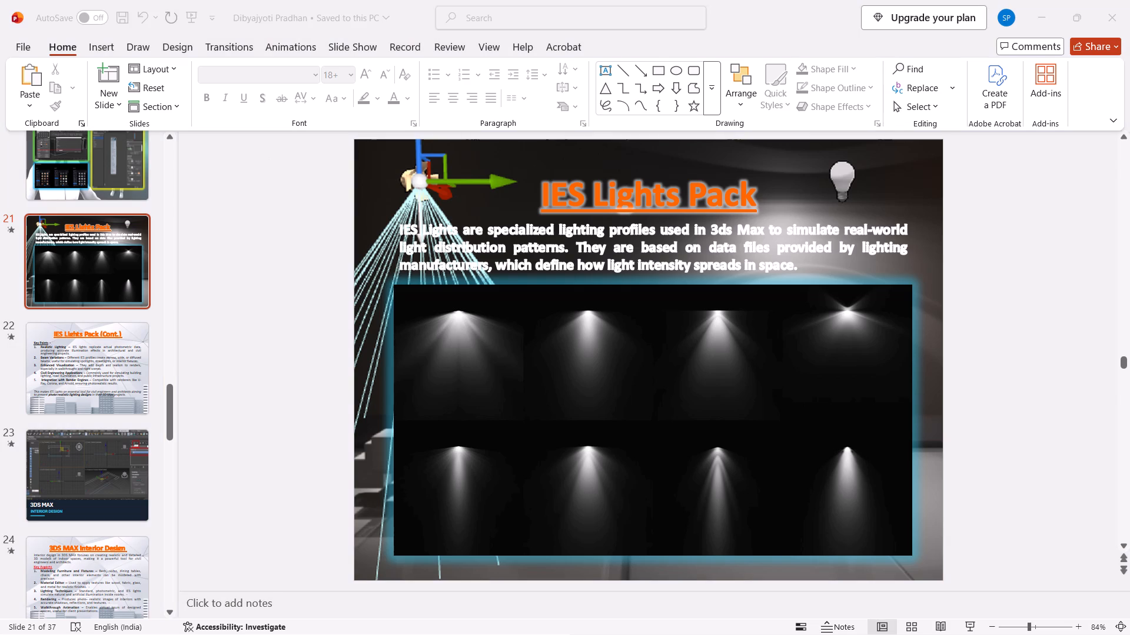
{"action": "left_click_drag", "start_coordinate": [334, 130], "coordinate": [952, 583]}
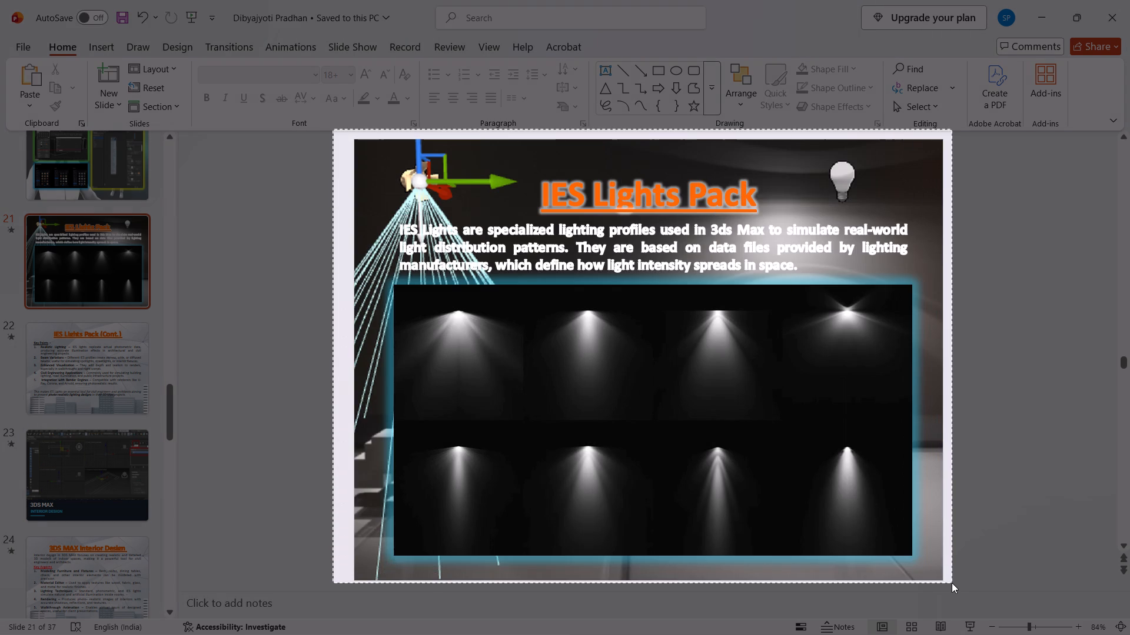
{"action": "left_click_drag", "start_coordinate": [952, 583], "coordinate": [943, 580]}
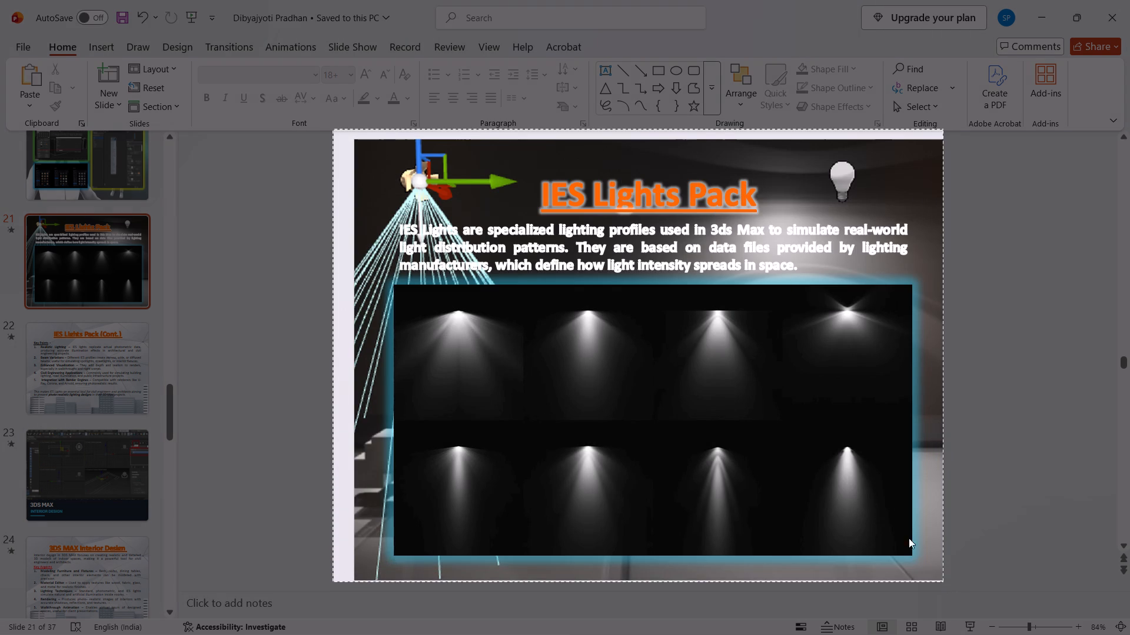
{"action": "left_click_drag", "start_coordinate": [330, 135], "coordinate": [357, 146]}
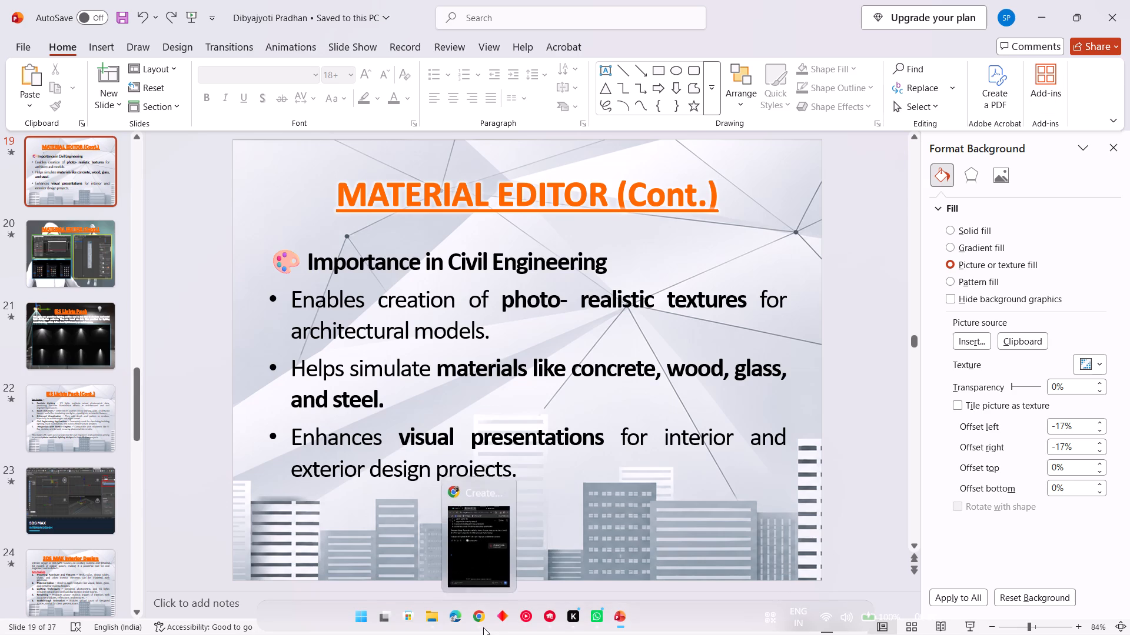
{"action": "left_click", "coordinate": [483, 627]}
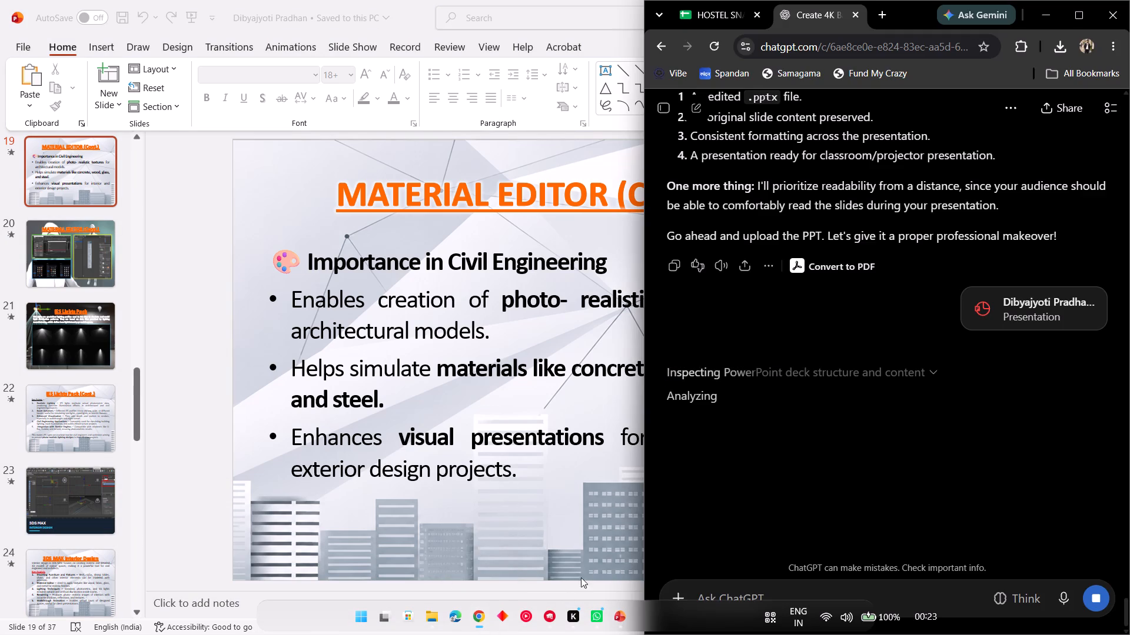
{"action": "scroll", "coordinate": [777, 482], "scroll_direction": "down", "scroll_amount": 4}
{"action": "left_click", "coordinate": [489, 322]}
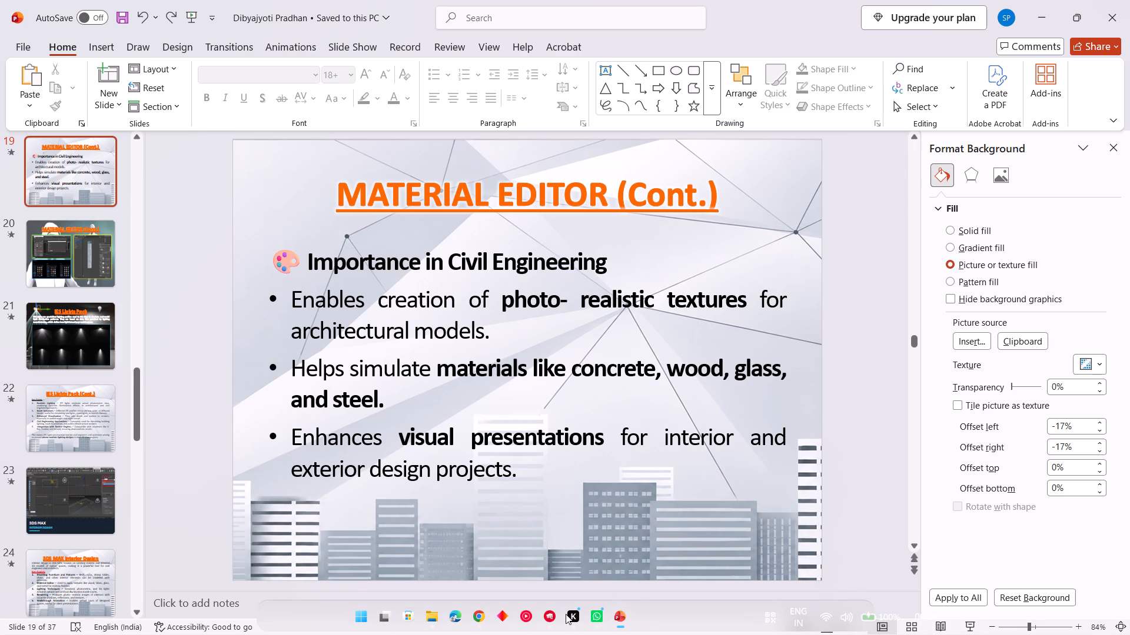
{"action": "left_click", "coordinate": [485, 617]}
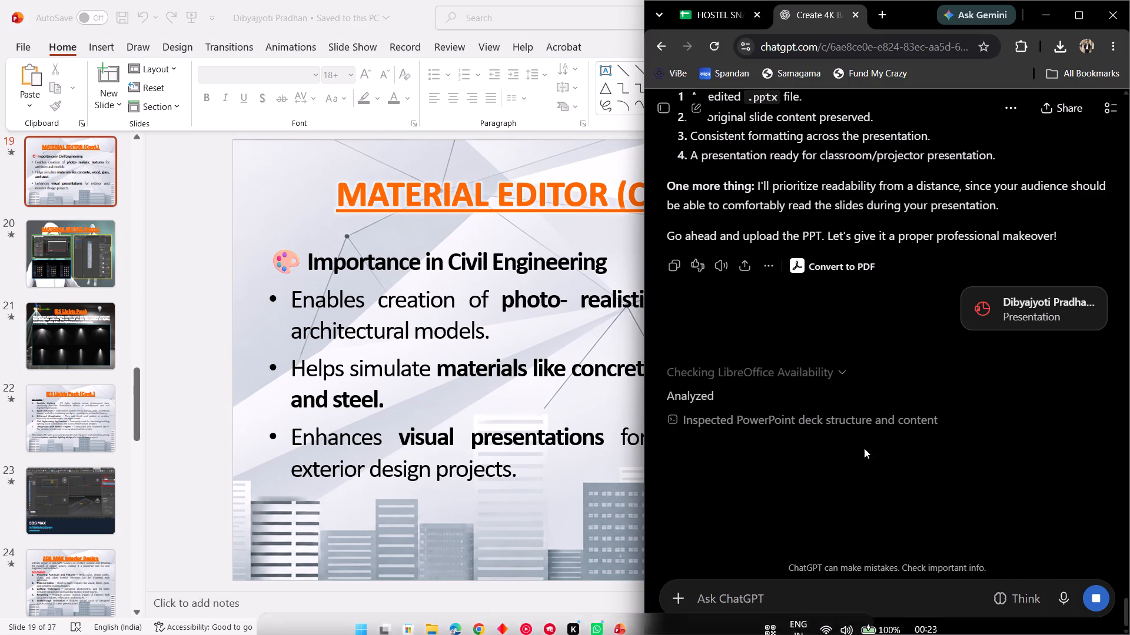
{"action": "scroll", "coordinate": [835, 429], "scroll_direction": "down", "scroll_amount": 5}
{"action": "scroll", "coordinate": [835, 429], "scroll_direction": "up", "scroll_amount": 2}
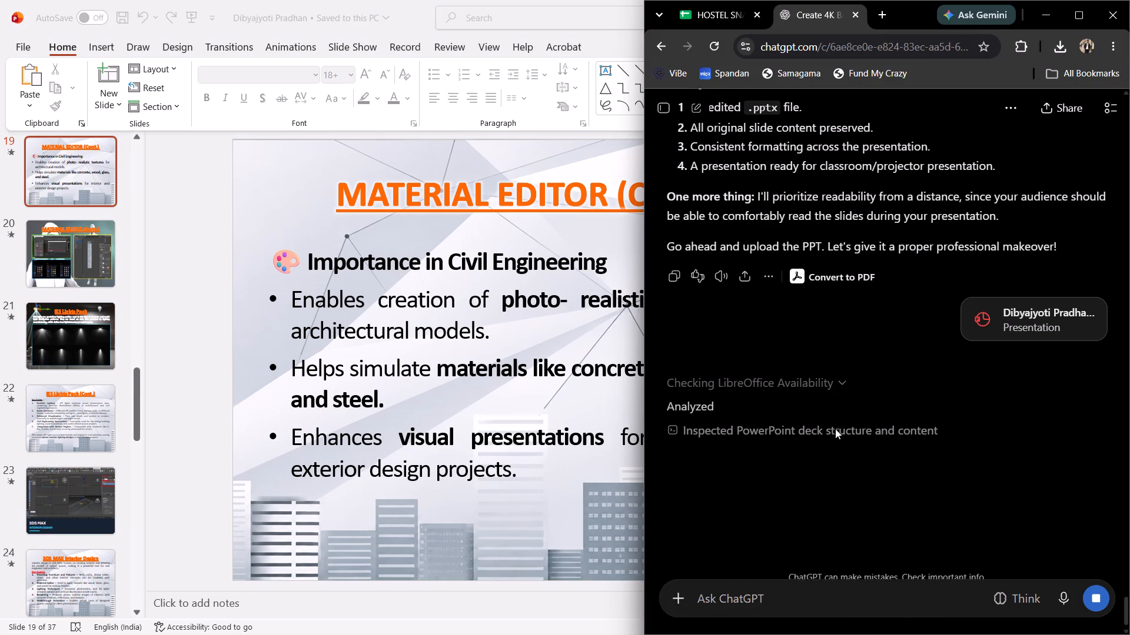
{"action": "scroll", "coordinate": [835, 429], "scroll_direction": "up", "scroll_amount": 1}
{"action": "scroll", "coordinate": [835, 429], "scroll_direction": "down", "scroll_amount": 6}
{"action": "scroll", "coordinate": [835, 429], "scroll_direction": "up", "scroll_amount": 7}
{"action": "scroll", "coordinate": [835, 429], "scroll_direction": "down", "scroll_amount": 1}
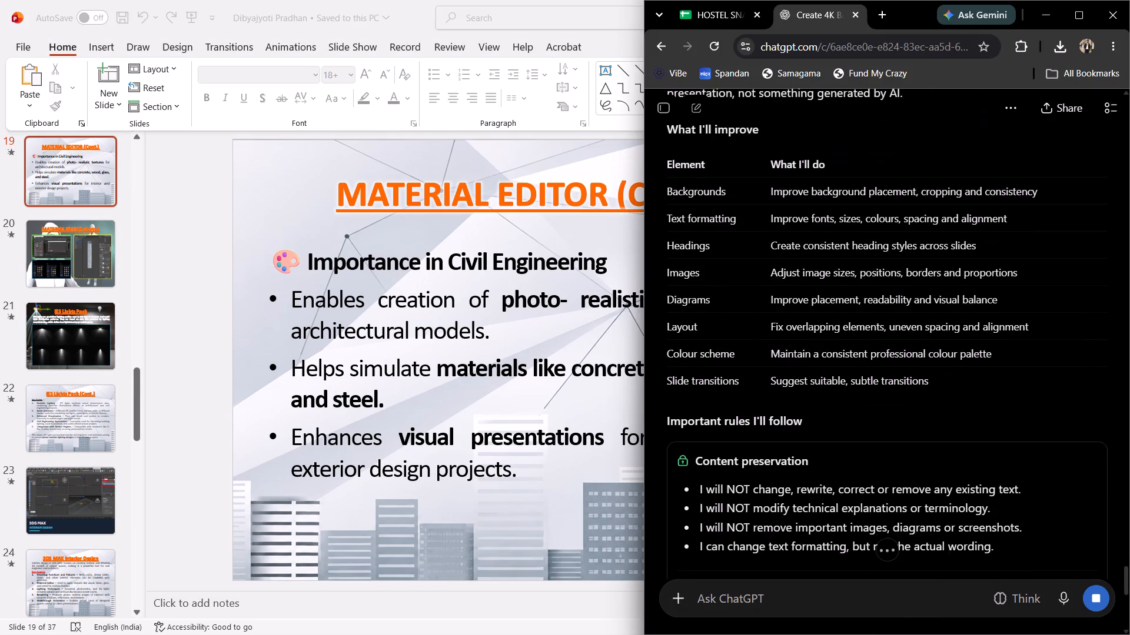
{"action": "scroll", "coordinate": [835, 429], "scroll_direction": "down", "scroll_amount": 2}
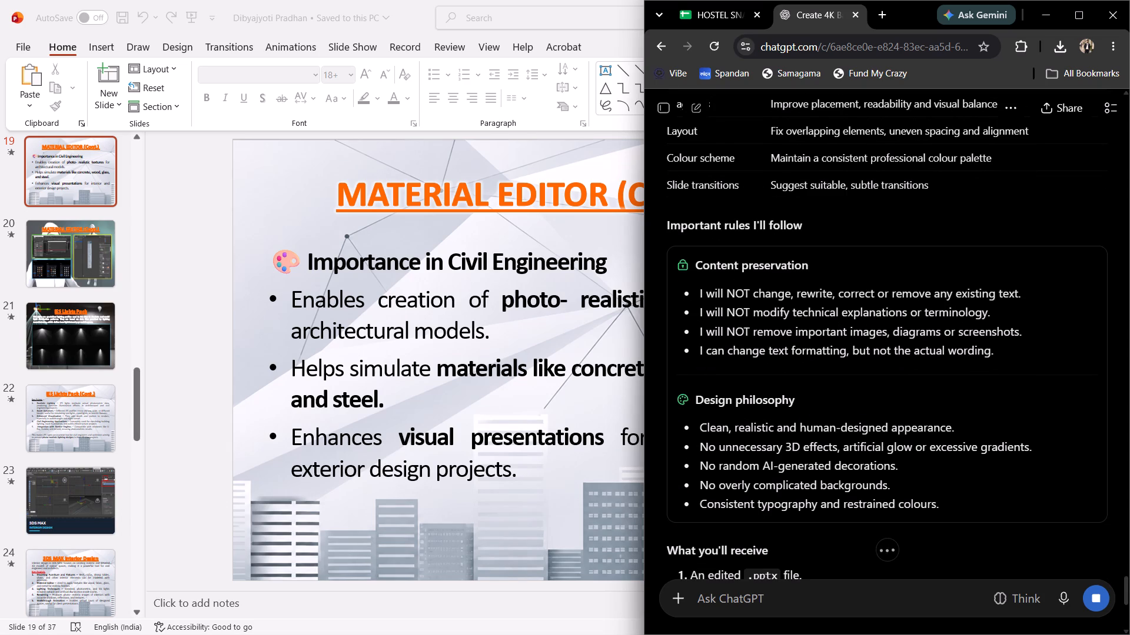
Reread the redesign request and ChatGPT's planned improvements, content preservation rules, design philosophy and deliverables.
{"action": "scroll", "coordinate": [752, 425], "scroll_direction": "down", "scroll_amount": 1}
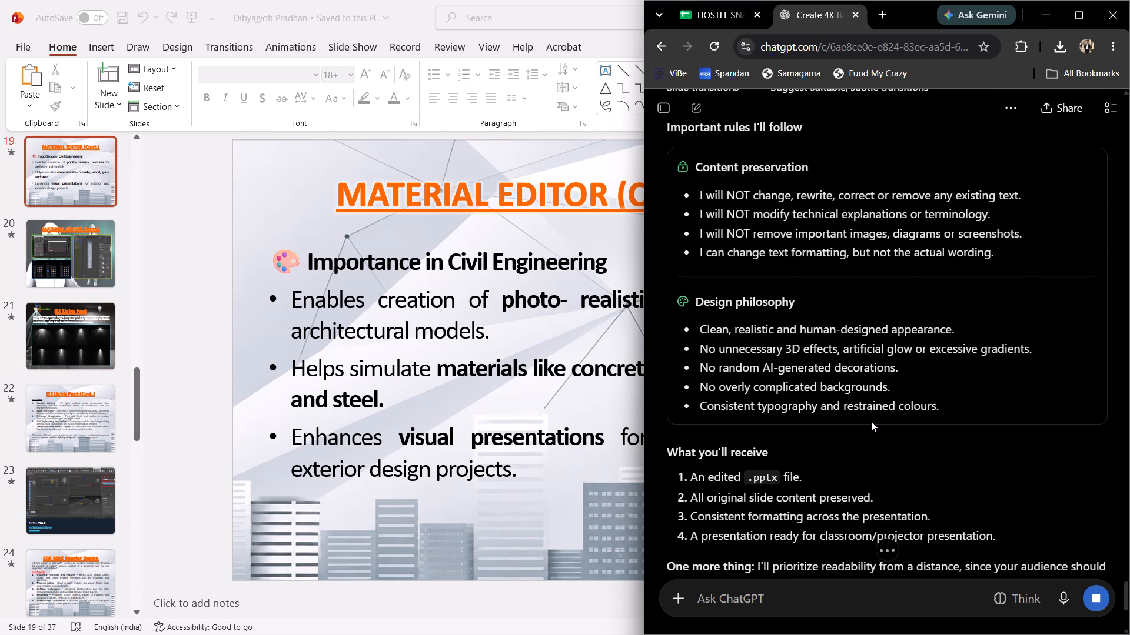
{"action": "scroll", "coordinate": [871, 421], "scroll_direction": "down", "scroll_amount": 1}
{"action": "scroll", "coordinate": [869, 421], "scroll_direction": "up", "scroll_amount": 1}
{"action": "scroll", "coordinate": [869, 421], "scroll_direction": "down", "scroll_amount": 2}
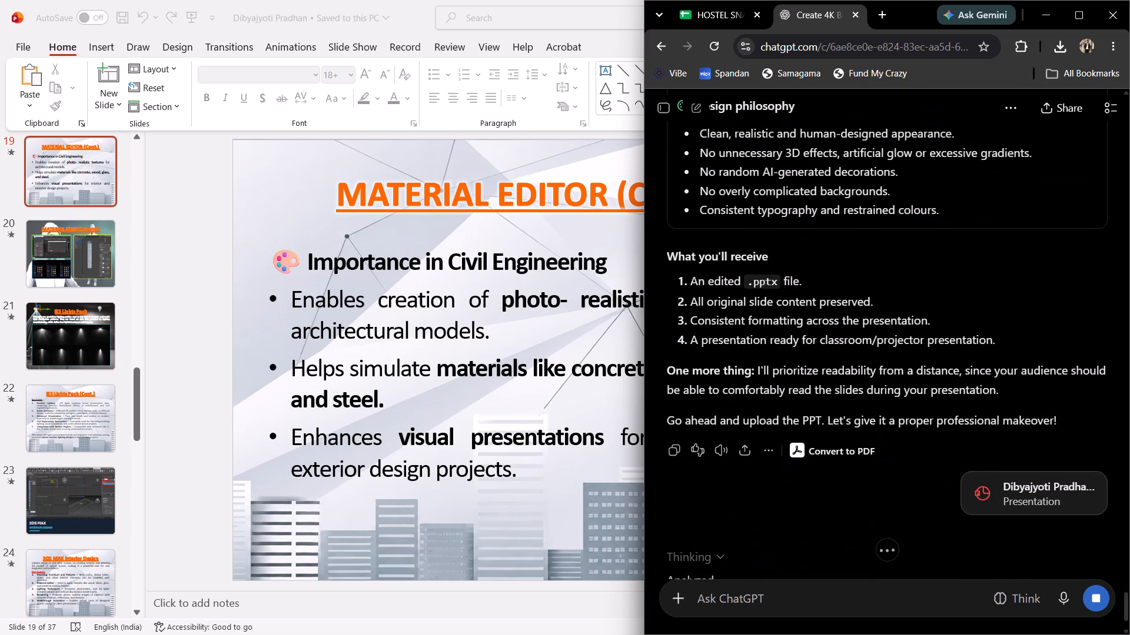
{"action": "scroll", "coordinate": [862, 424], "scroll_direction": "up", "scroll_amount": 4}
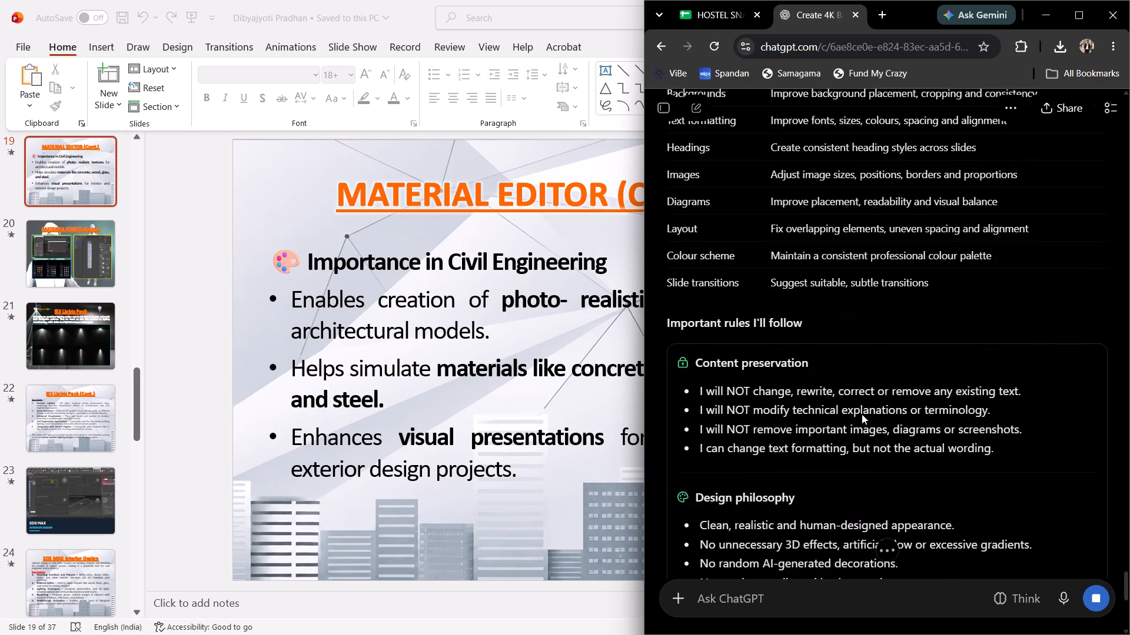
{"action": "scroll", "coordinate": [862, 414], "scroll_direction": "up", "scroll_amount": 2}
{"action": "scroll", "coordinate": [864, 401], "scroll_direction": "down", "scroll_amount": 1}
{"action": "scroll", "coordinate": [864, 401], "scroll_direction": "up", "scroll_amount": 2}
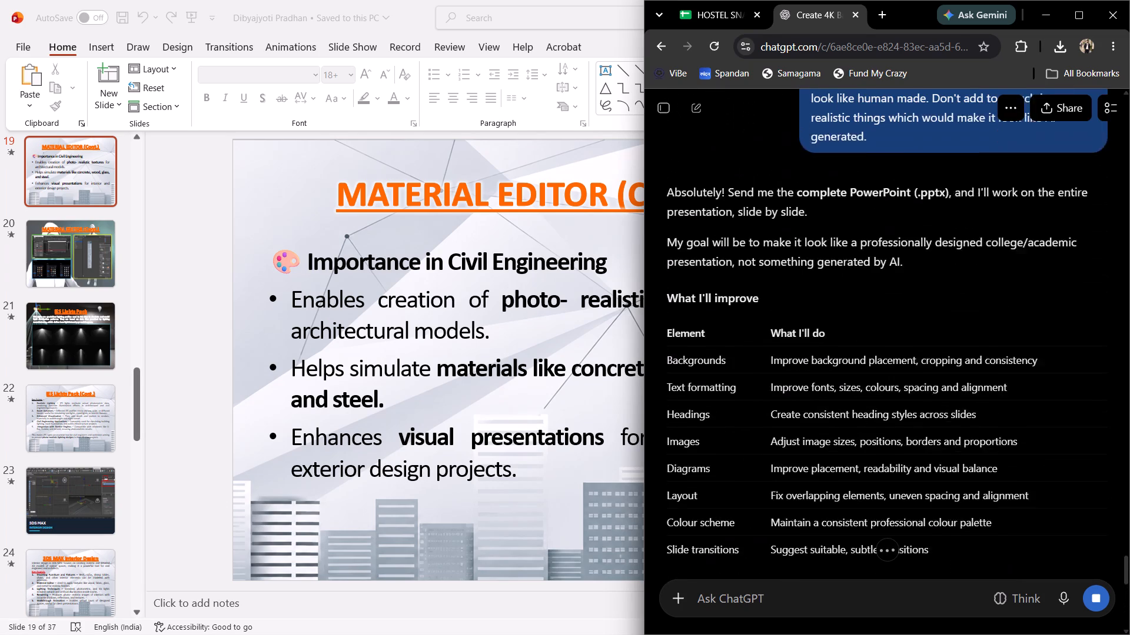
{"action": "scroll", "coordinate": [1013, 298], "scroll_direction": "down", "scroll_amount": 1}
{"action": "scroll", "coordinate": [1013, 298], "scroll_direction": "up", "scroll_amount": 3}
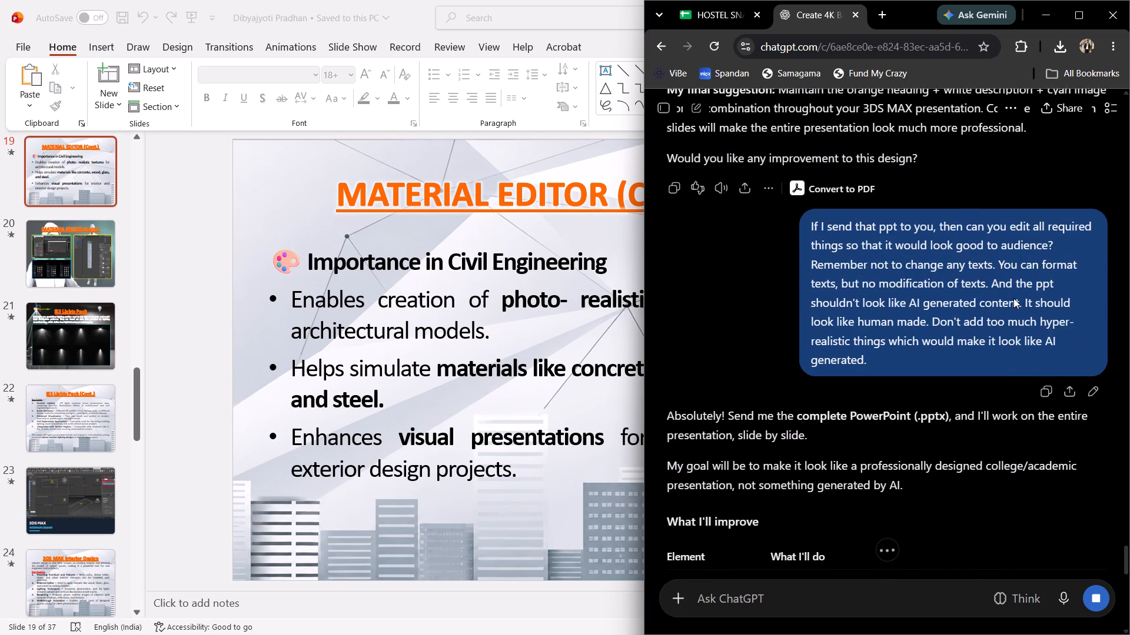
{"action": "scroll", "coordinate": [1013, 298], "scroll_direction": "down", "scroll_amount": 3}
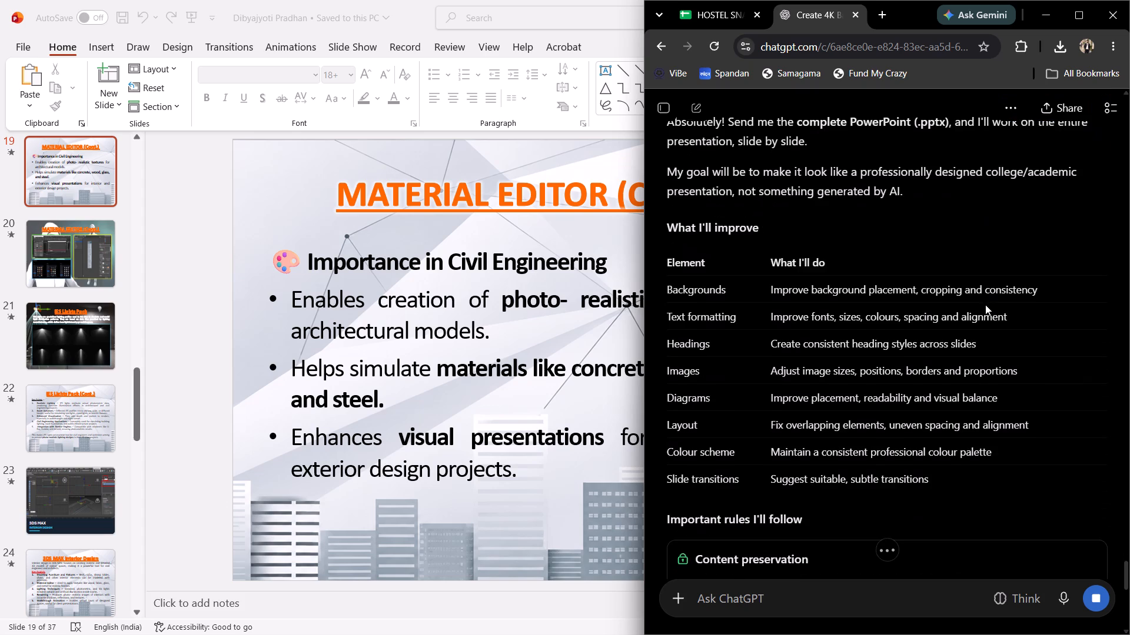
{"action": "scroll", "coordinate": [985, 305], "scroll_direction": "down", "scroll_amount": 1}
{"action": "scroll", "coordinate": [985, 305], "scroll_direction": "up", "scroll_amount": 2}
{"action": "scroll", "coordinate": [970, 309], "scroll_direction": "down", "scroll_amount": 6}
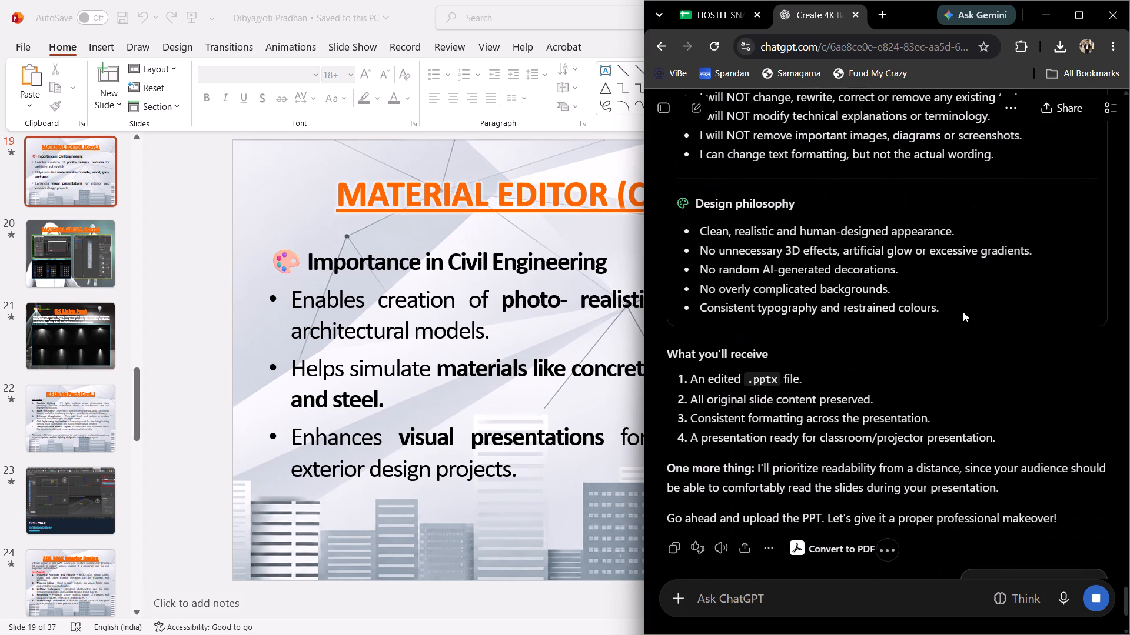
{"action": "scroll", "coordinate": [956, 316], "scroll_direction": "down", "scroll_amount": 1}
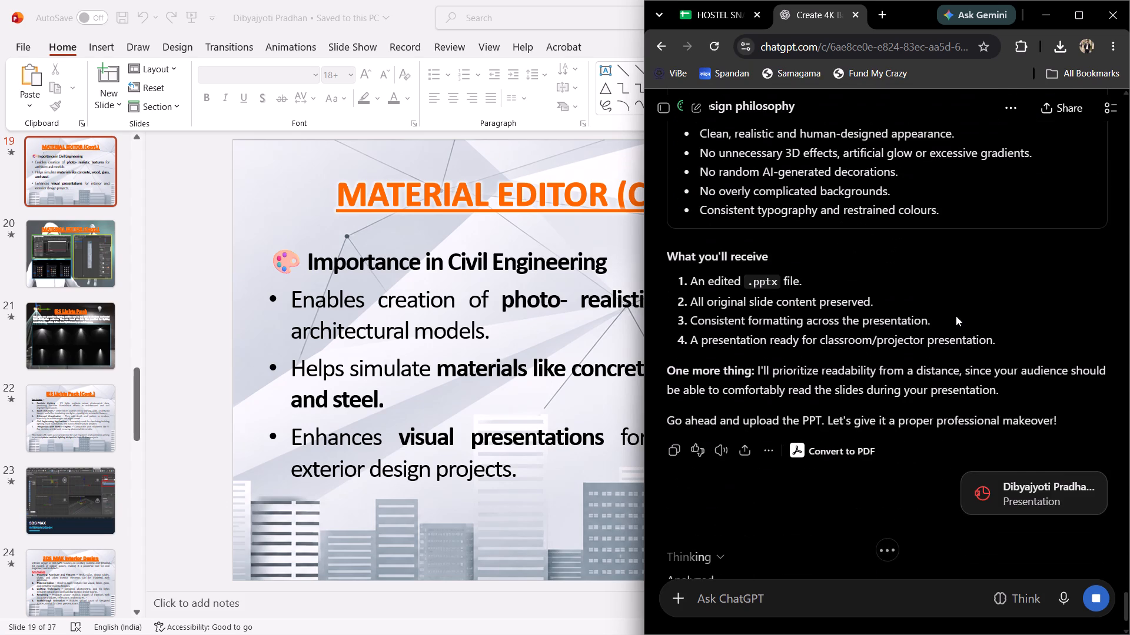
Check ChatGPT's progress on the uploaded presentation while going back over its rules and deliverables.
{"action": "scroll", "coordinate": [956, 316], "scroll_direction": "up", "scroll_amount": 3}
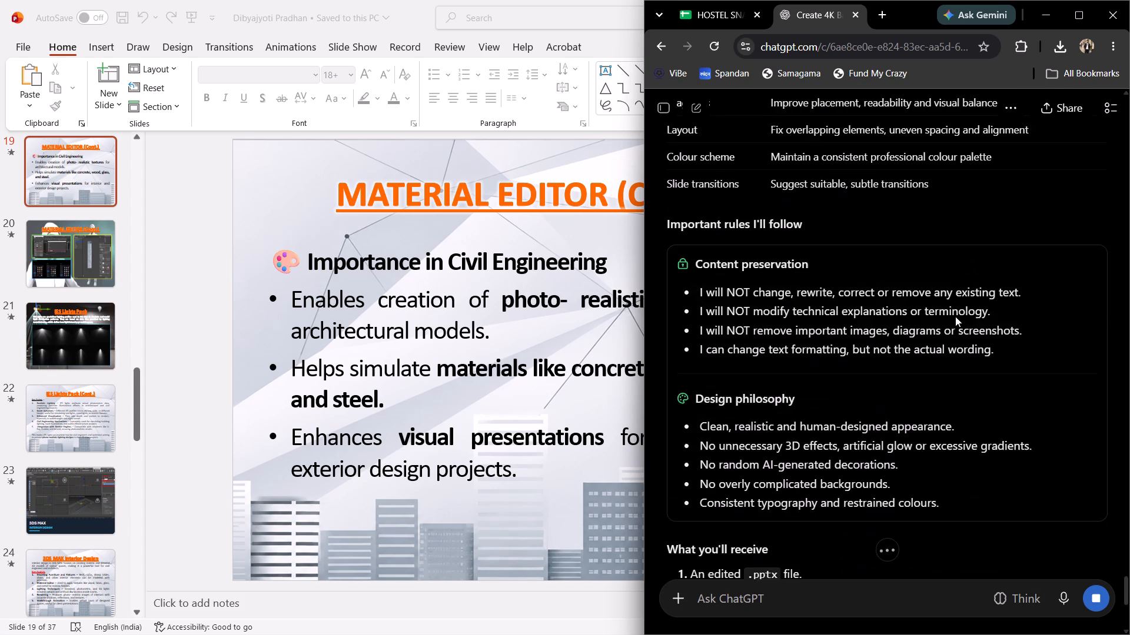
{"action": "scroll", "coordinate": [955, 316], "scroll_direction": "up", "scroll_amount": 2}
{"action": "scroll", "coordinate": [941, 320], "scroll_direction": "down", "scroll_amount": 3}
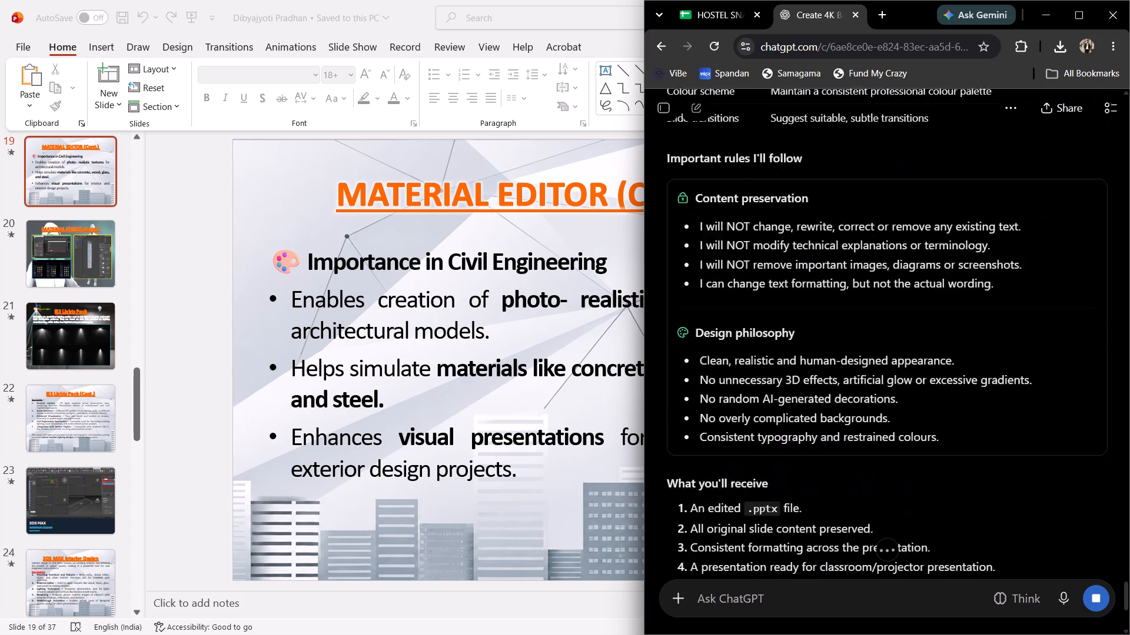
{"action": "scroll", "coordinate": [942, 320], "scroll_direction": "down", "scroll_amount": 6}
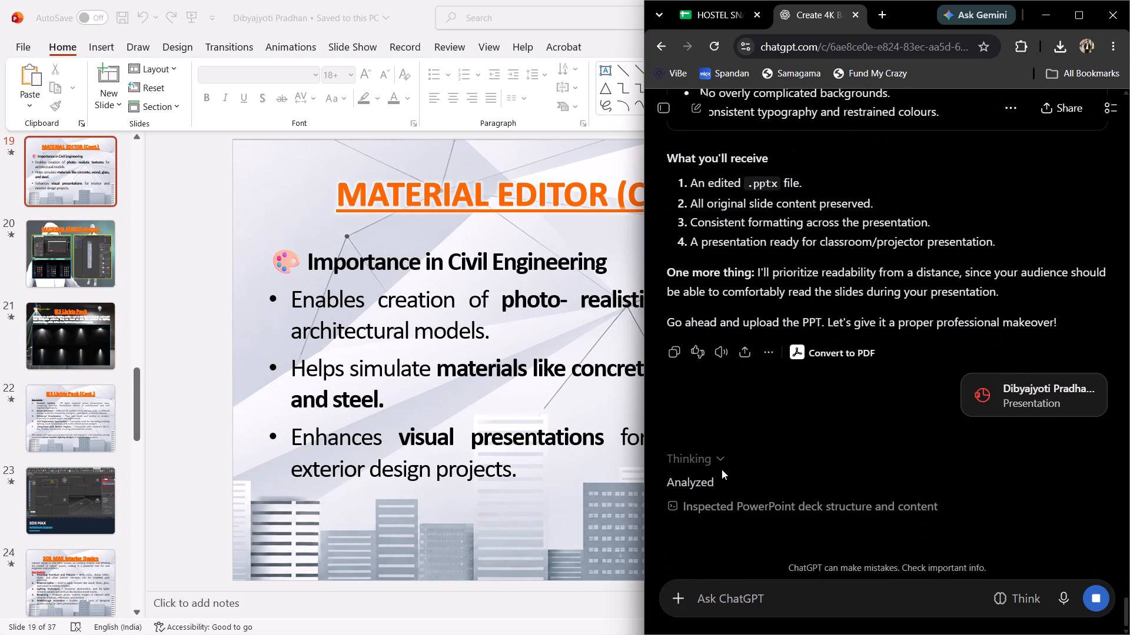
{"action": "scroll", "coordinate": [953, 349], "scroll_direction": "up", "scroll_amount": 3}
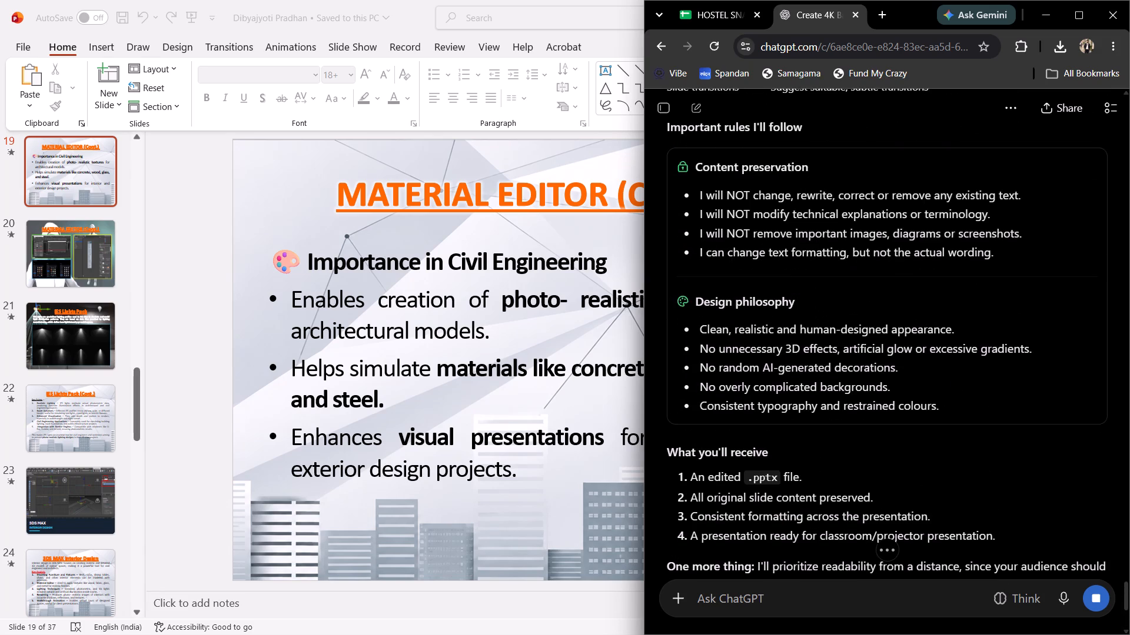
{"action": "scroll", "coordinate": [950, 347], "scroll_direction": "up", "scroll_amount": 3}
{"action": "scroll", "coordinate": [938, 346], "scroll_direction": "down", "scroll_amount": 6}
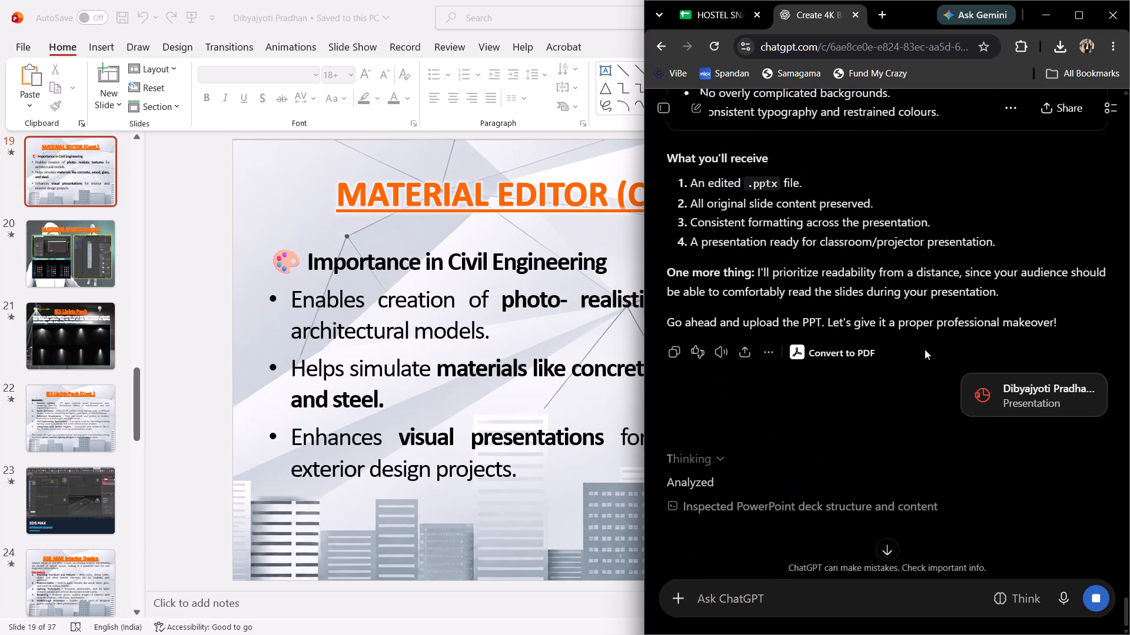
{"action": "scroll", "coordinate": [918, 353], "scroll_direction": "up", "scroll_amount": 2}
{"action": "scroll", "coordinate": [915, 353], "scroll_direction": "down", "scroll_amount": 1}
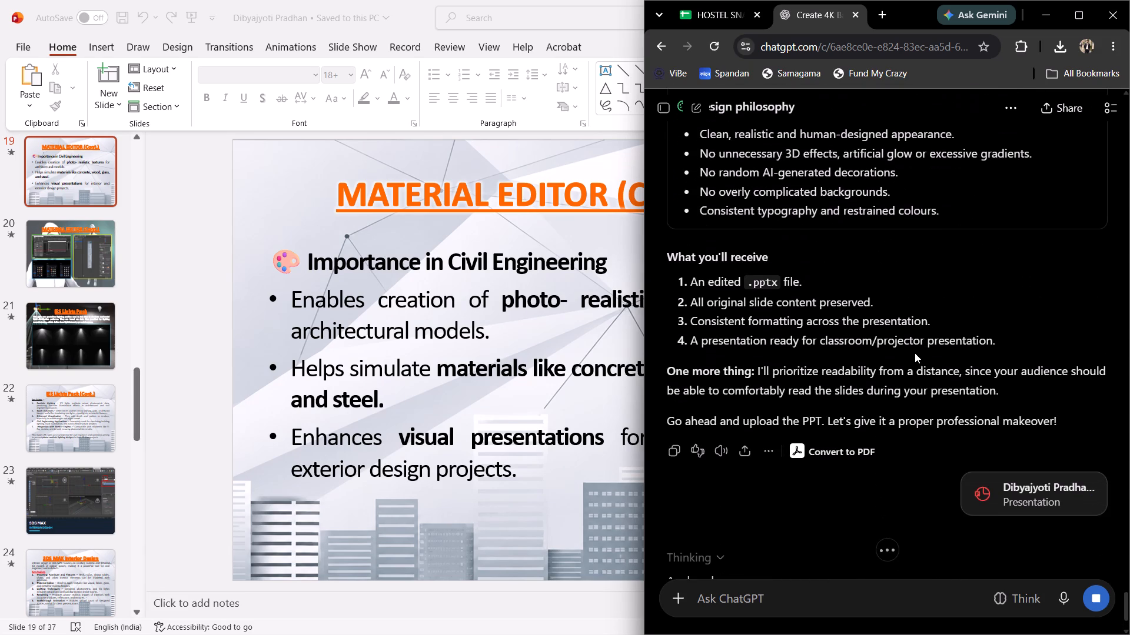
{"action": "left_click", "coordinate": [104, 230]}
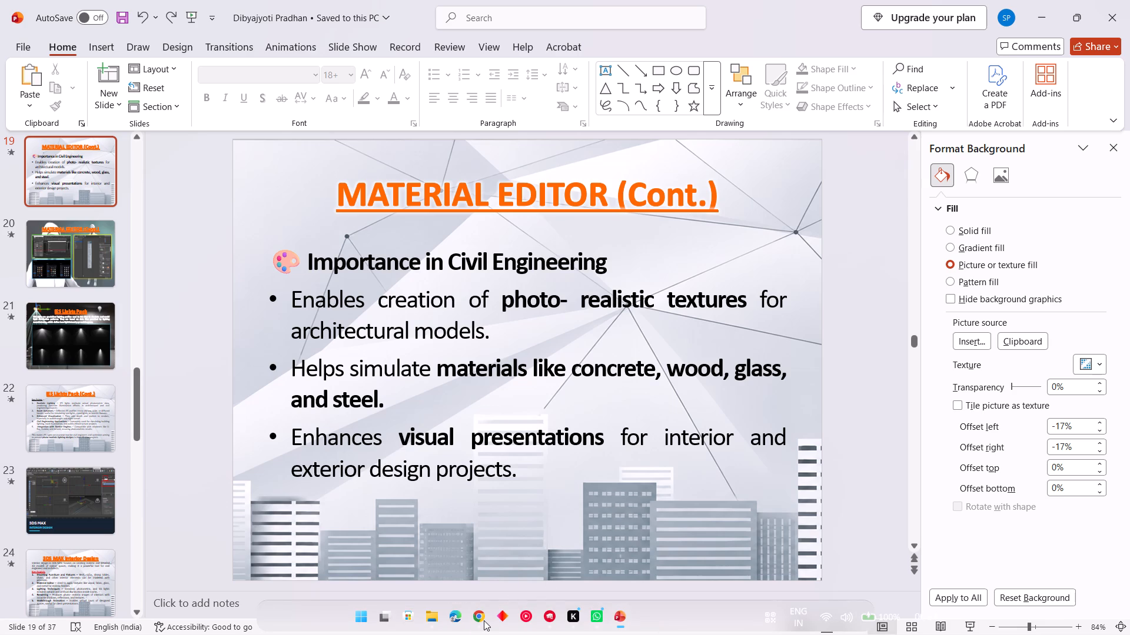
{"action": "left_click", "coordinate": [484, 620]}
{"action": "scroll", "coordinate": [723, 481], "scroll_direction": "down", "scroll_amount": 7}
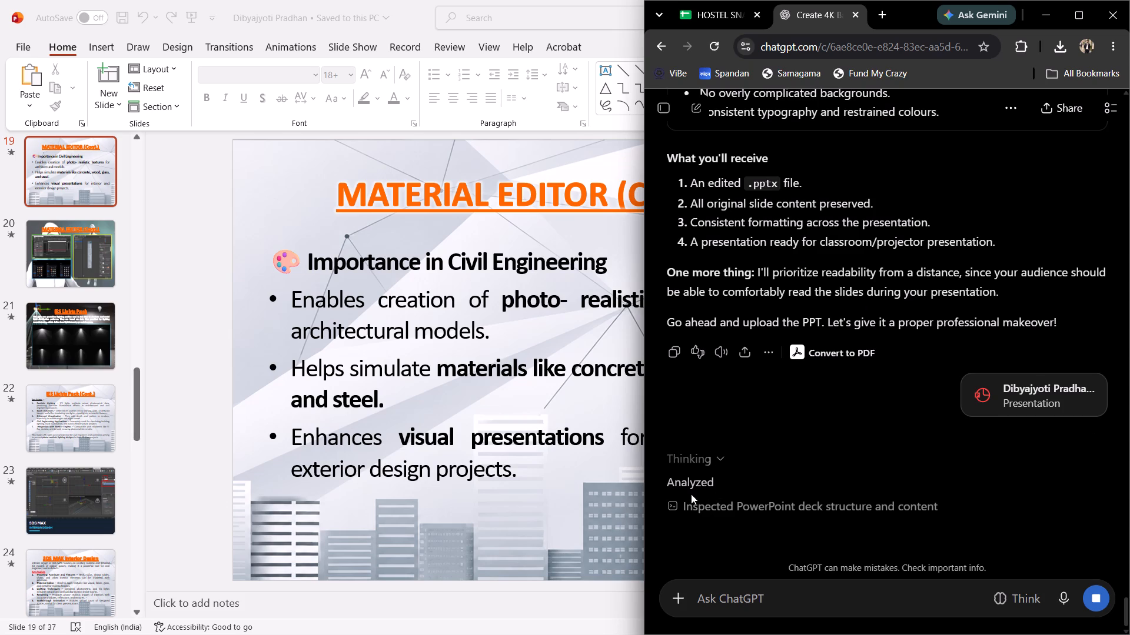
{"action": "left_click", "coordinate": [702, 487]}
{"action": "scroll", "coordinate": [736, 479], "scroll_direction": "down", "scroll_amount": 2}
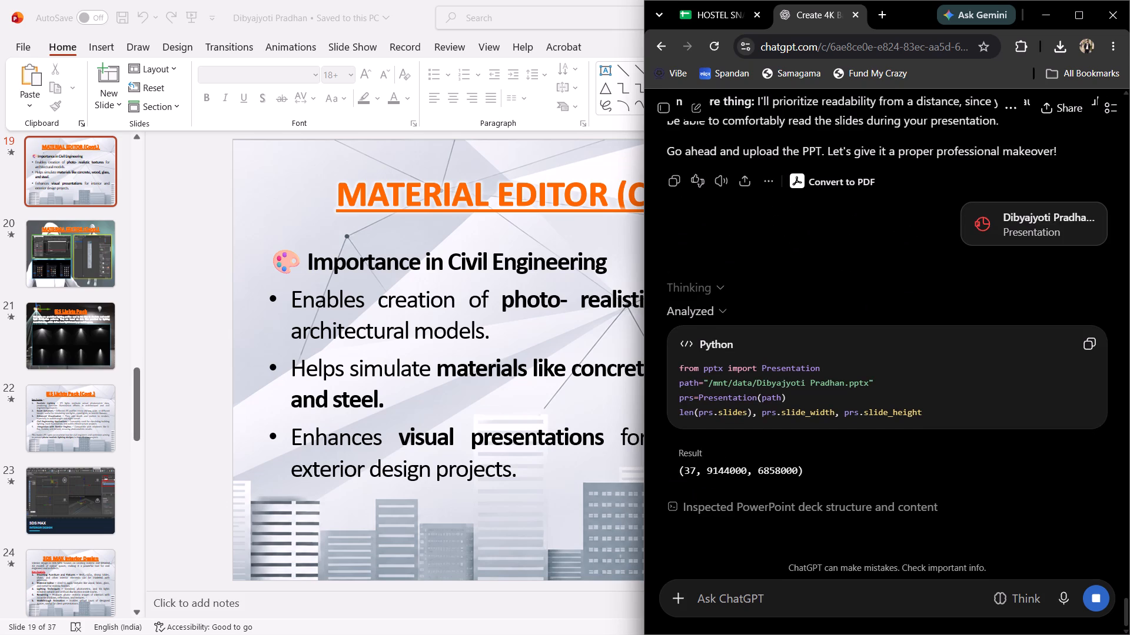
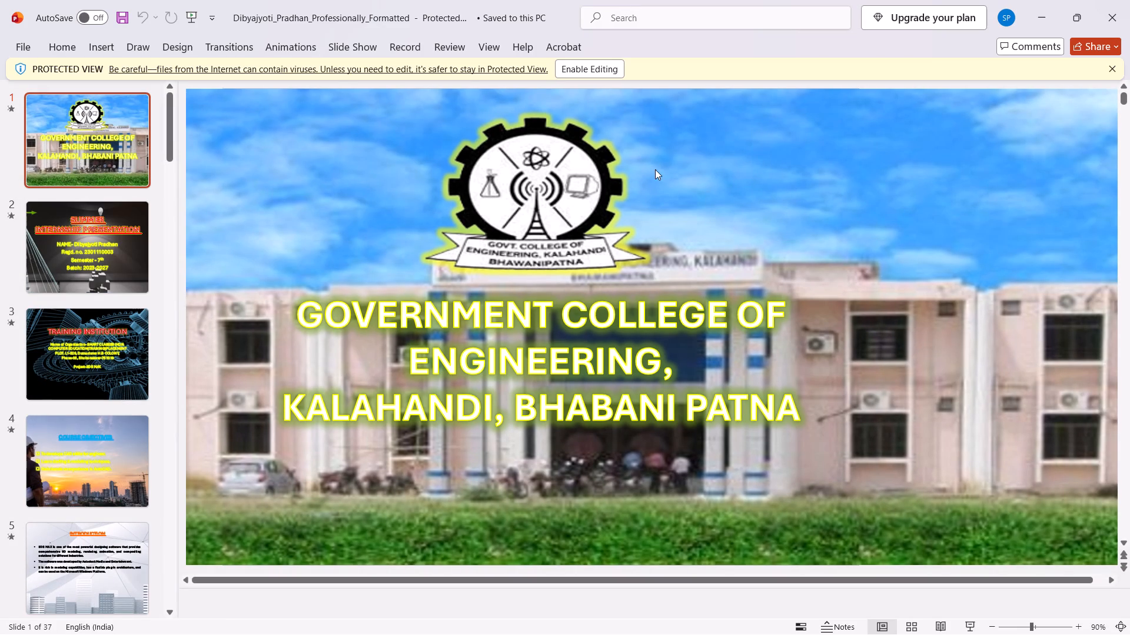
Run the slide show from the beginning and review the college title, Summer Internship, Training Institution and Course Objectives slides.
{"action": "left_click", "coordinate": [362, 51]}
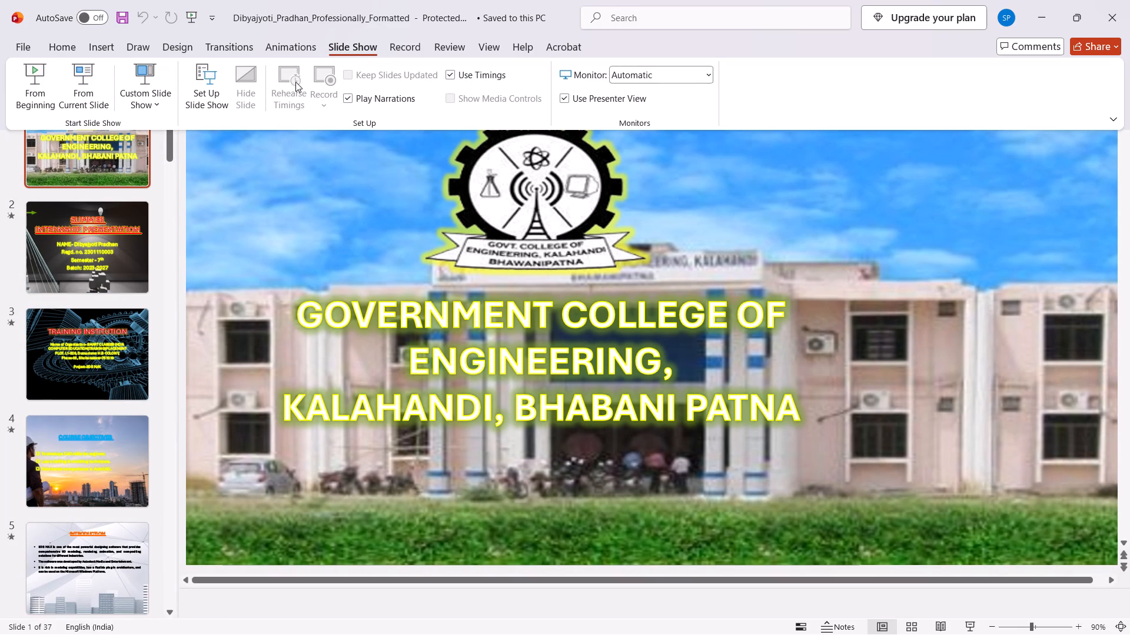
{"action": "left_click", "coordinate": [45, 105]}
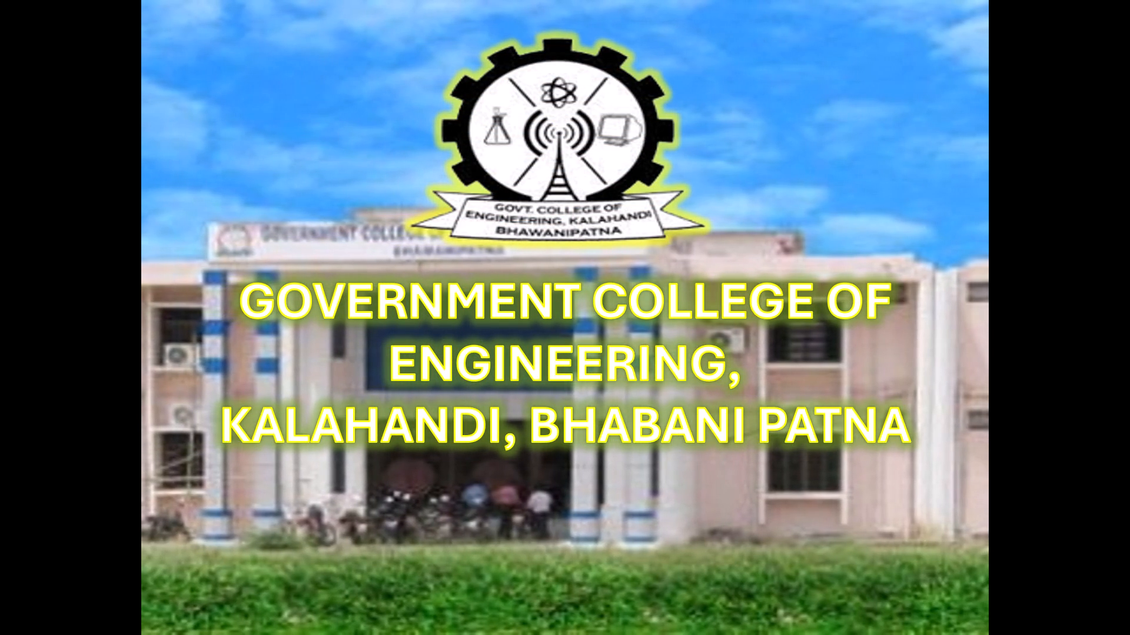
{"action": "key", "text": "Right"}
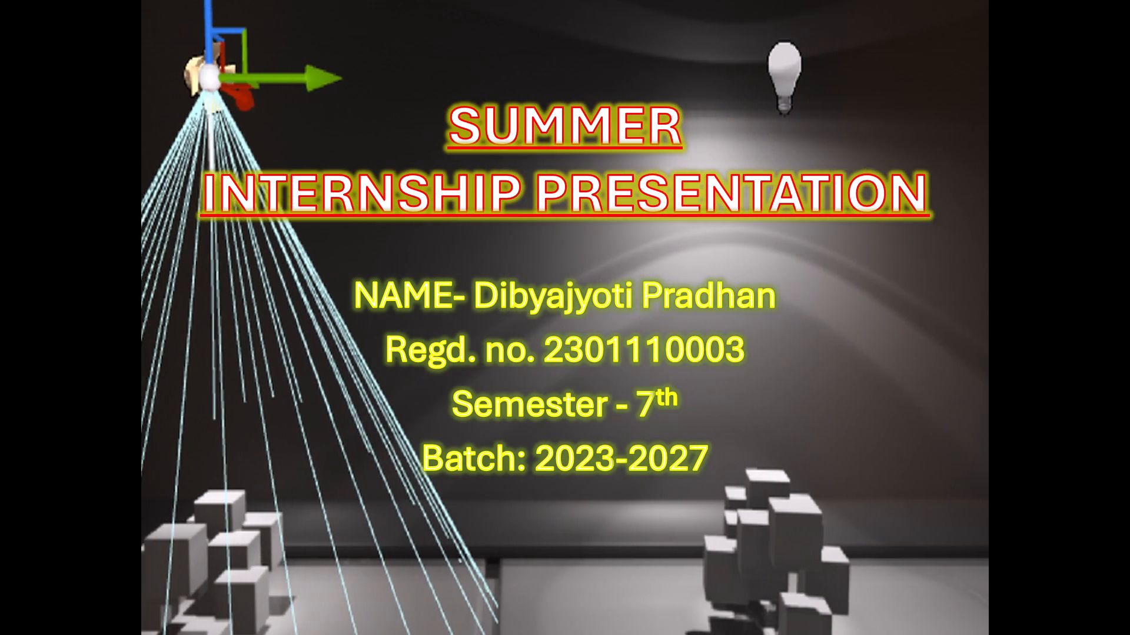
{"action": "key", "text": "Right"}
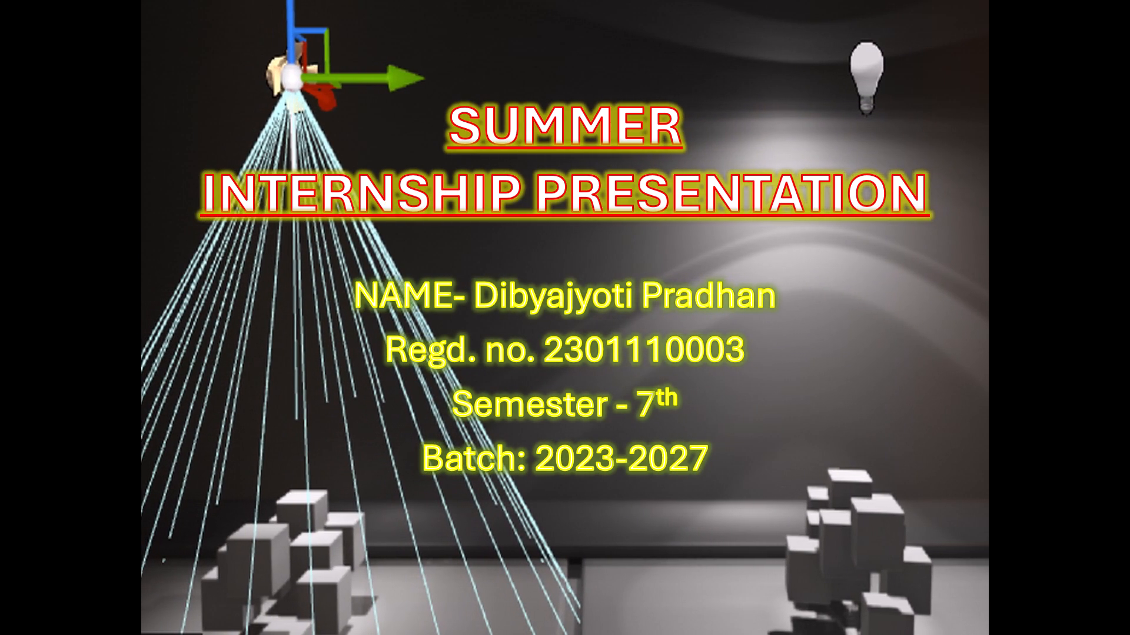
{"action": "key", "text": "Right"}
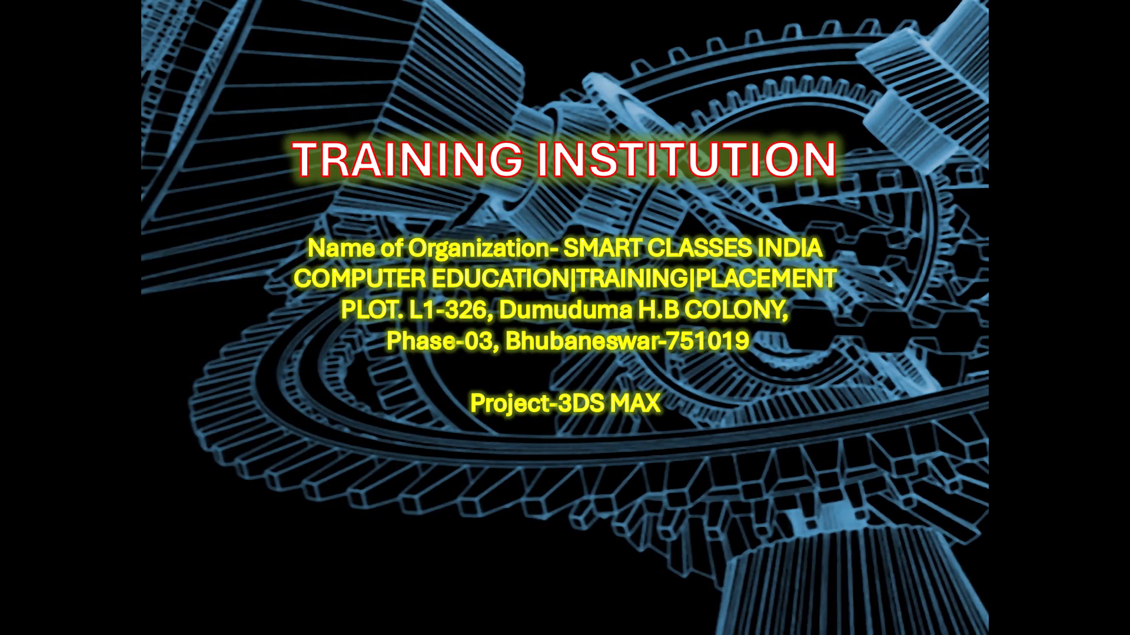
{"action": "key", "text": "Right"}
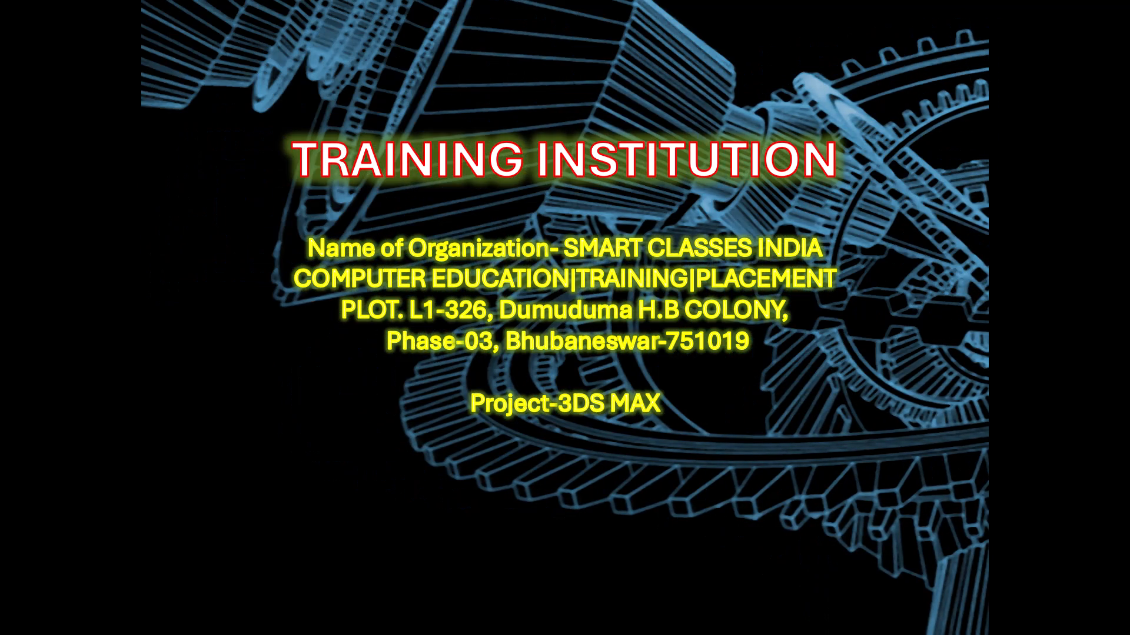
{"action": "key", "text": "Right"}
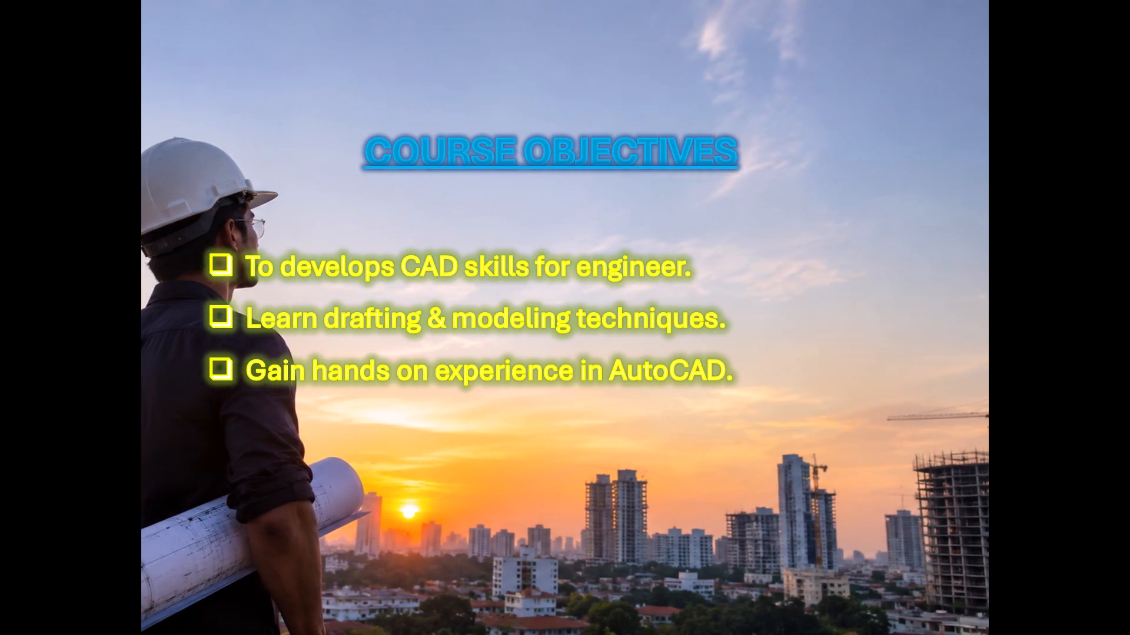
Review the Introduction slide in the slide show, returning to Course Objectives once to replay the transition and the text animation.
{"action": "key", "text": "Right"}
{"action": "key", "text": "Right"}
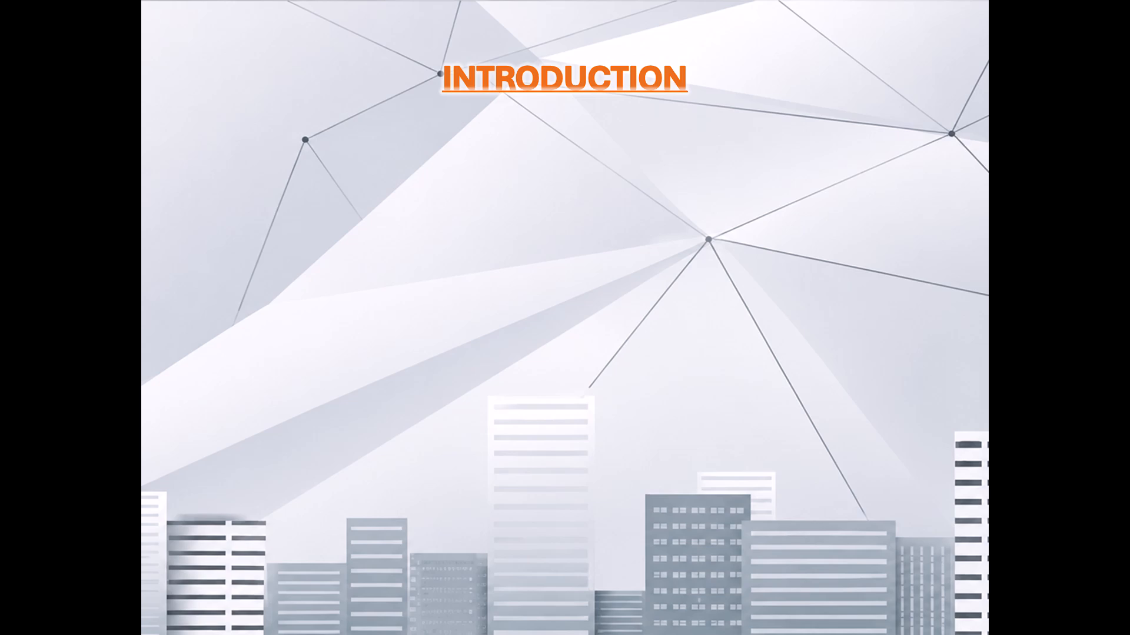
{"action": "key", "text": "Right"}
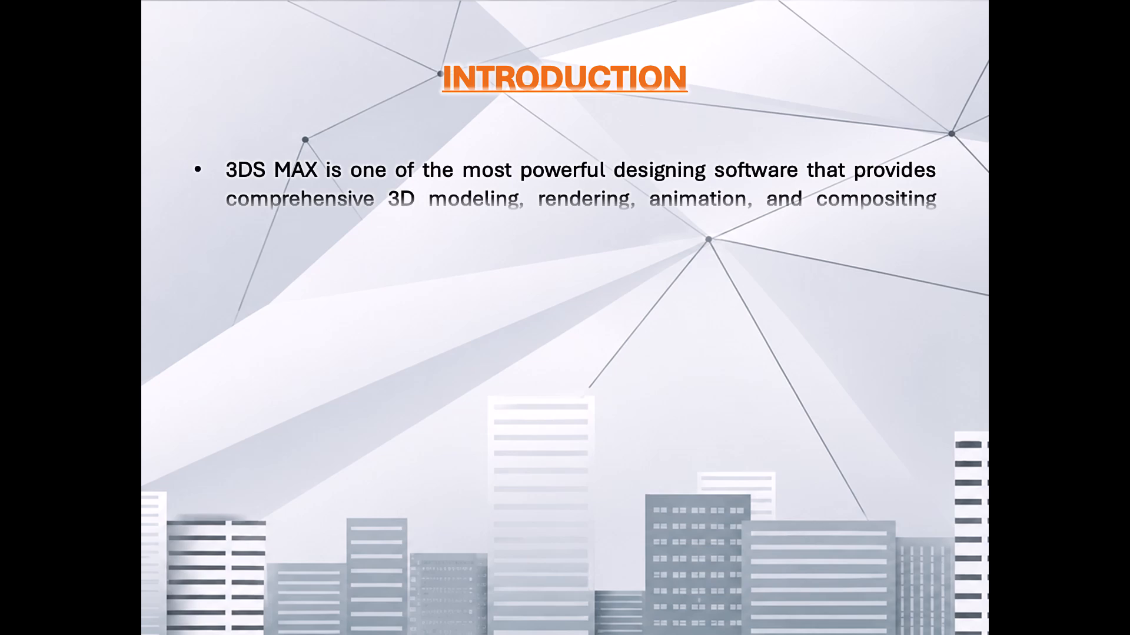
{"action": "key", "text": "Left"}
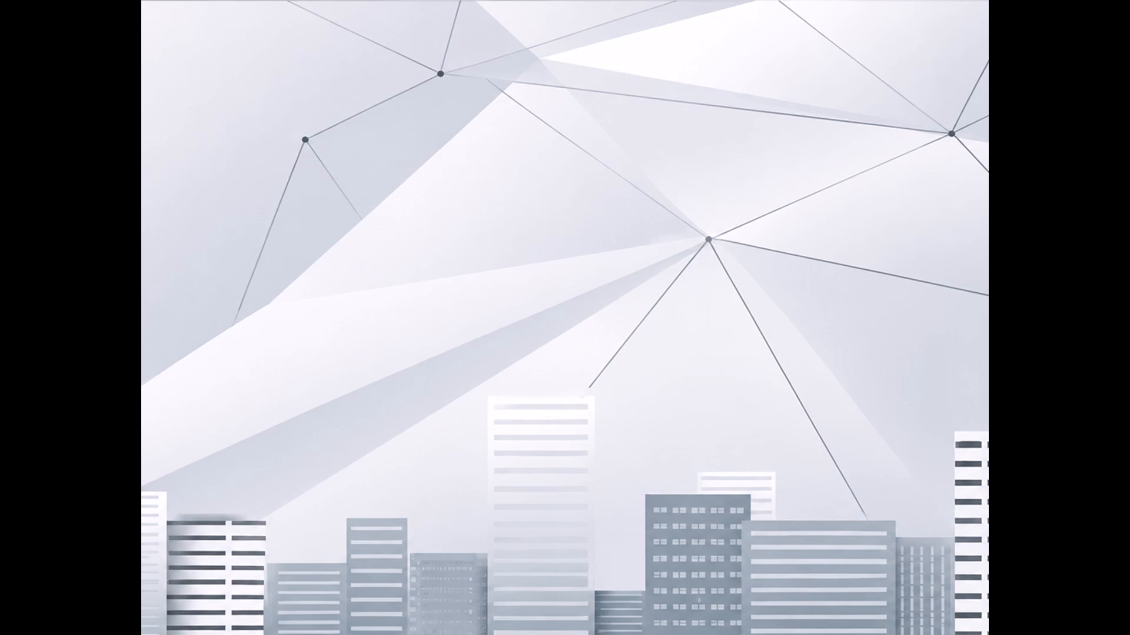
{"action": "key", "text": "Left"}
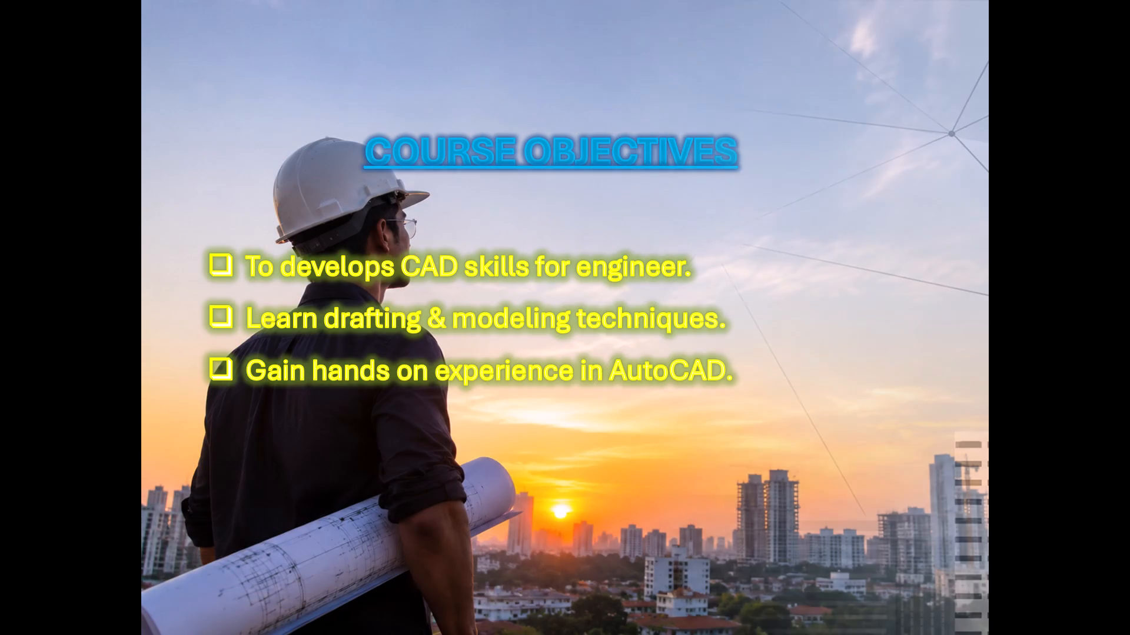
{"action": "key", "text": "Right"}
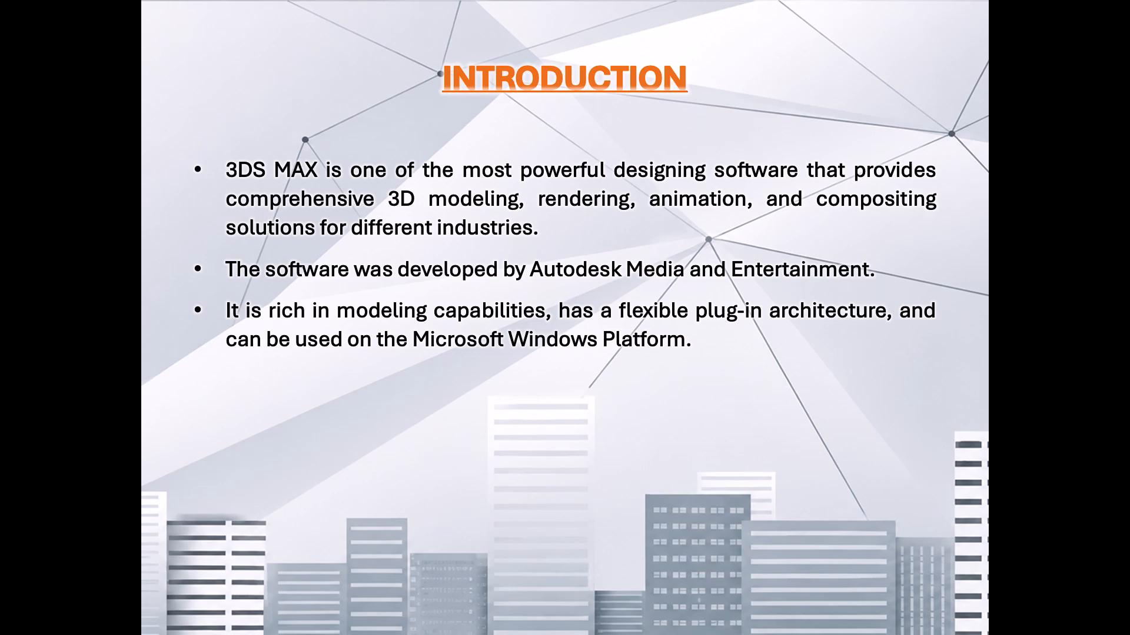
Move back and forth between the Introduction and Advantages slides to check the transition and the opening animations of the Advantages graphic.
{"action": "key", "text": "Right"}
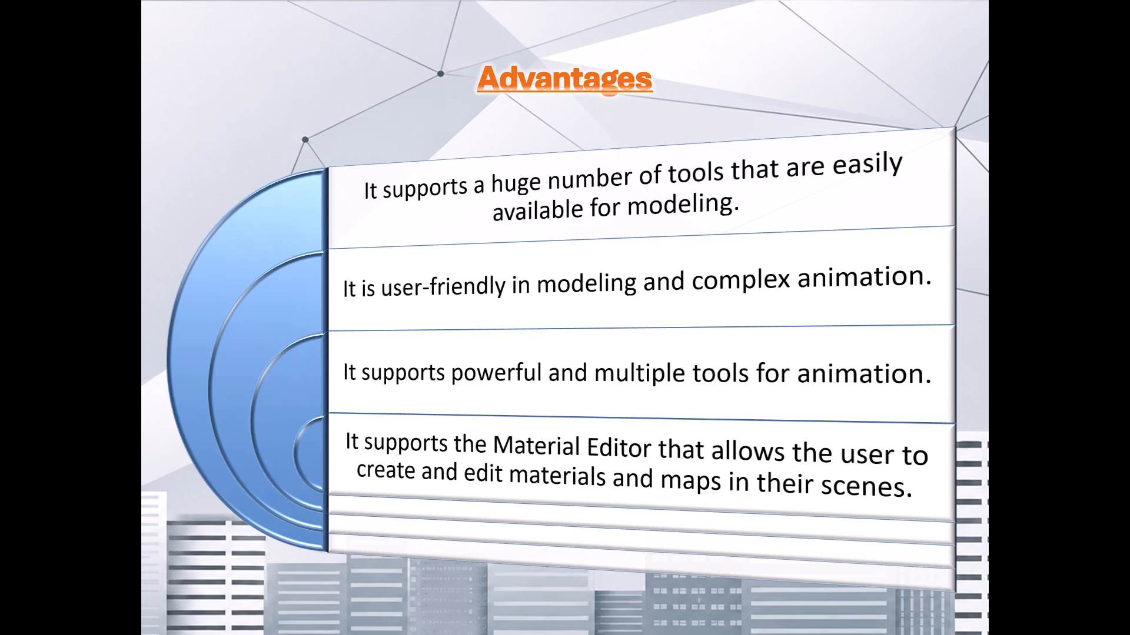
{"action": "key", "text": "Left"}
{"action": "key", "text": "Right"}
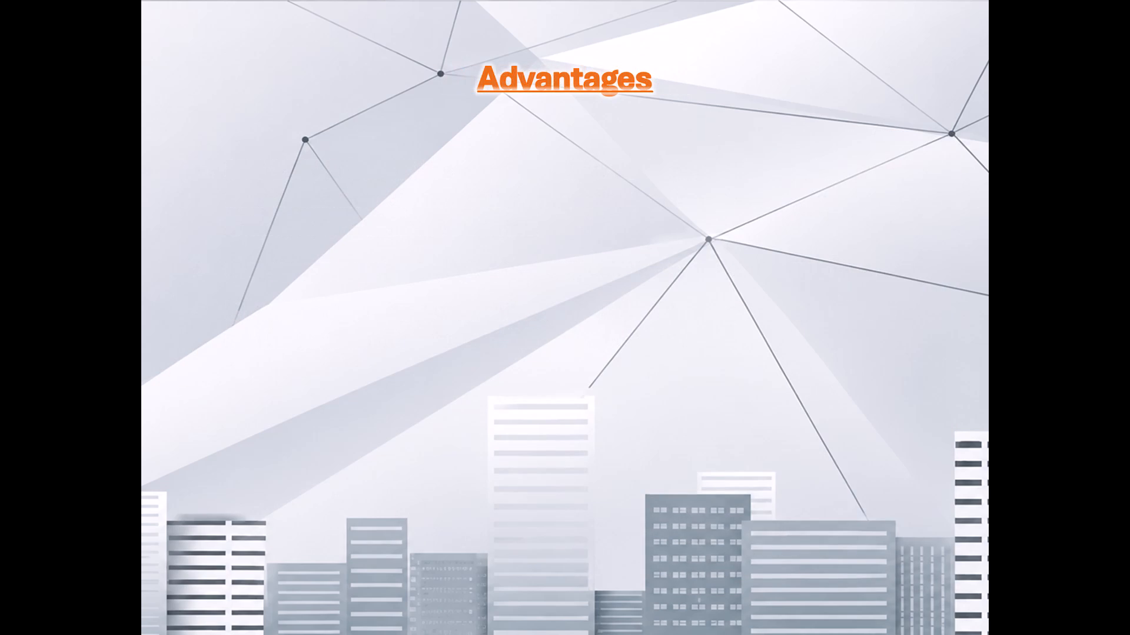
{"action": "key", "text": "Right"}
{"action": "key", "text": "Right"}
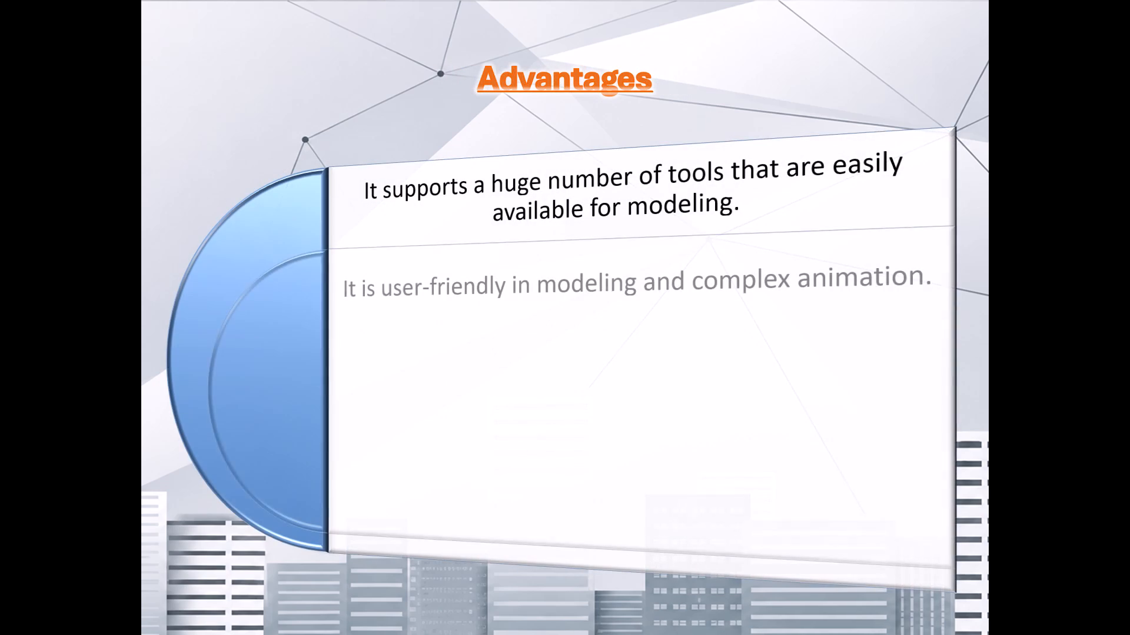
{"action": "key", "text": "Left"}
{"action": "key", "text": "Left"}
{"action": "key", "text": "Left"}
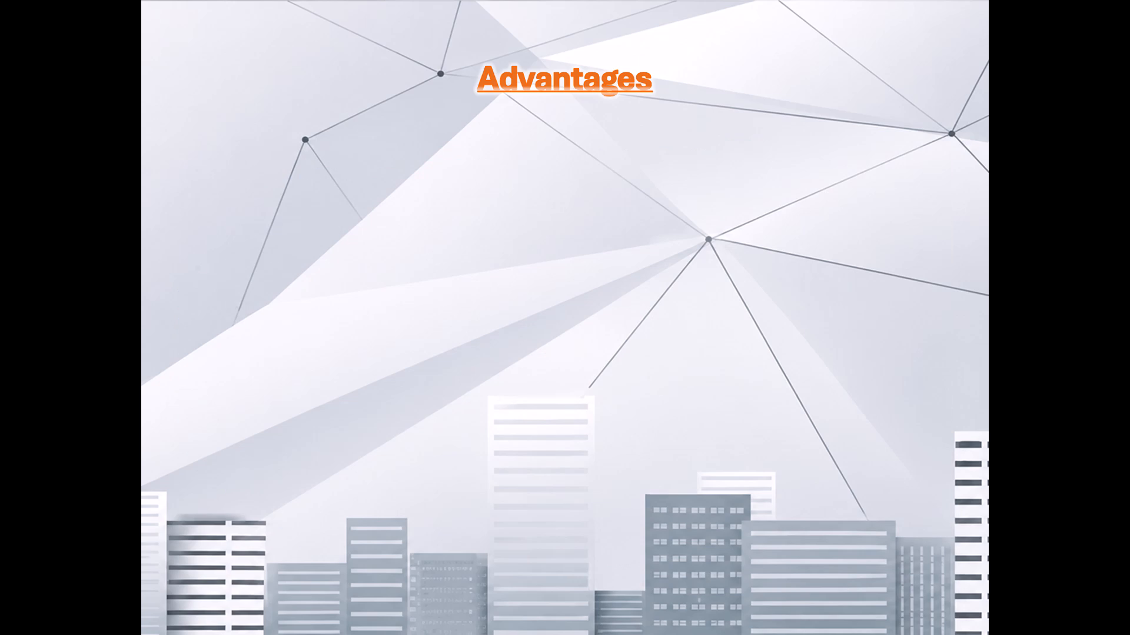
{"action": "key", "text": "Right"}
{"action": "key", "text": "Right"}
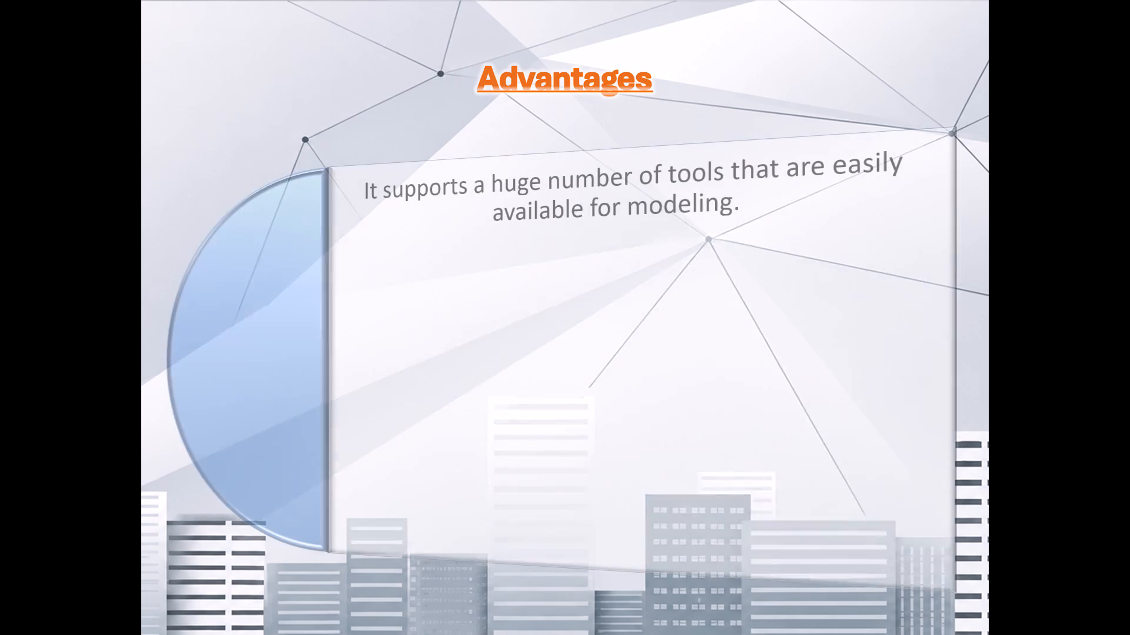
{"action": "key", "text": "Right"}
{"action": "key", "text": "Left"}
{"action": "key", "text": "Left"}
{"action": "key", "text": "Left"}
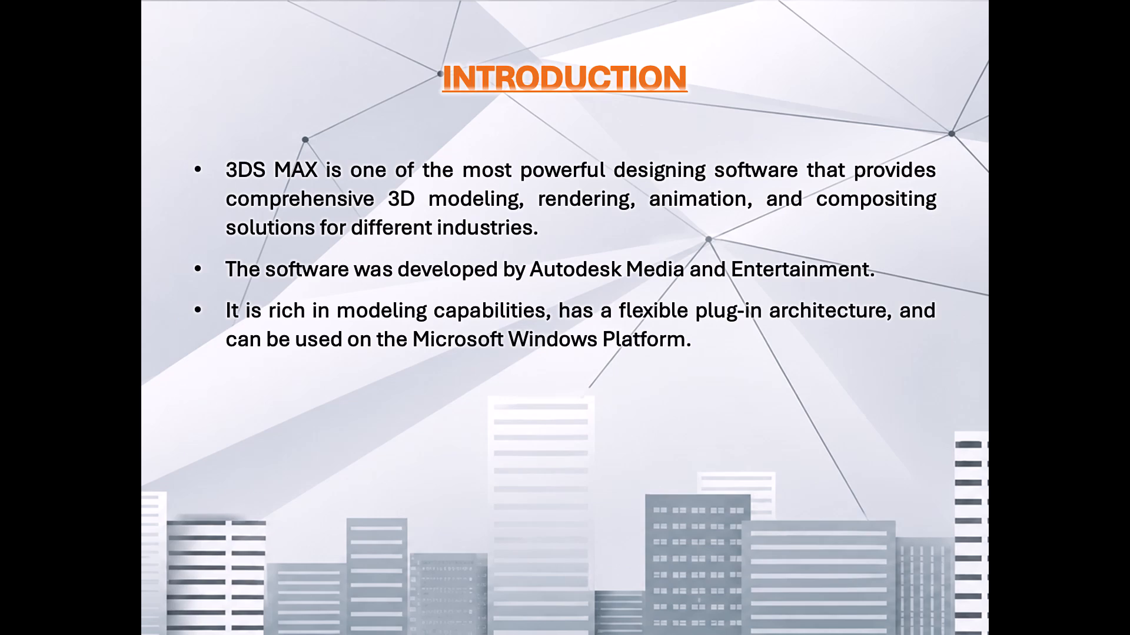
Play the Advantages slide from its start, revealing each point through the one about the Material Editor.
{"action": "key", "text": "Right"}
{"action": "key", "text": "Right"}
{"action": "key", "text": "Right"}
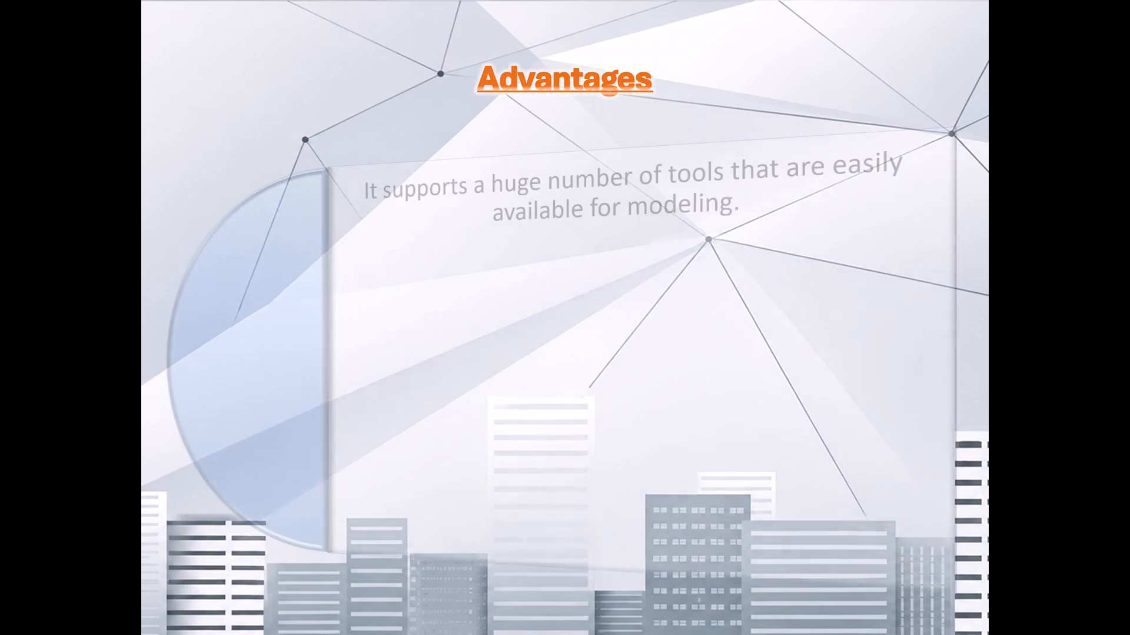
{"action": "key", "text": "Right"}
{"action": "key", "text": "Right"}
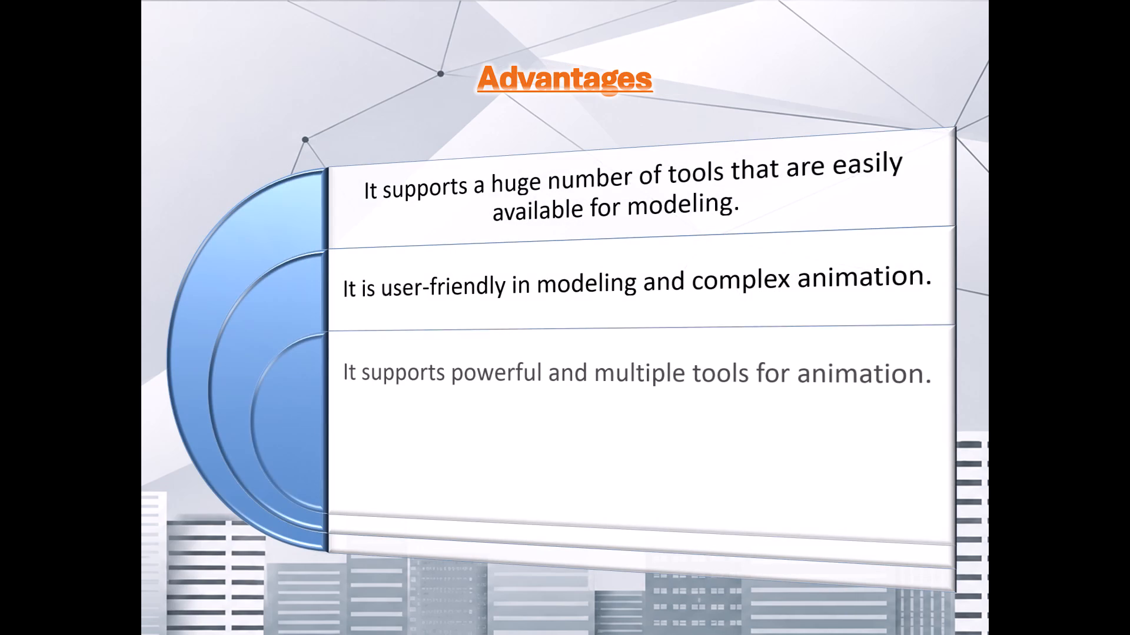
{"action": "key", "text": "Right"}
Review the Overview slide's animation circle by circle, from creating basic design models to Animation and walkthrough.
{"action": "key", "text": "Right"}
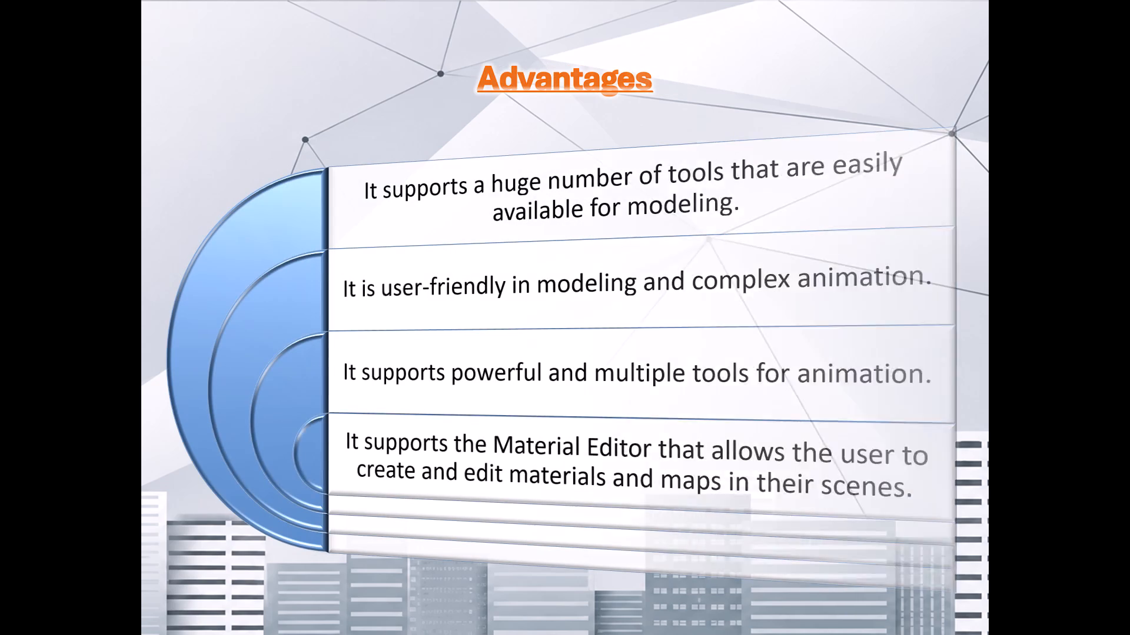
{"action": "key", "text": "Right"}
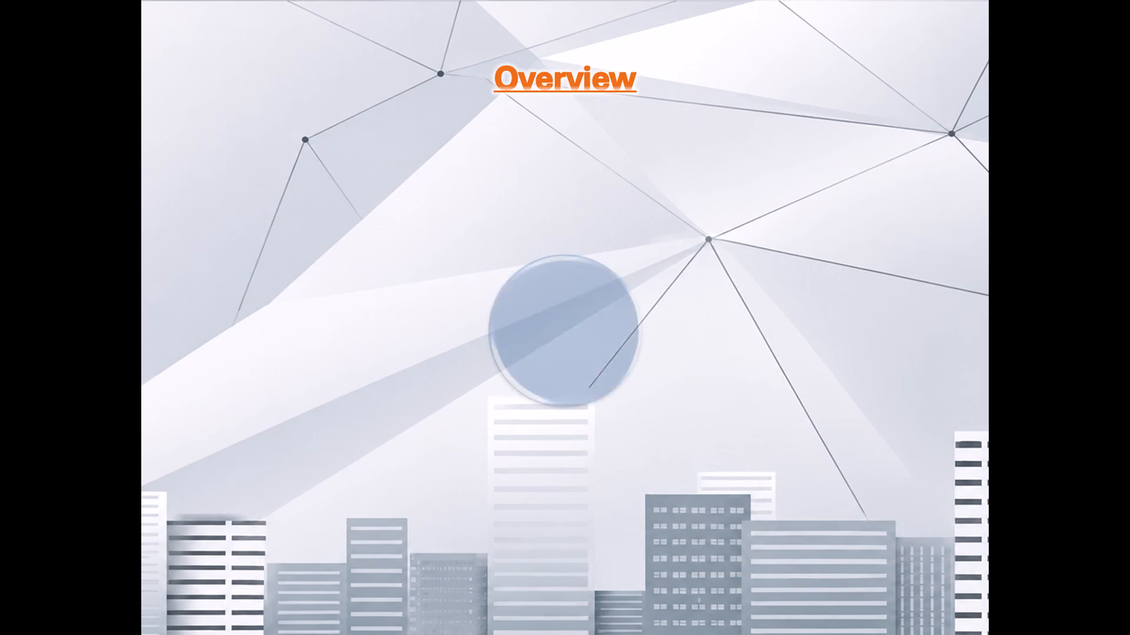
{"action": "key", "text": "Right"}
{"action": "key", "text": "Right"}
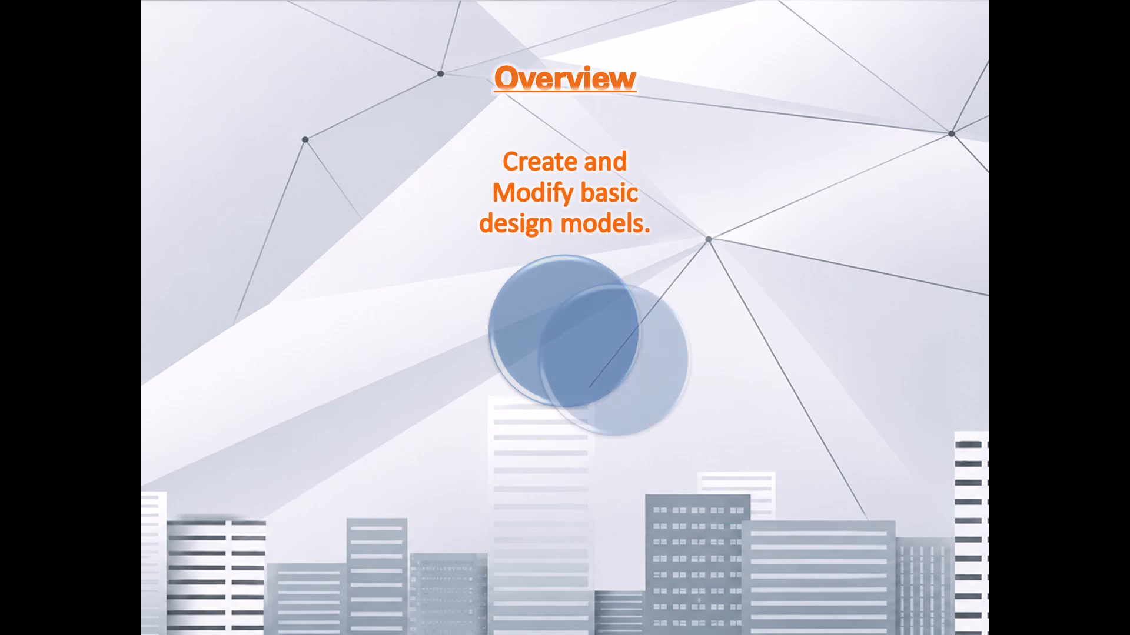
{"action": "key", "text": "Right"}
{"action": "key", "text": "Right"}
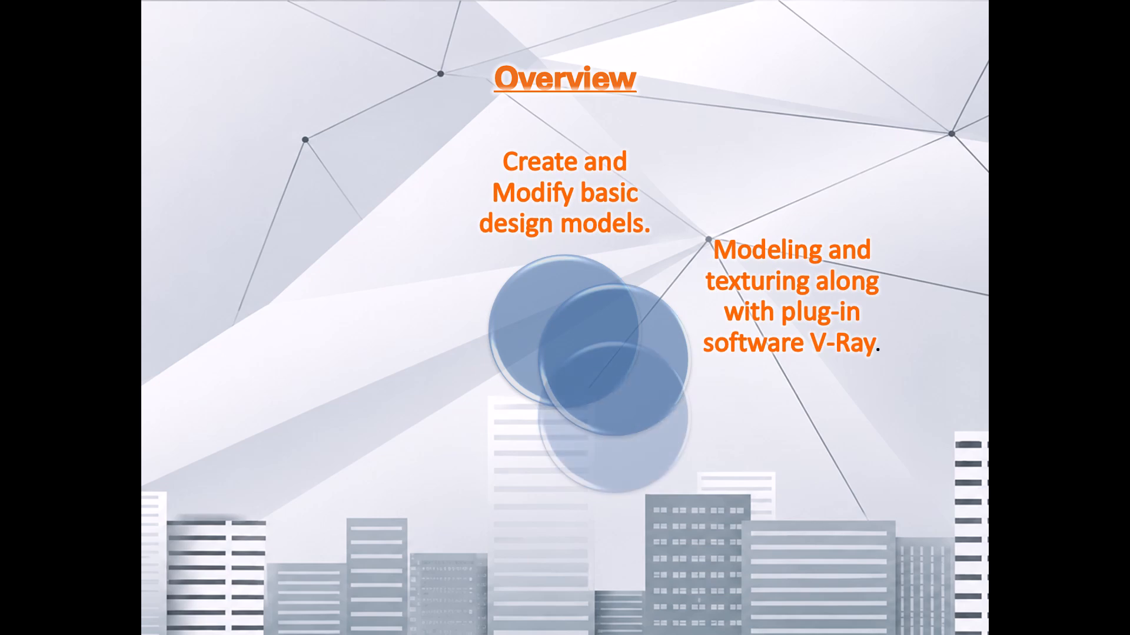
{"action": "key", "text": "Right"}
{"action": "key", "text": "Right"}
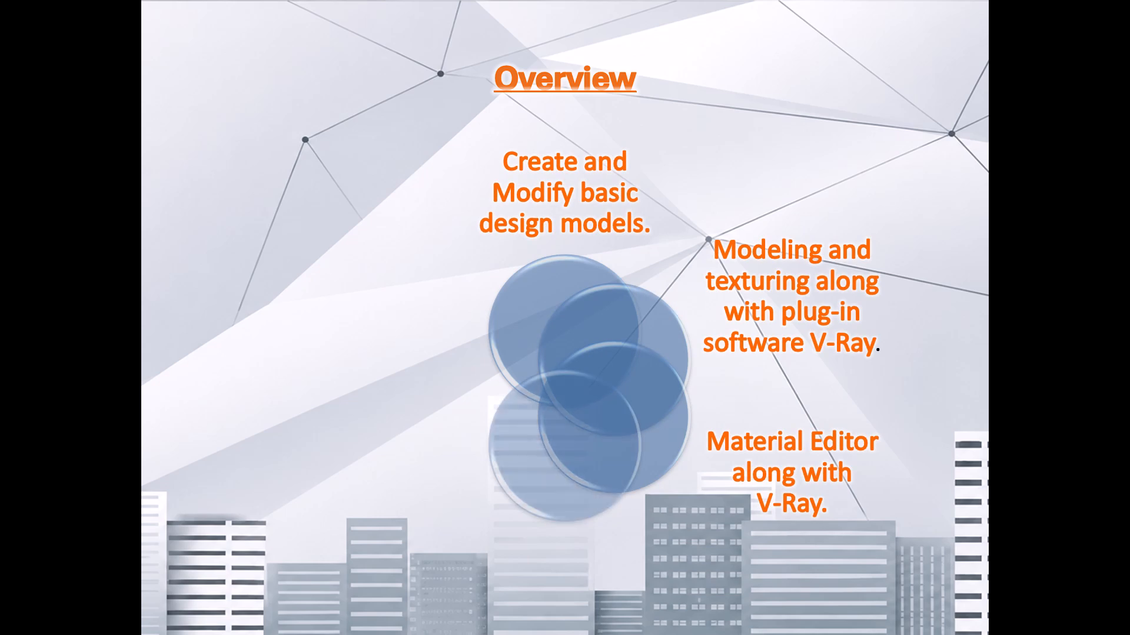
{"action": "key", "text": "Right"}
{"action": "key", "text": "Right"}
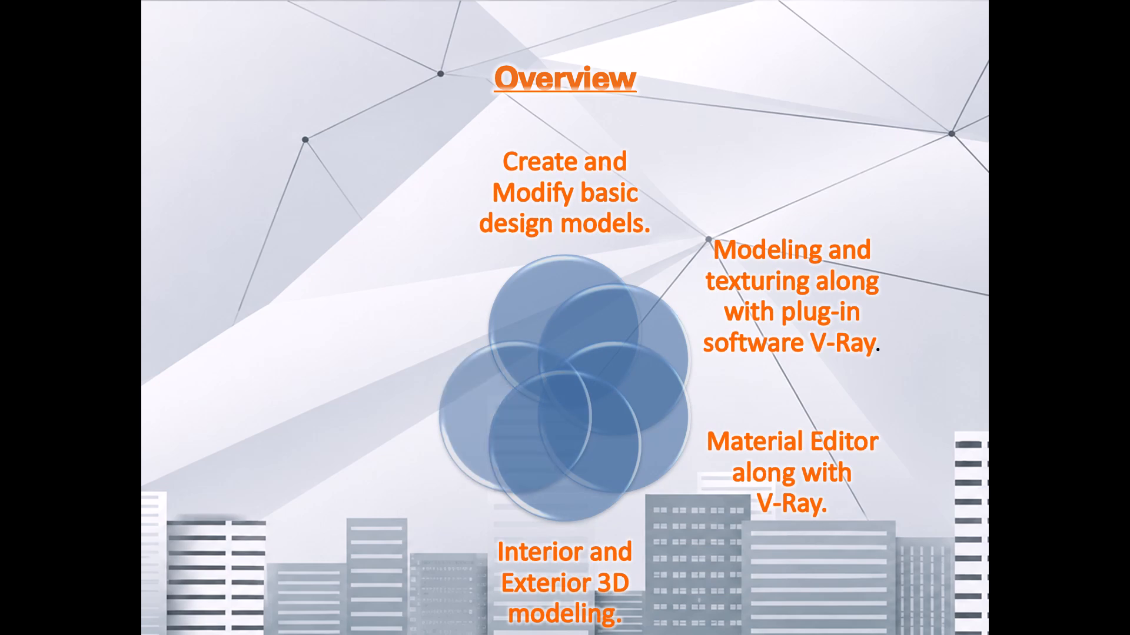
{"action": "key", "text": "Right"}
{"action": "key", "text": "Right"}
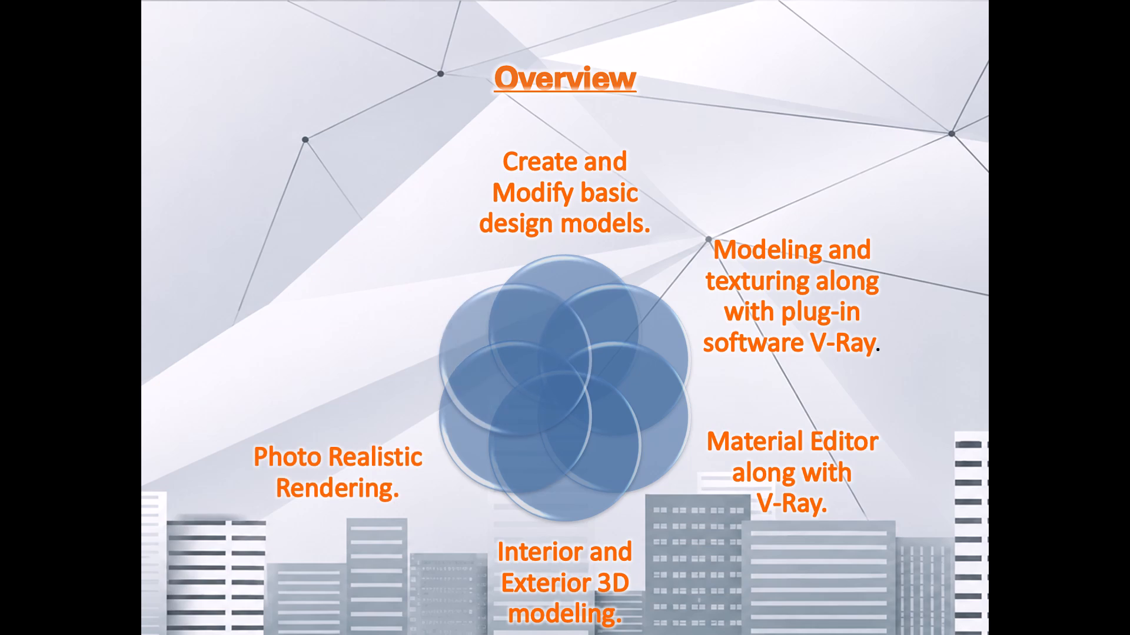
{"action": "key", "text": "Right"}
{"action": "key", "text": "Right"}
Review the Description of the Internship bullets and both 3DS Max User Interface slides.
{"action": "key", "text": "Right"}
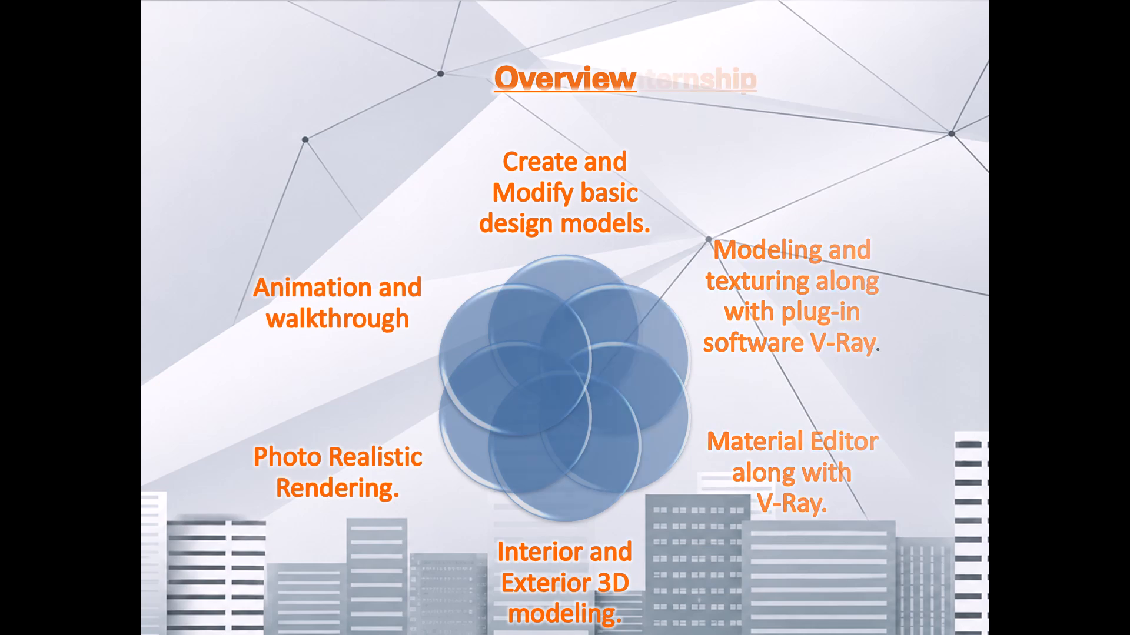
{"action": "key", "text": "Right"}
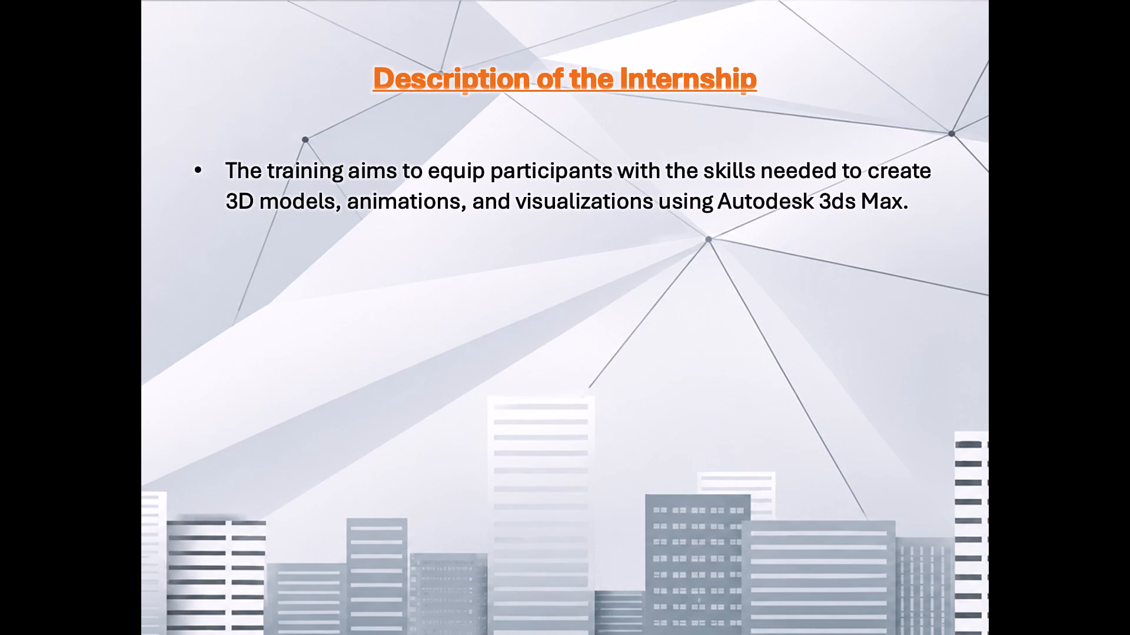
{"action": "key", "text": "Right"}
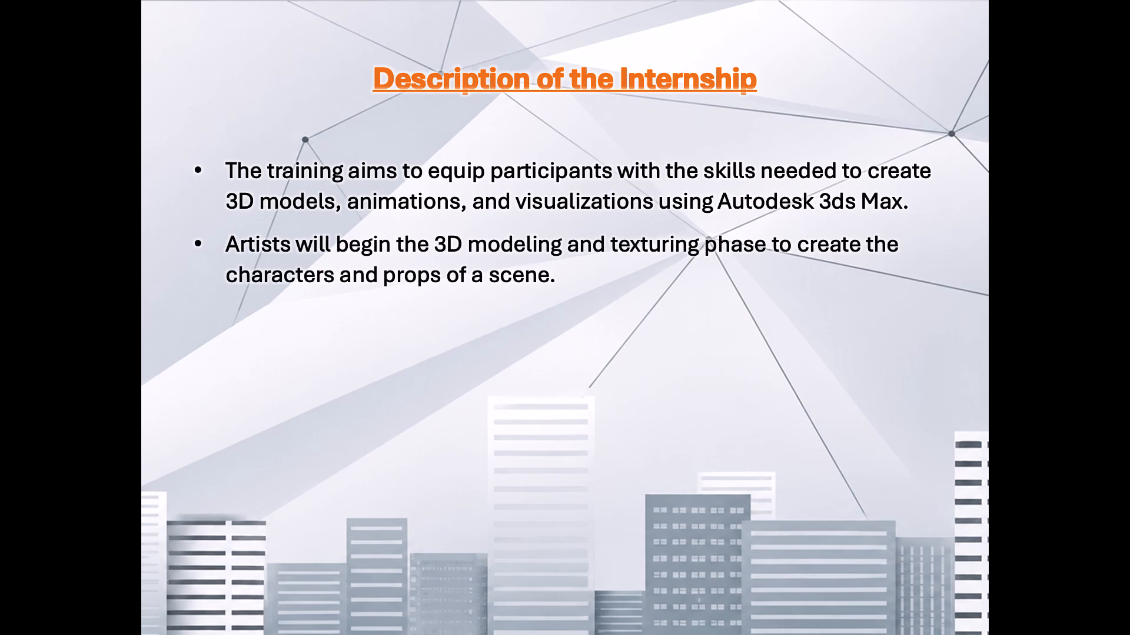
{"action": "key", "text": "Right"}
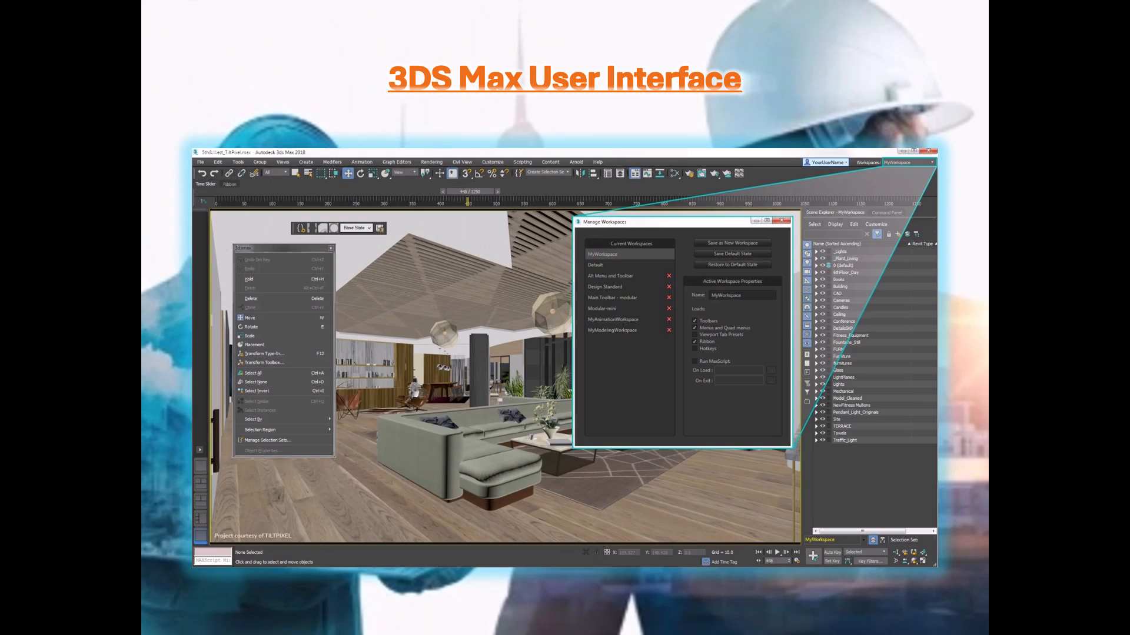
{"action": "key", "text": "Right"}
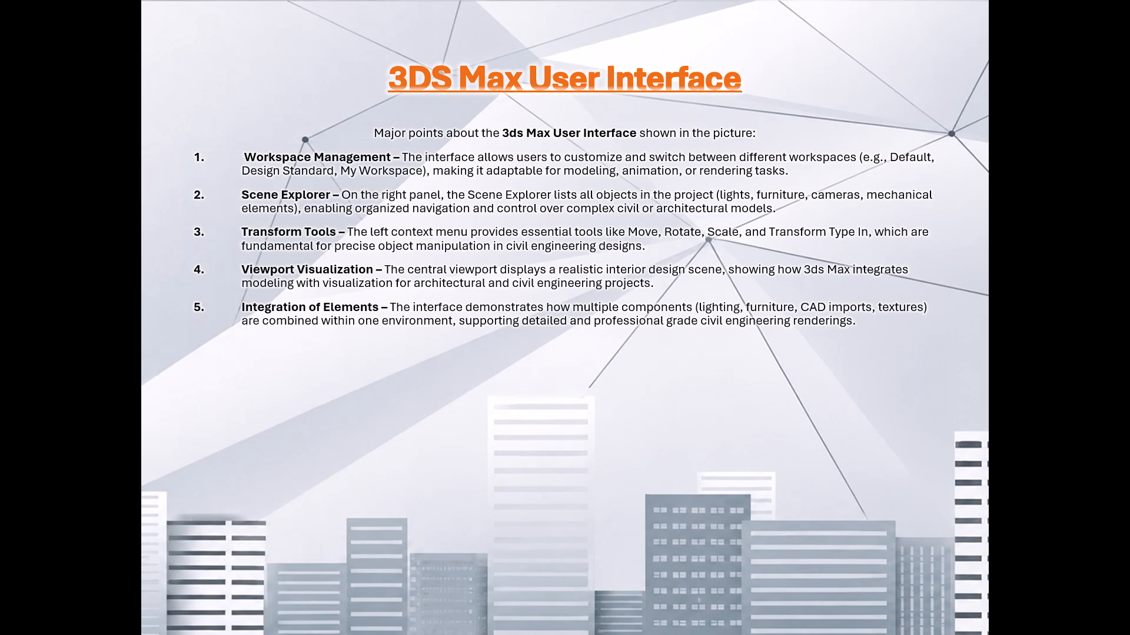
Review the Material Editor slides, replaying the transitions from 3DS Max User Interface to Key Features, and continue past the material screenshots.
{"action": "key", "text": "Right"}
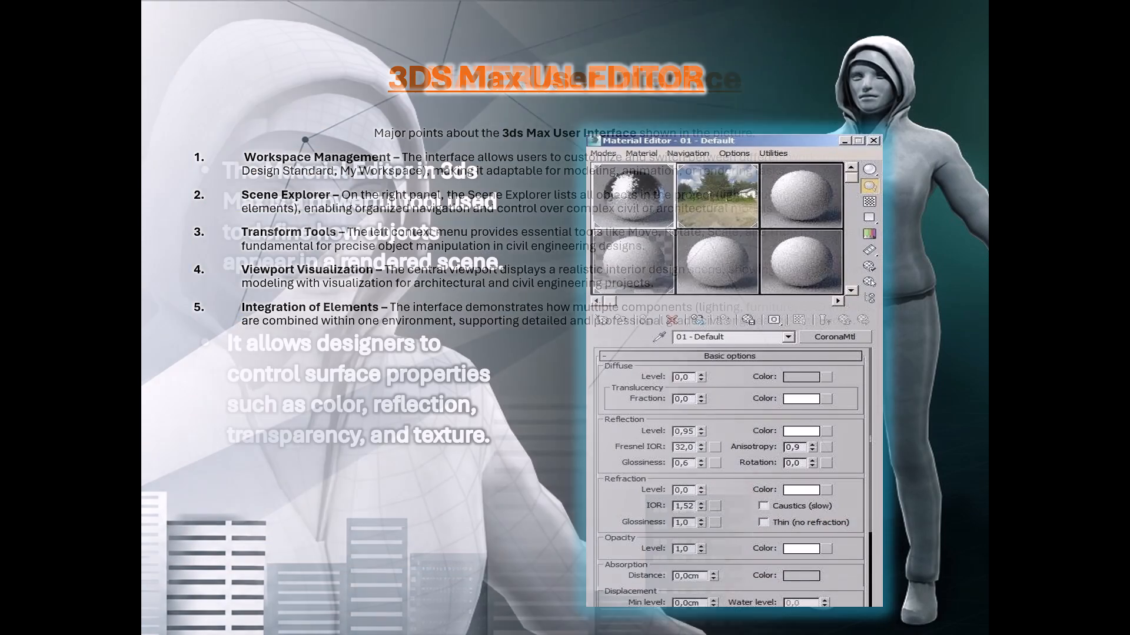
{"action": "key", "text": "Right"}
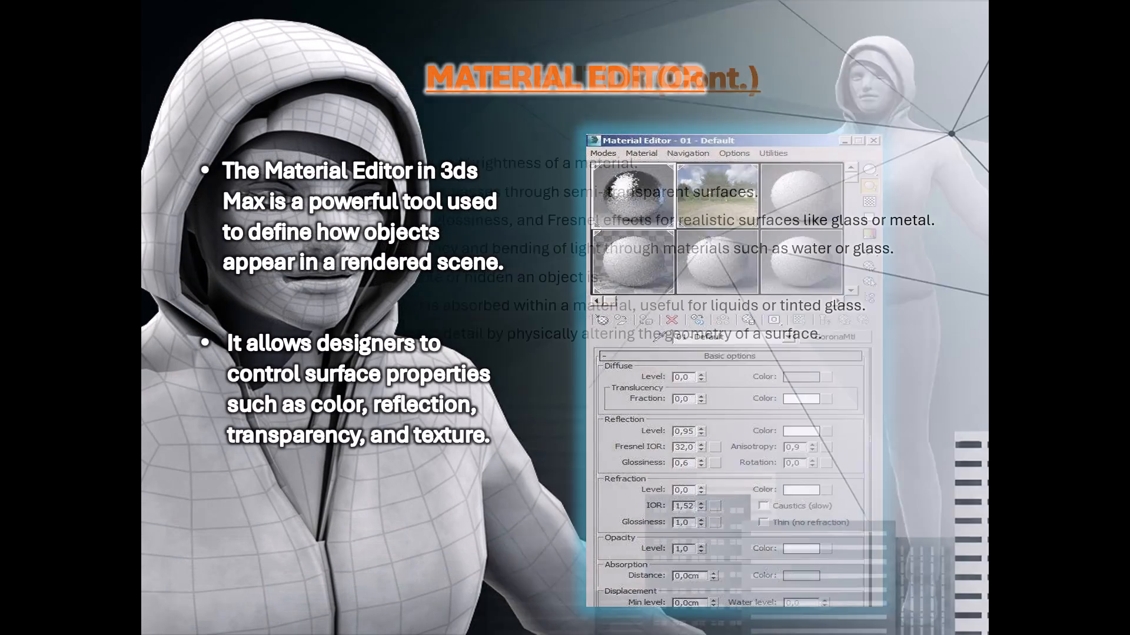
{"action": "key", "text": "Left"}
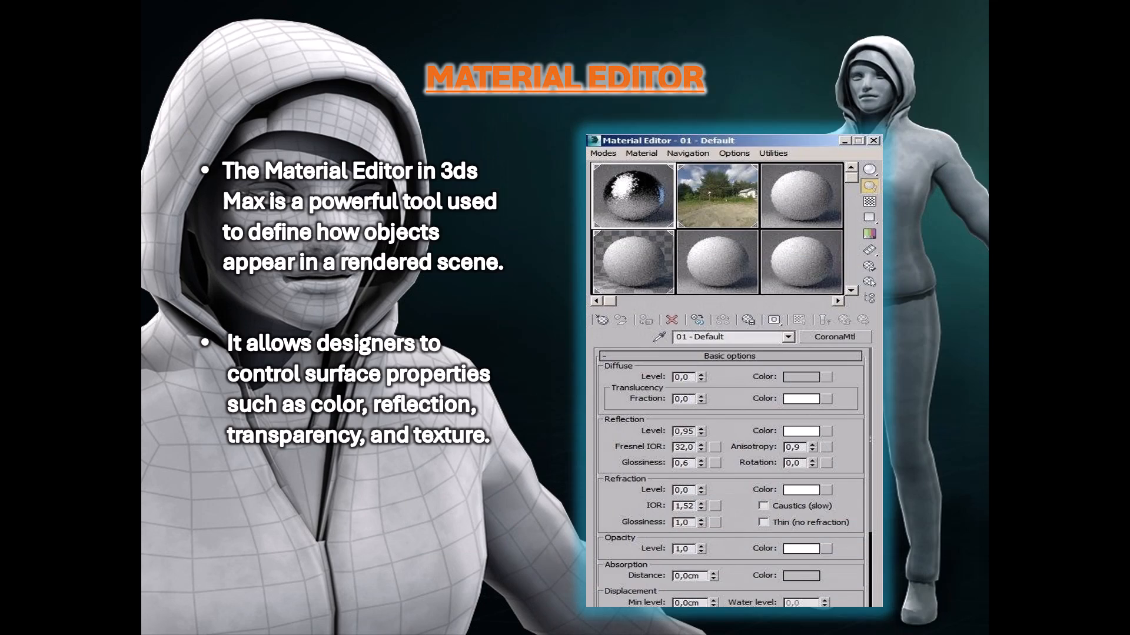
{"action": "key", "text": "Right"}
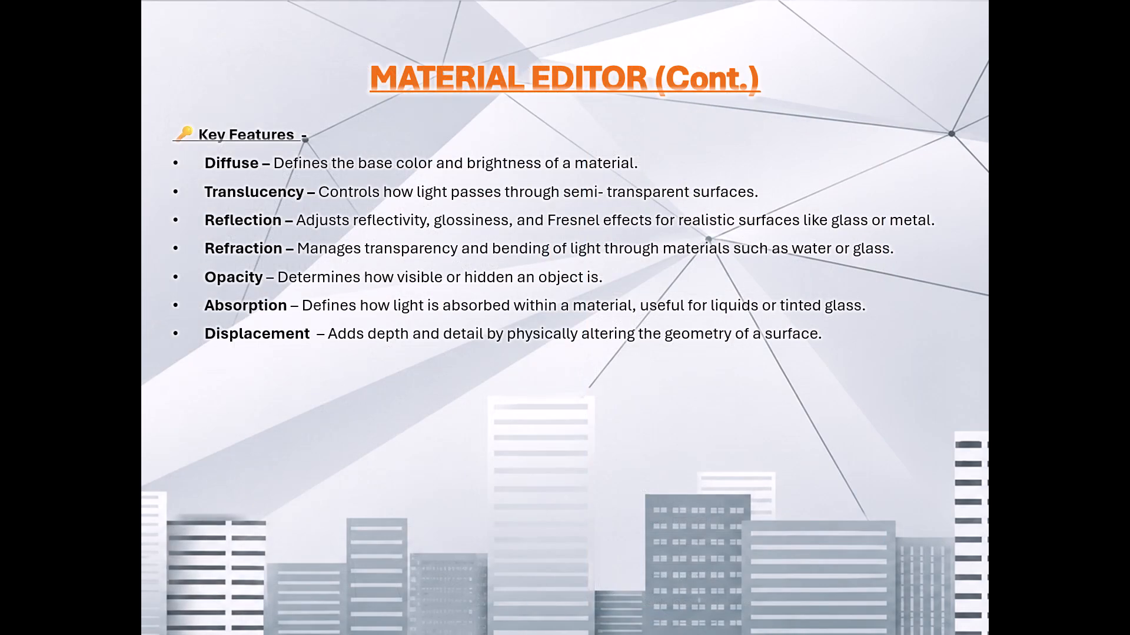
{"action": "key", "text": "Left"}
{"action": "key", "text": "Left"}
{"action": "key", "text": "Left"}
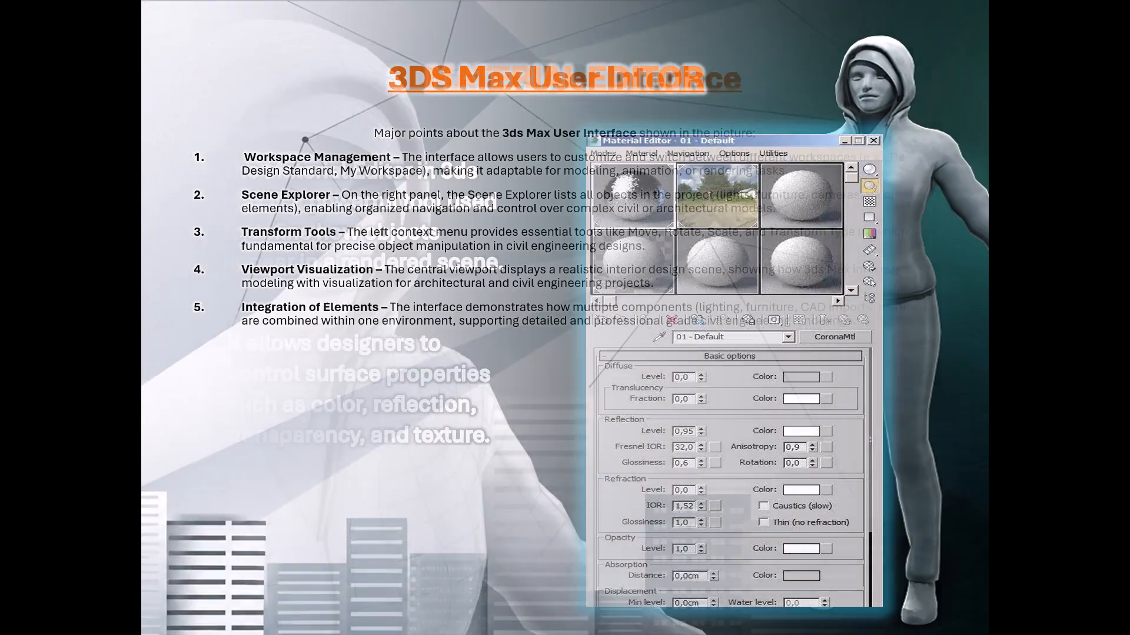
{"action": "key", "text": "Right"}
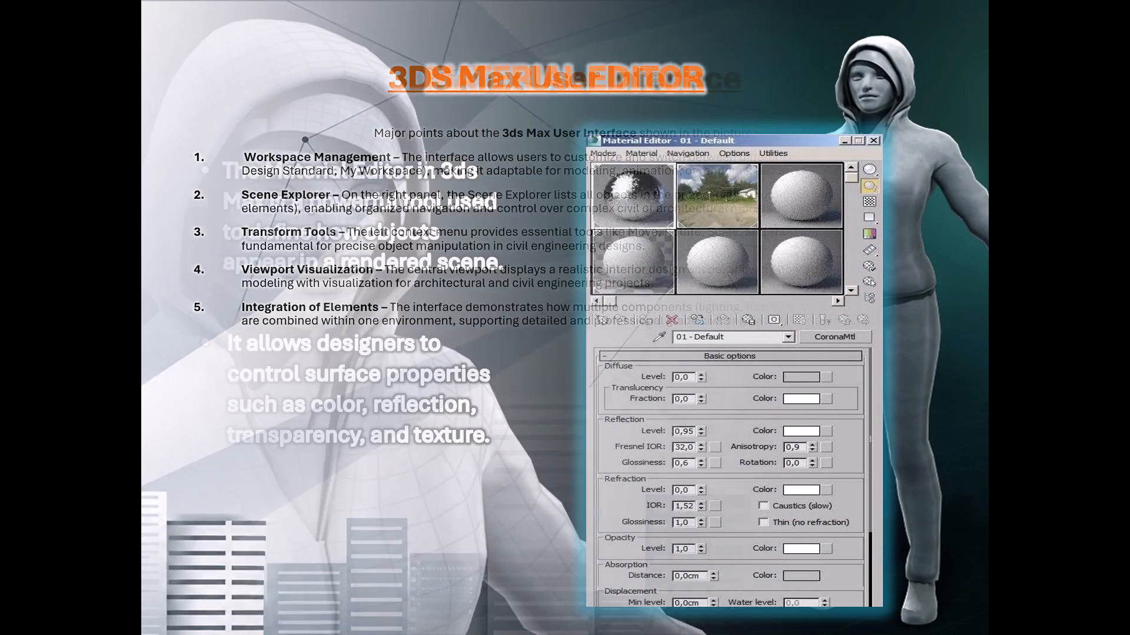
{"action": "key", "text": "Right"}
{"action": "key", "text": "Right"}
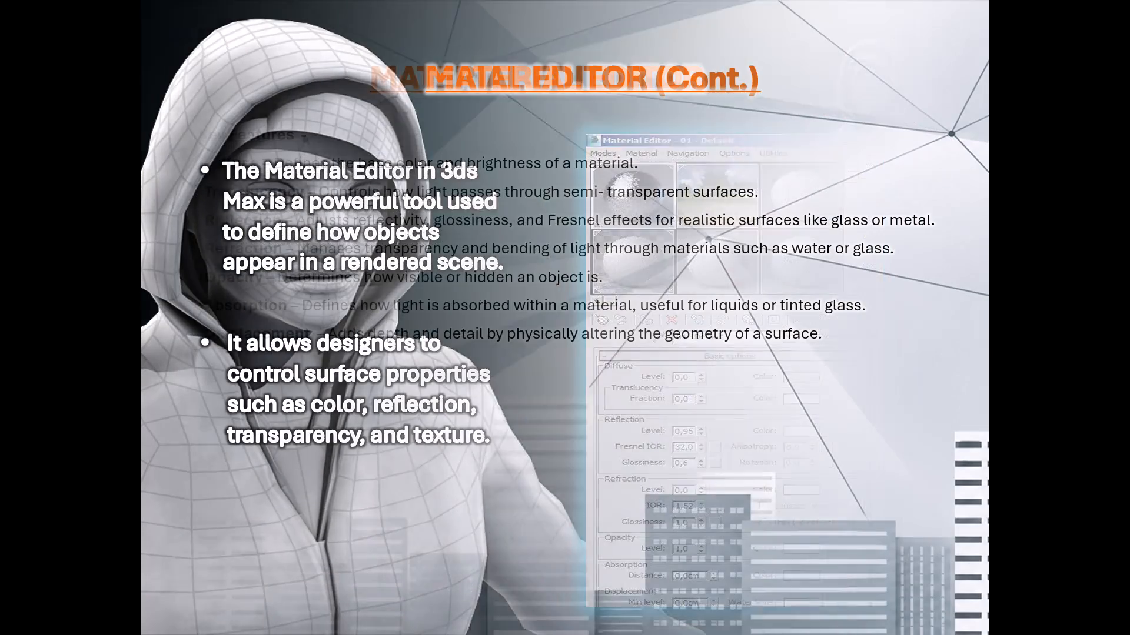
{"action": "key", "text": "Right"}
{"action": "key", "text": "Right"}
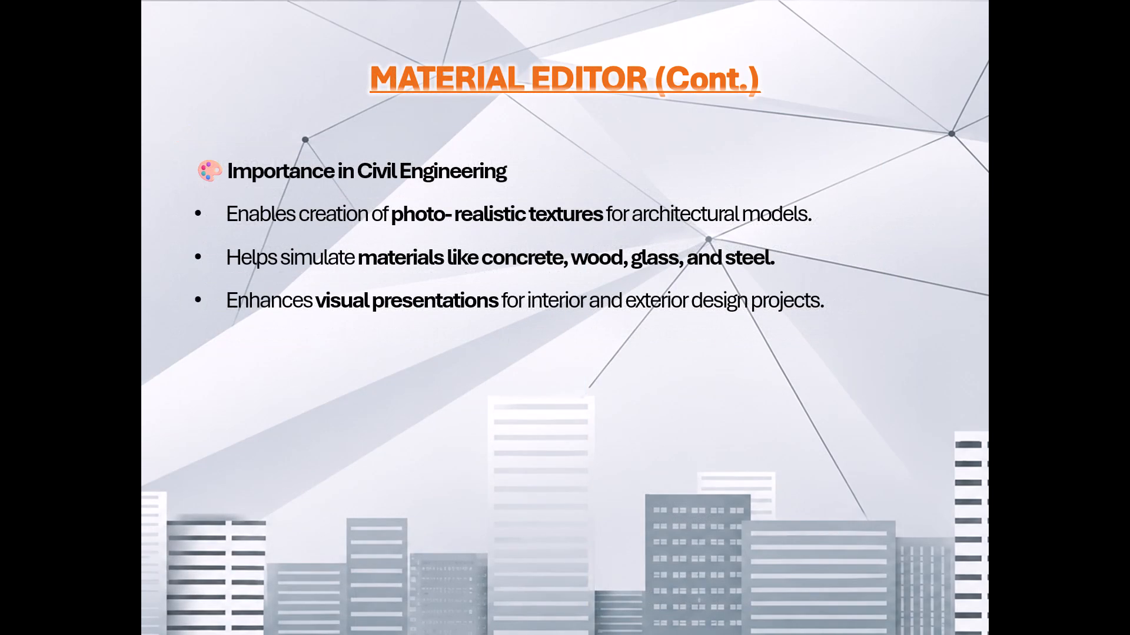
{"action": "key", "text": "Right"}
{"action": "key", "text": "Right"}
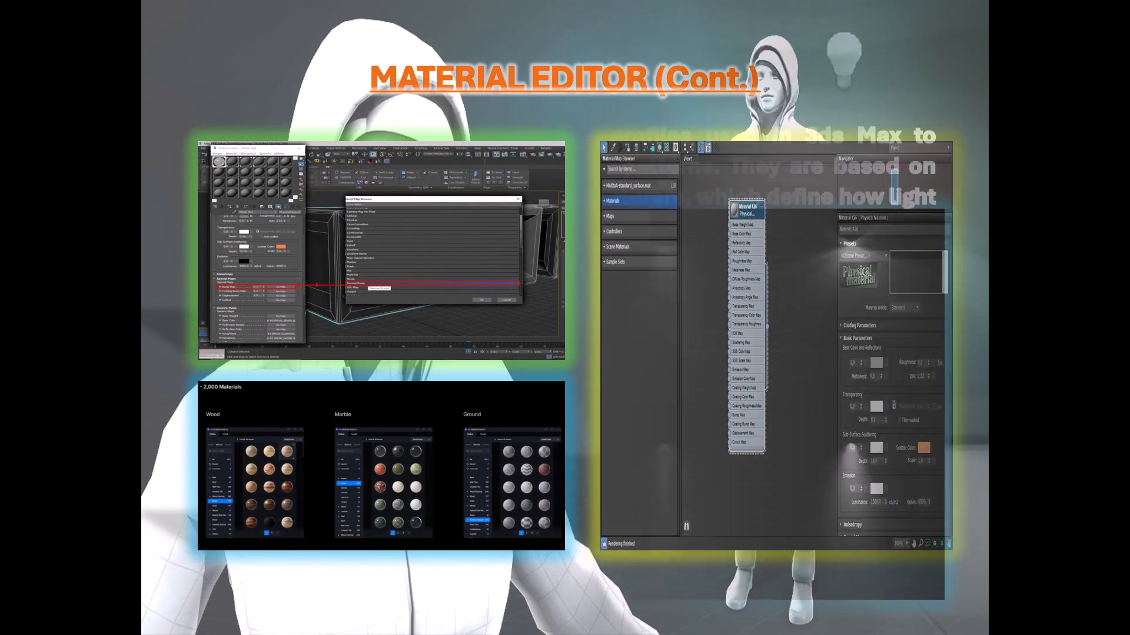
Review both IES Lights Pack slides, stepping back to replay the lighting profiles slide and its transition to Key Points.
{"action": "key", "text": "Right"}
{"action": "key", "text": "Left"}
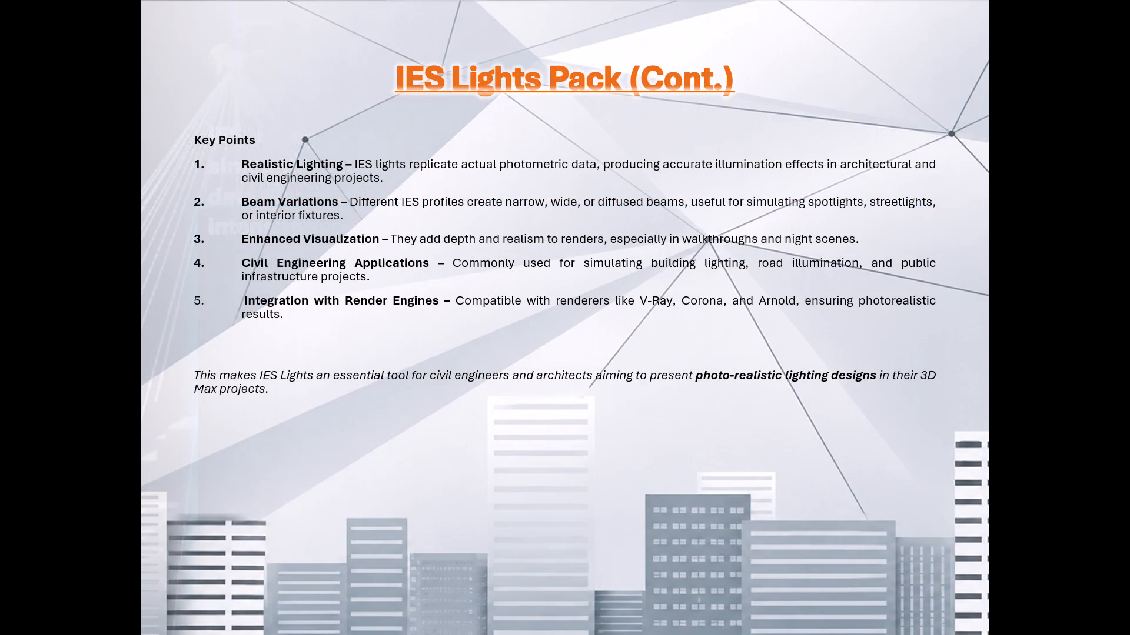
{"action": "key", "text": "Left"}
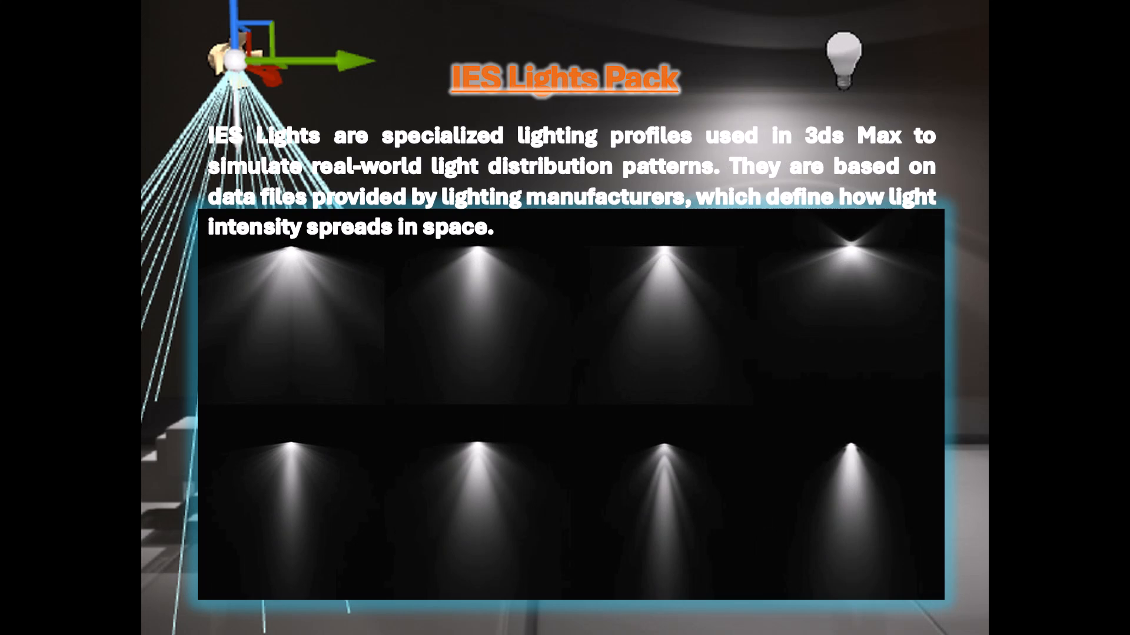
{"action": "key", "text": "Right"}
{"action": "key", "text": "Right"}
{"action": "key", "text": "Right"}
Review the 3DS MAX Interior Design slides, replaying the title transition and continuing through Key Aspects and Applications in Civil Engineering to the interior images.
{"action": "key", "text": "Right"}
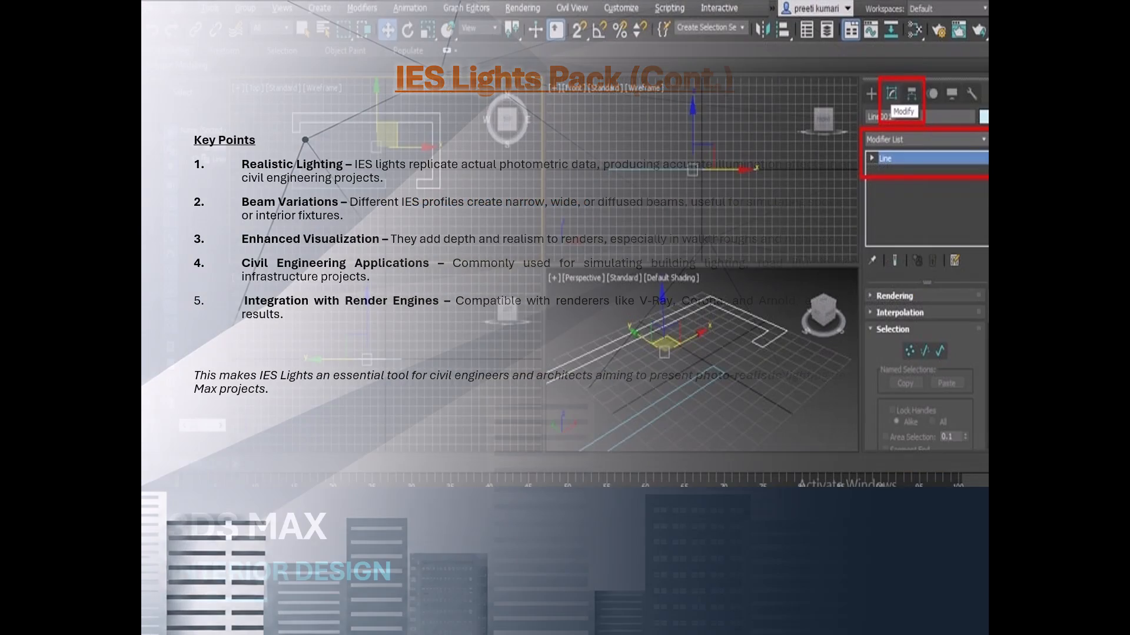
{"action": "key", "text": "Right"}
{"action": "key", "text": "Left"}
{"action": "key", "text": "Left"}
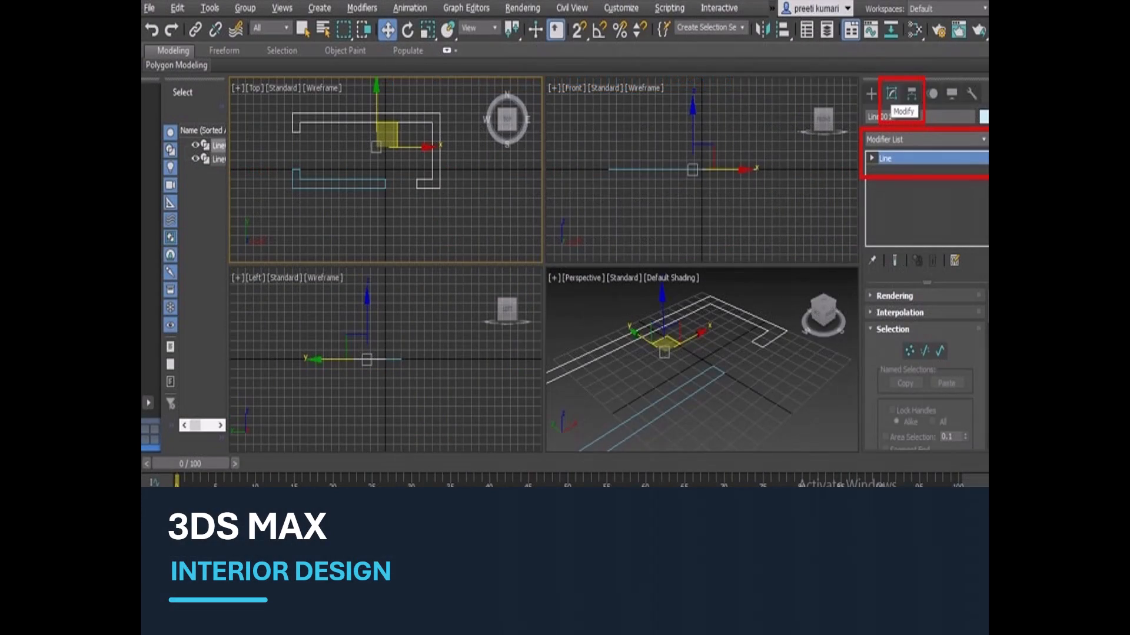
{"action": "key", "text": "Right"}
{"action": "key", "text": "Right"}
{"action": "key", "text": "Right"}
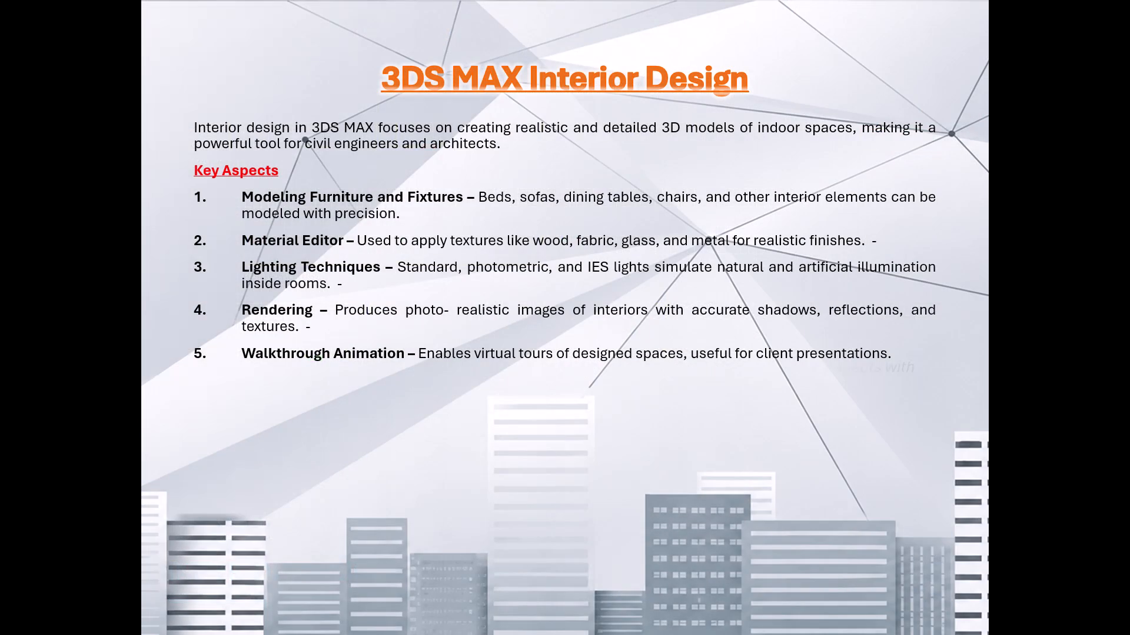
{"action": "key", "text": "Right"}
{"action": "key", "text": "Right"}
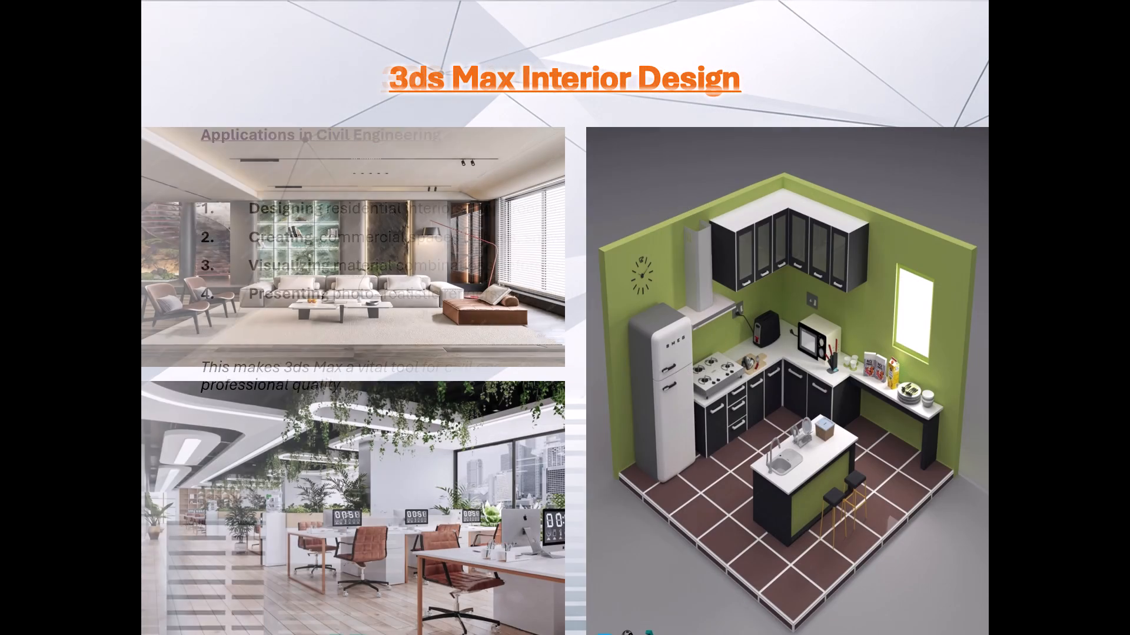
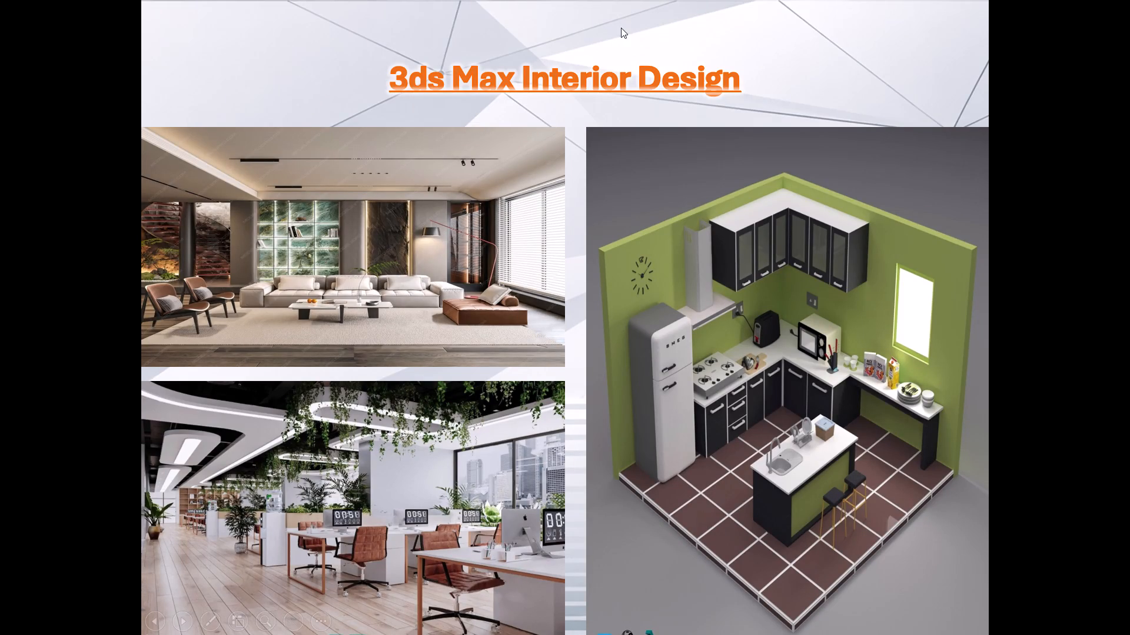
Review the Rendered Image in 3D Max (Interior) slides, replaying the transition from the wireframe comparison to Key Highlights and continuing to the interior images.
{"action": "key", "text": "Right"}
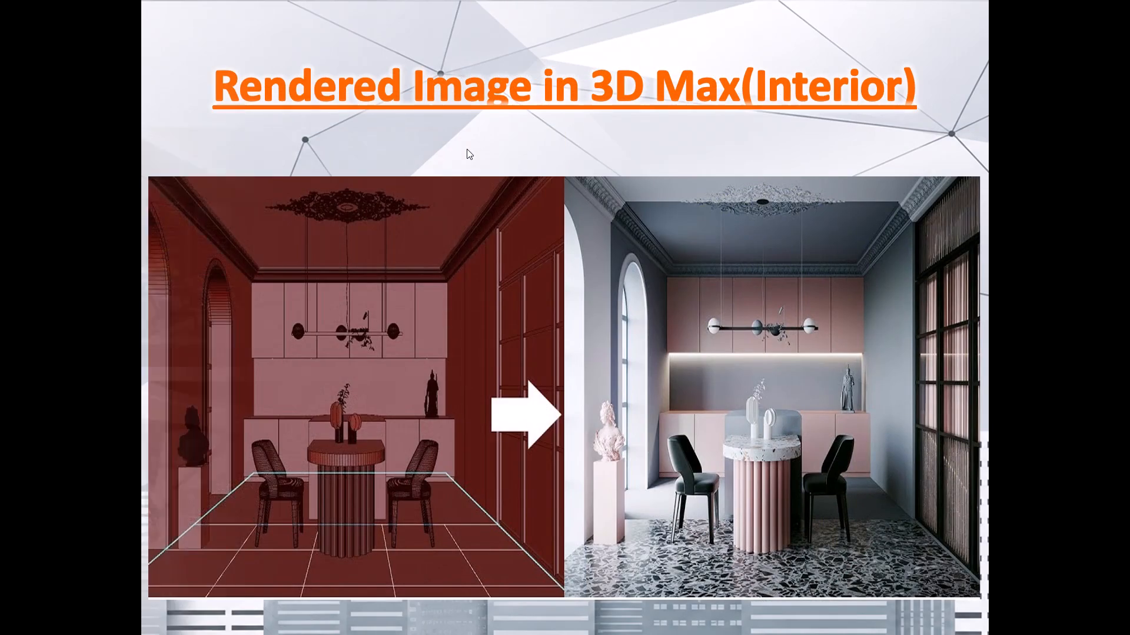
{"action": "key", "text": "Right"}
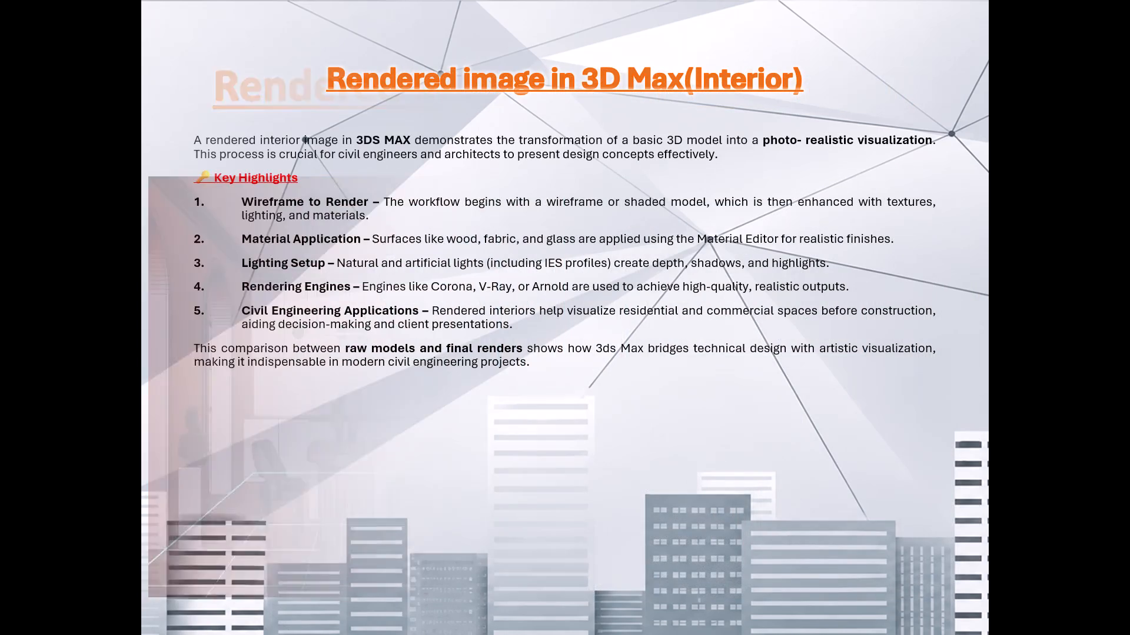
{"action": "key", "text": "Left"}
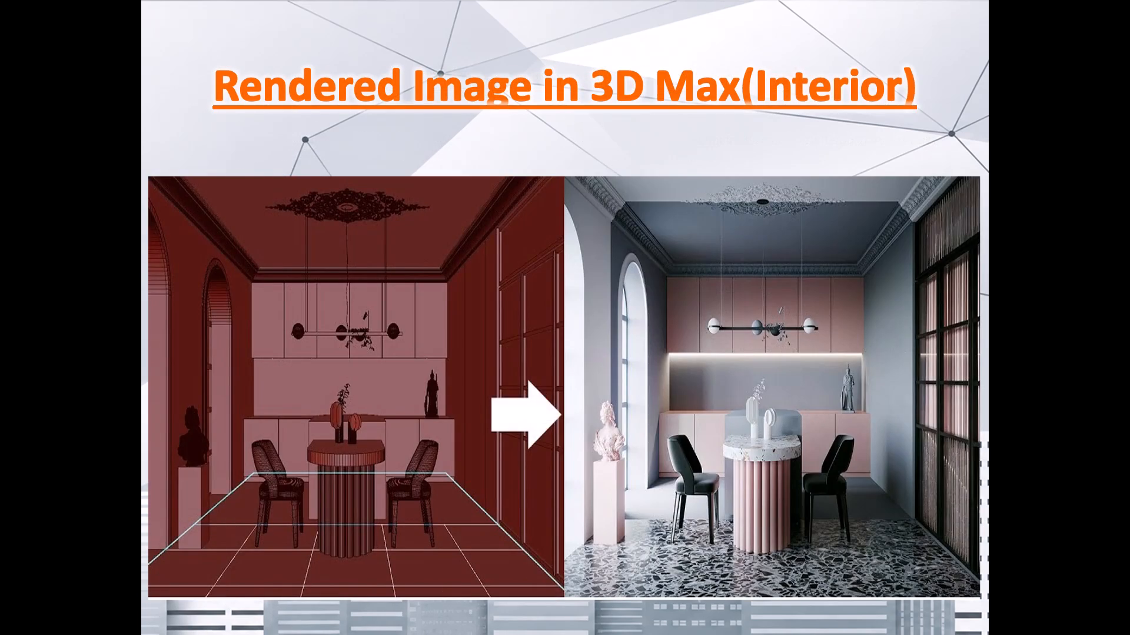
{"action": "key", "text": "Right"}
{"action": "key", "text": "Right"}
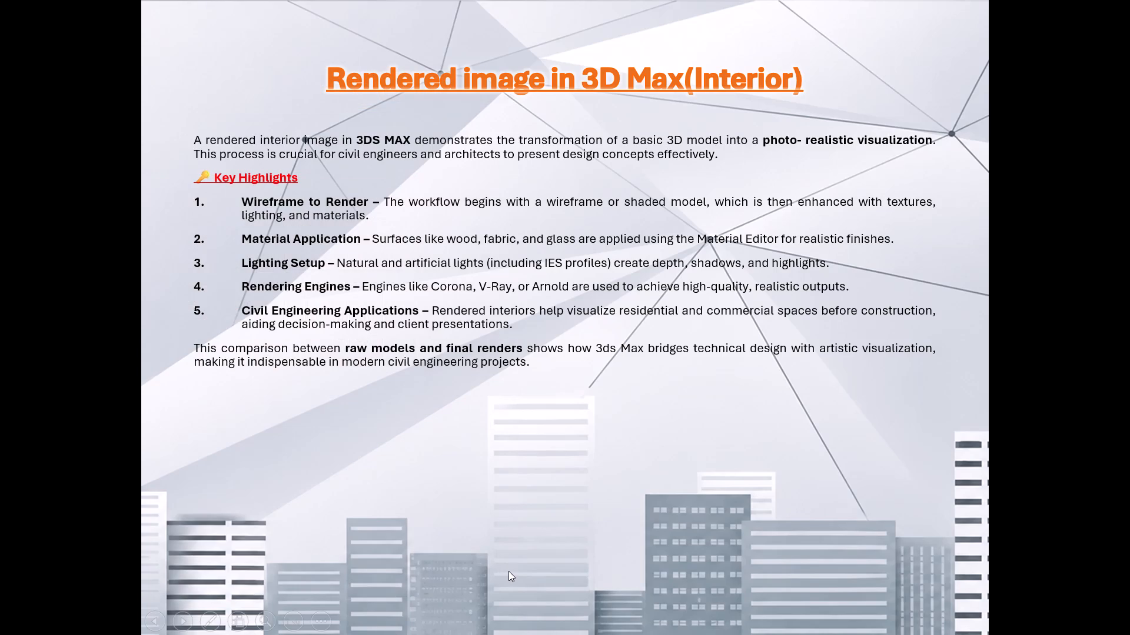
{"action": "left_click", "coordinate": [837, 614]}
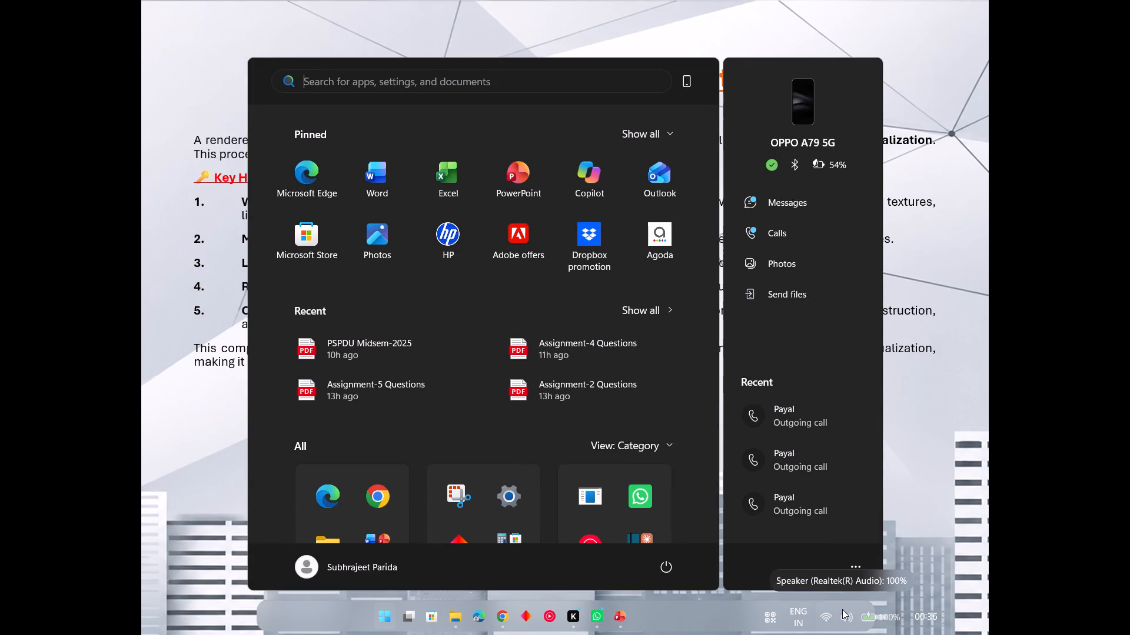
Turn on the laptop's mobile hotspot in the system quick settings and return to the slideshow.
{"action": "left_click", "coordinate": [865, 614]}
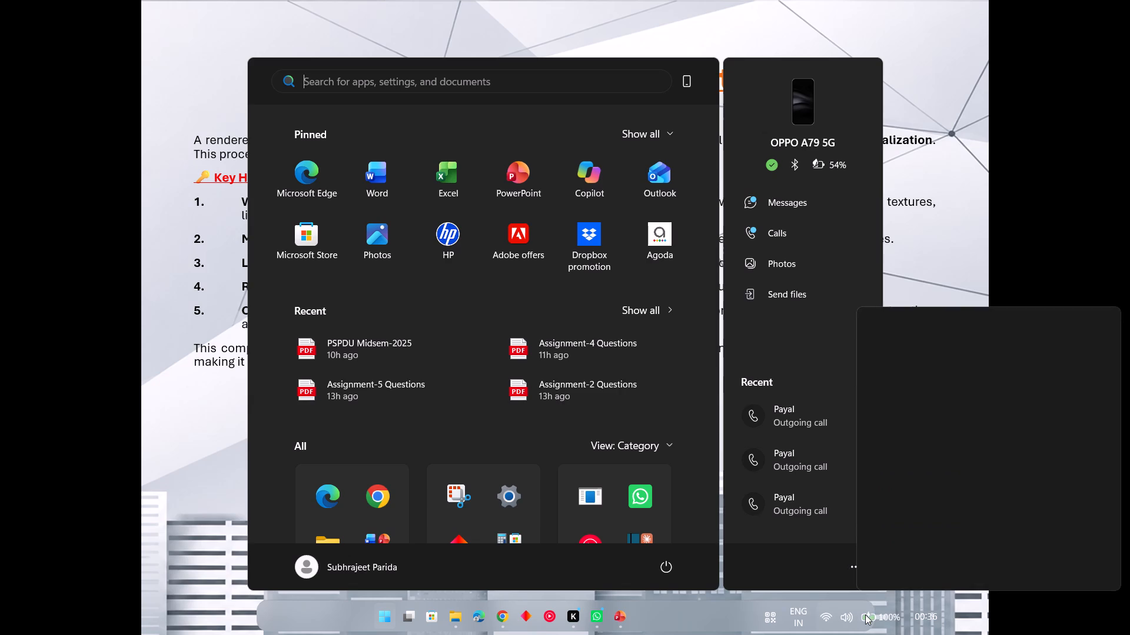
{"action": "scroll", "coordinate": [954, 393], "scroll_direction": "down", "scroll_amount": 1}
{"action": "left_click", "coordinate": [1085, 335]}
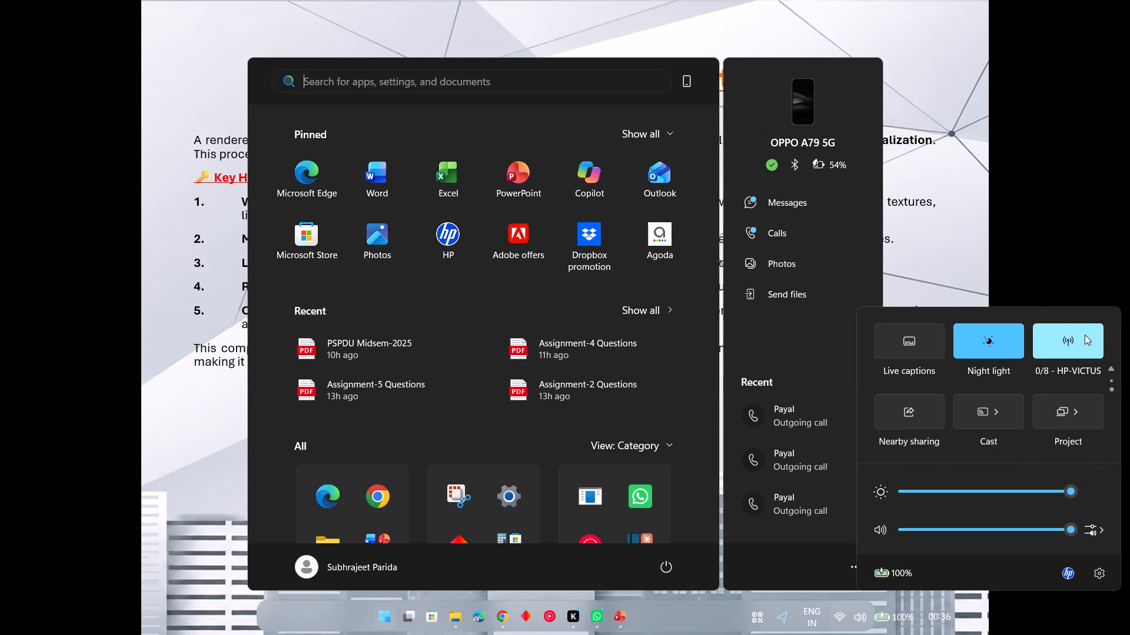
{"action": "left_click", "coordinate": [1065, 272]}
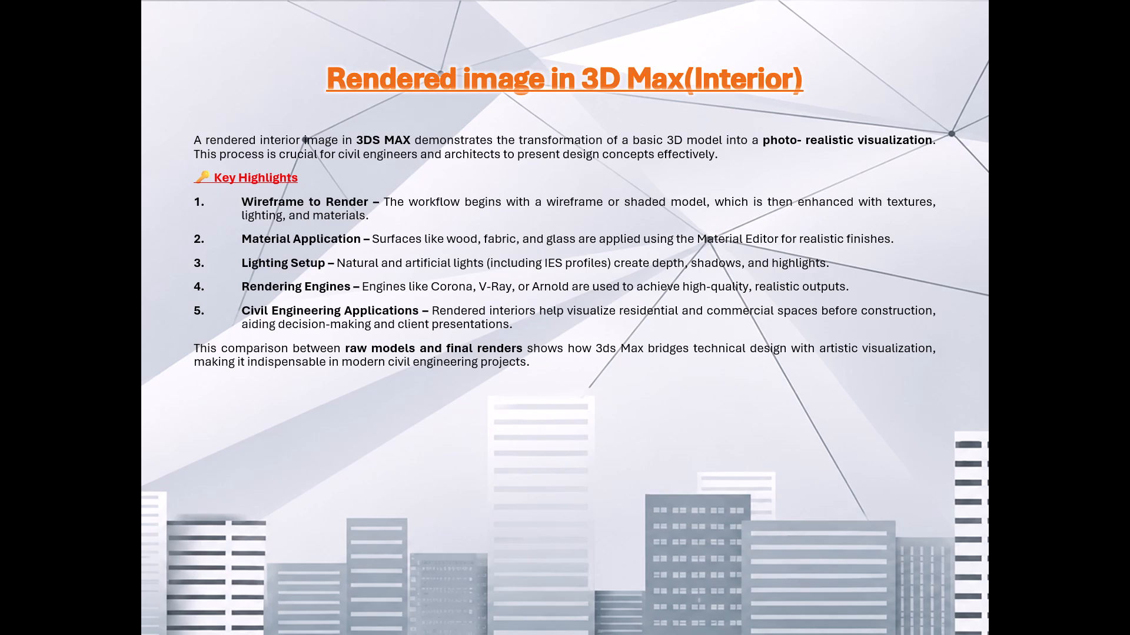
Continue the slideshow from the interior rendering Key Highlights to the slide of rendered and wireframe interior images.
{"action": "key", "text": "Right"}
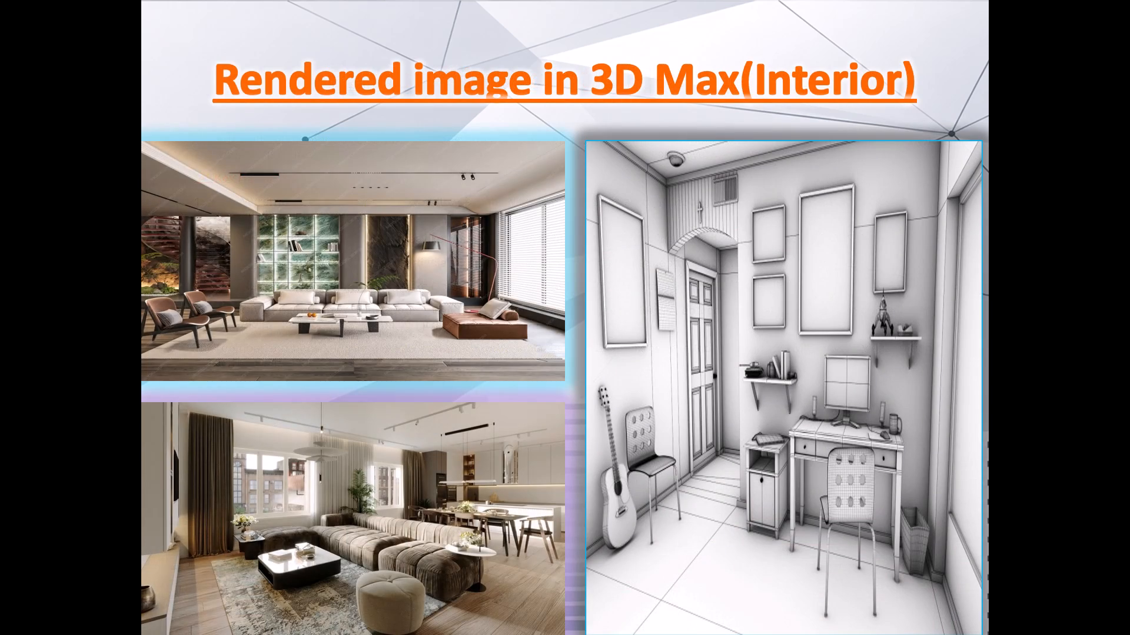
Review the 3DS Max Exterior House Design, Rendering architectural exteriors and Conclusion slides, continuing through the end of the slide show and exiting it.
{"action": "key", "text": "Right"}
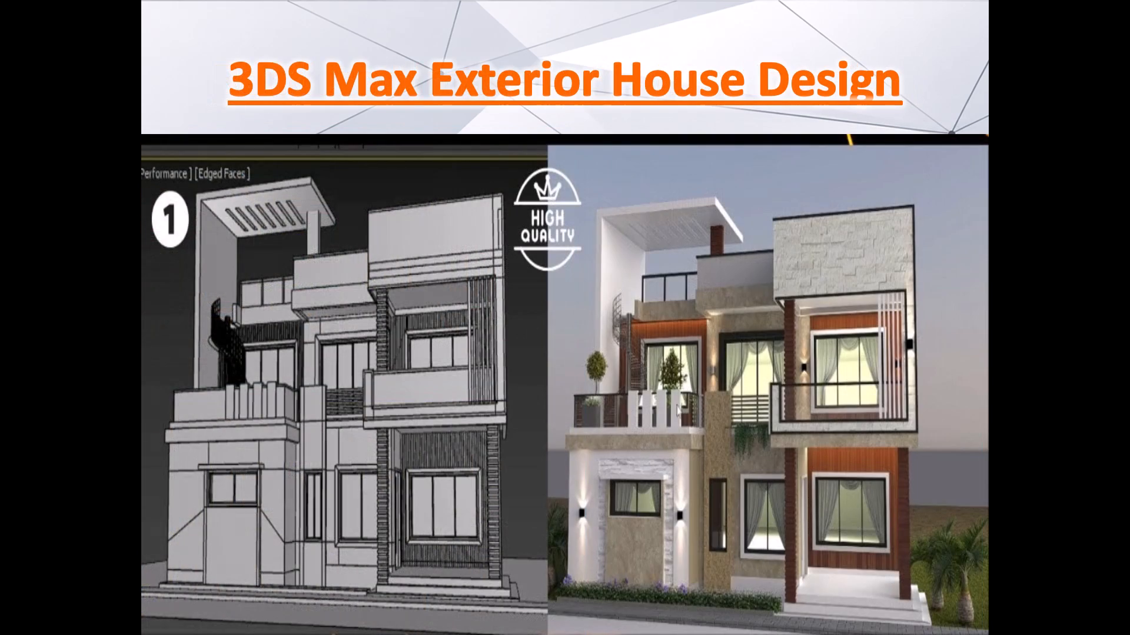
{"action": "key", "text": "Right"}
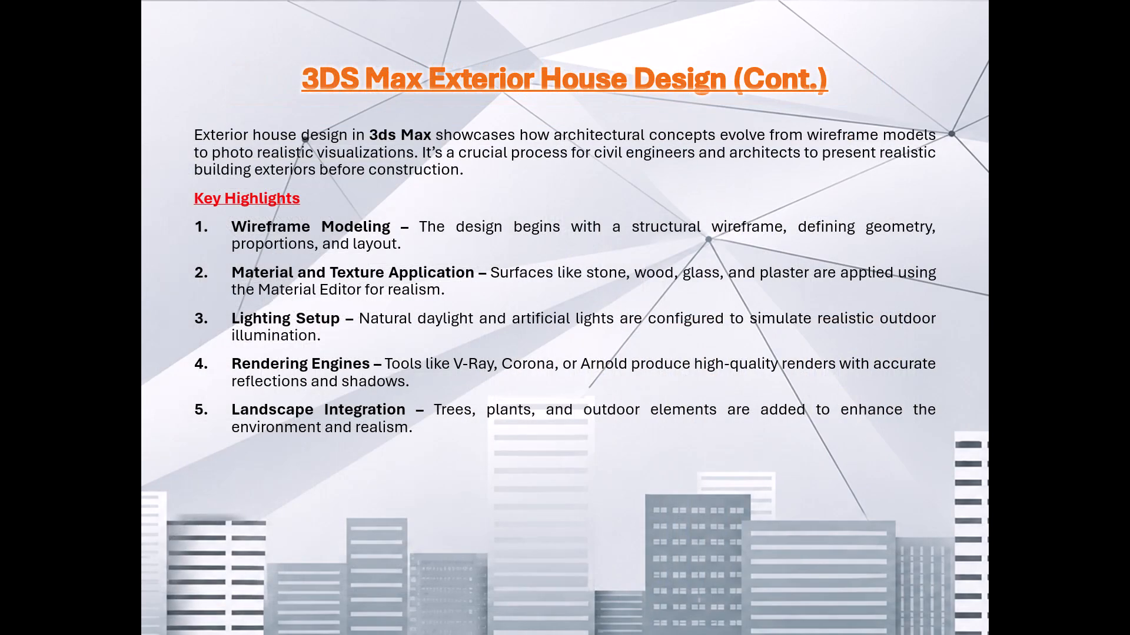
{"action": "key", "text": "Right"}
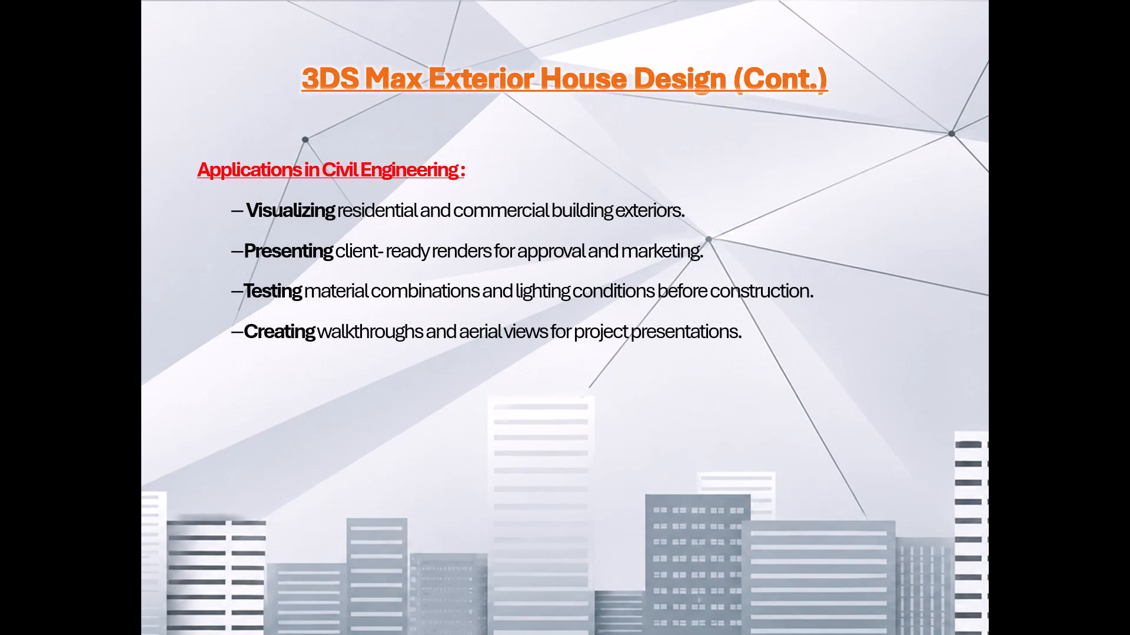
{"action": "key", "text": "Right"}
{"action": "key", "text": "Right"}
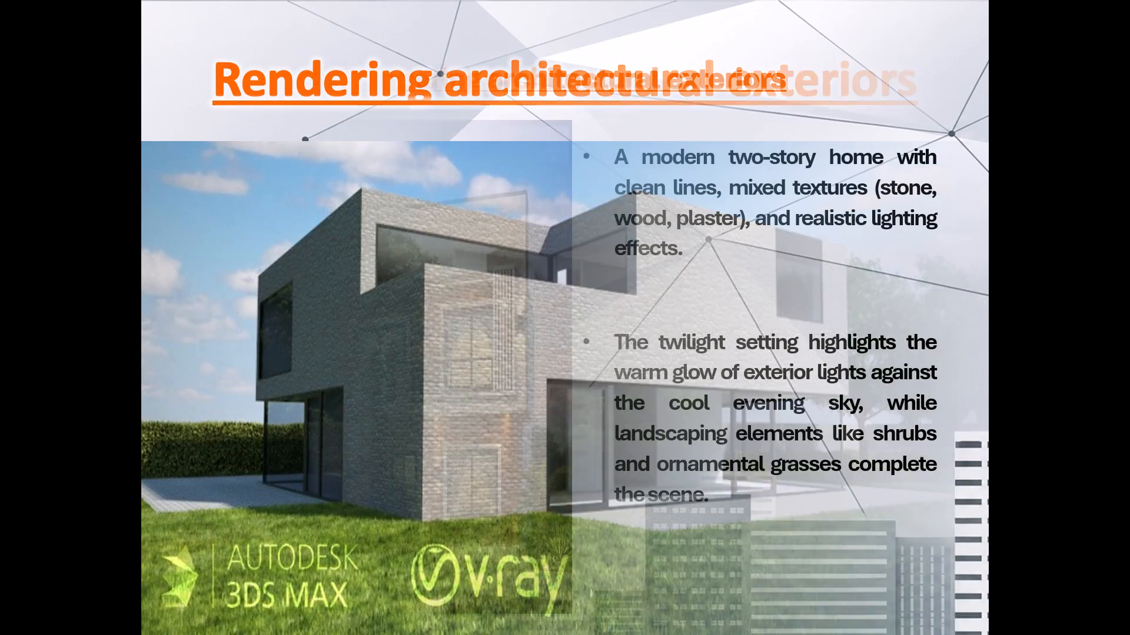
{"action": "key", "text": "Right"}
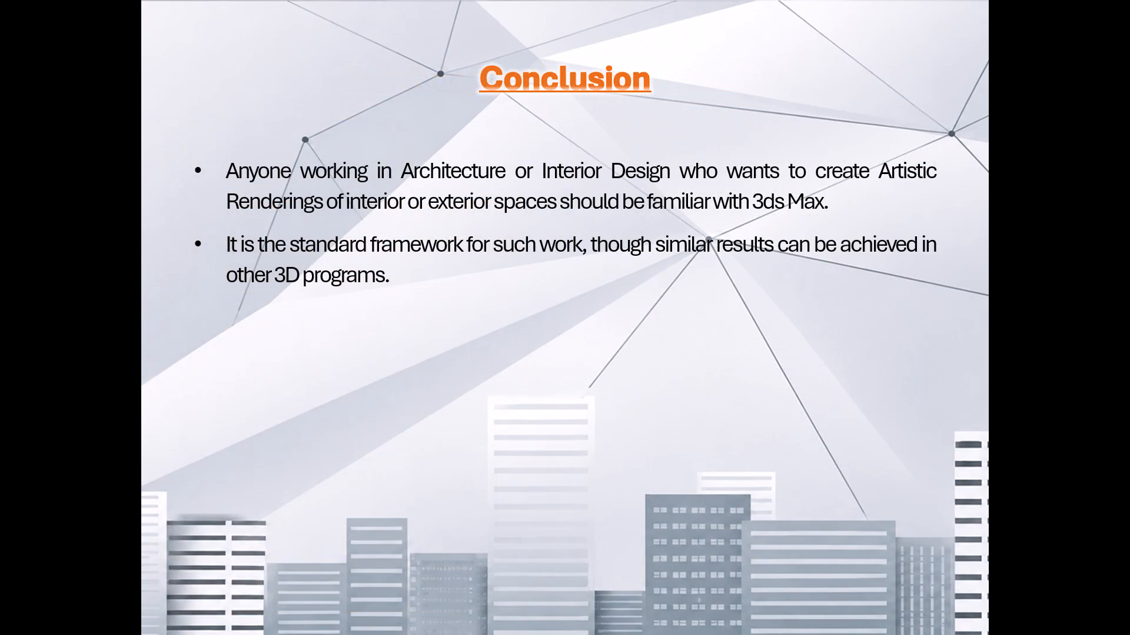
{"action": "key", "text": "Right"}
{"action": "key", "text": "Right"}
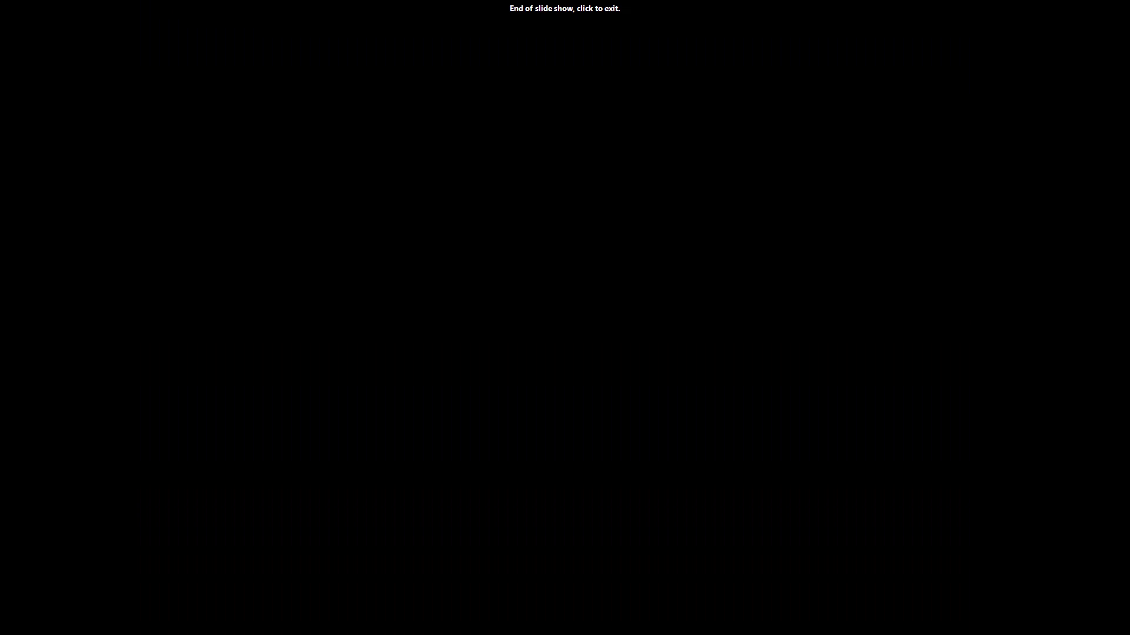
{"action": "key", "text": "Right"}
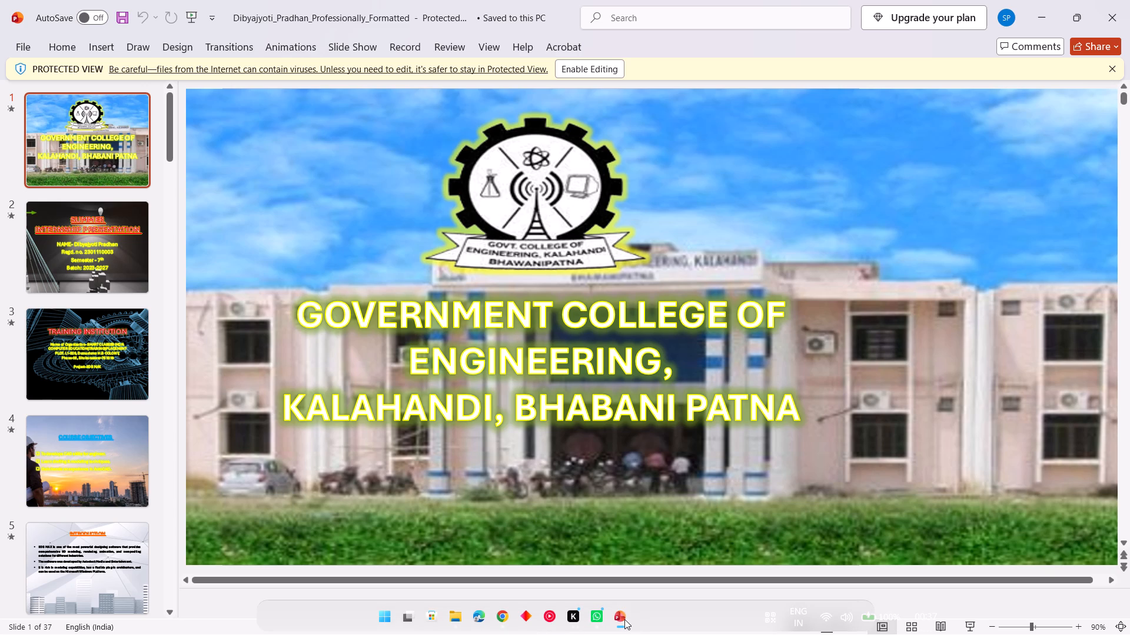
Switch to the other open presentation, the editable one, and start its slide show from slide 23, 3DS MAX Interior Design.
{"action": "left_click", "coordinate": [580, 556]}
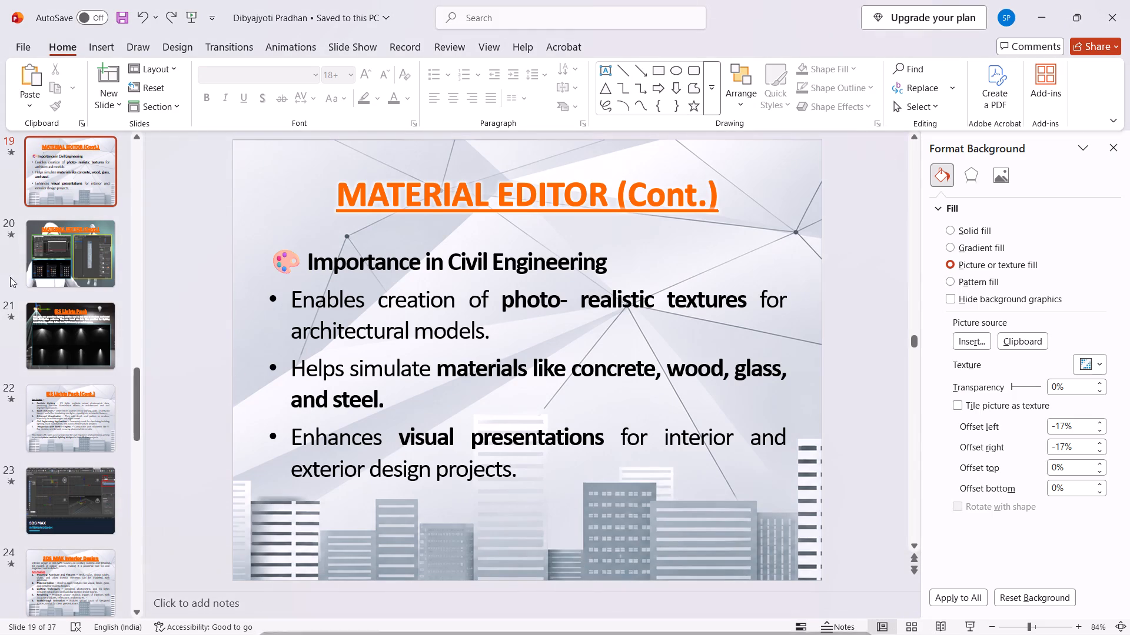
{"action": "left_click", "coordinate": [72, 511]}
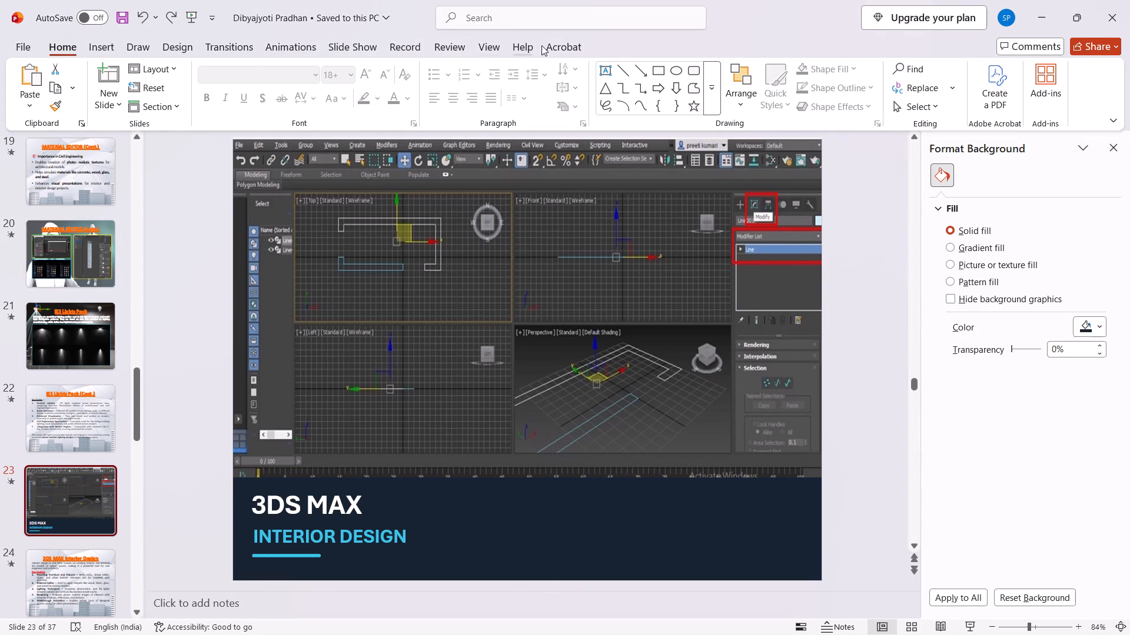
{"action": "left_click", "coordinate": [369, 54]}
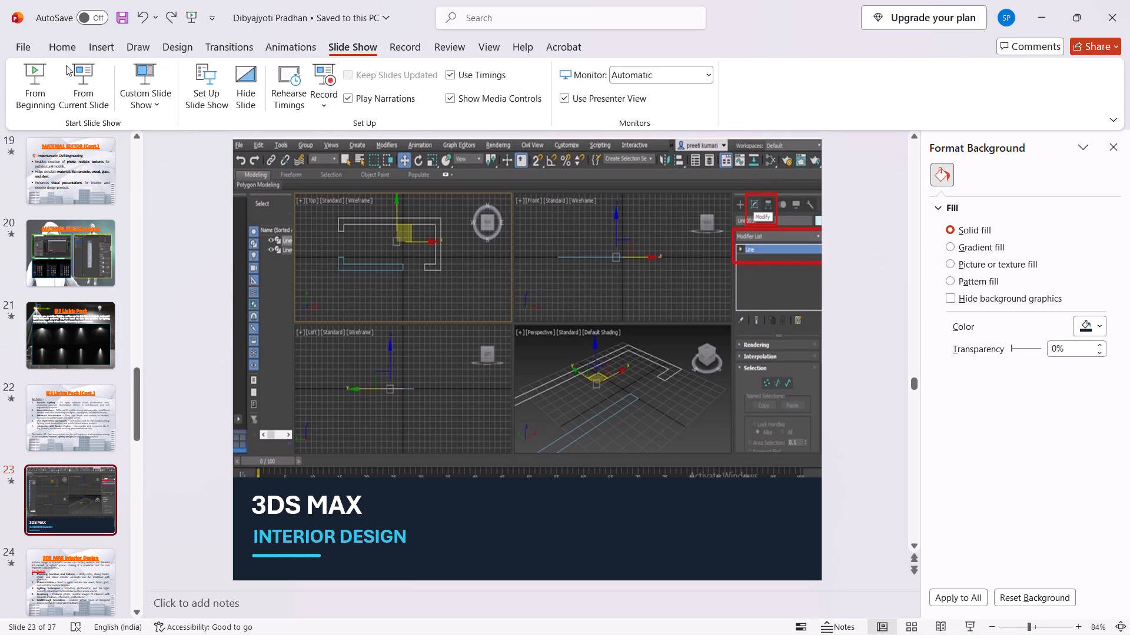
{"action": "left_click", "coordinate": [68, 111]}
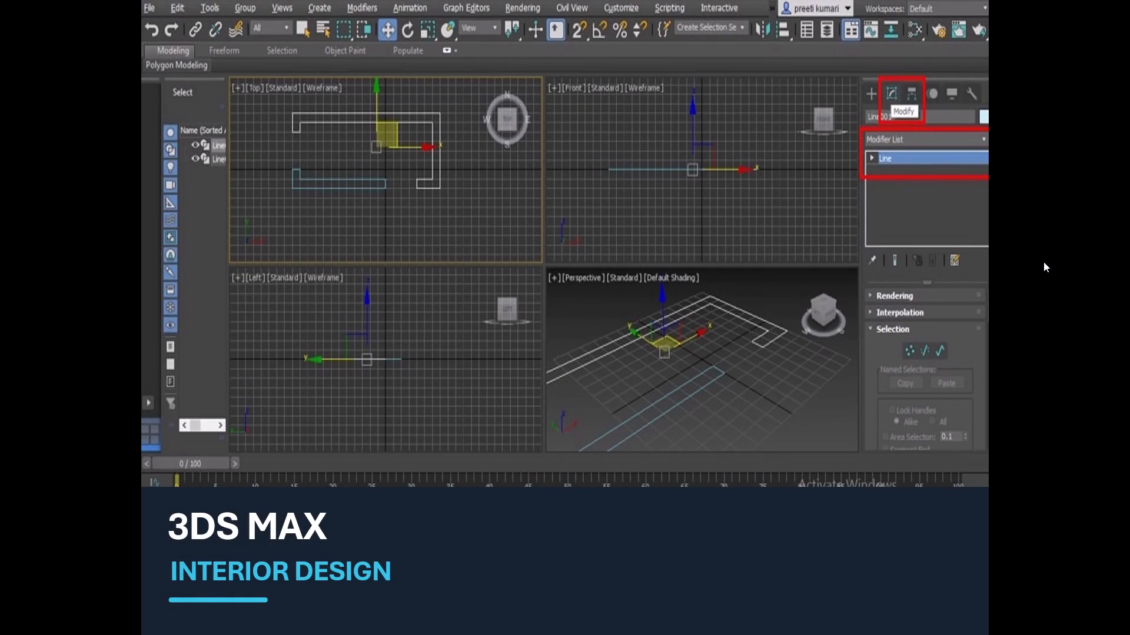
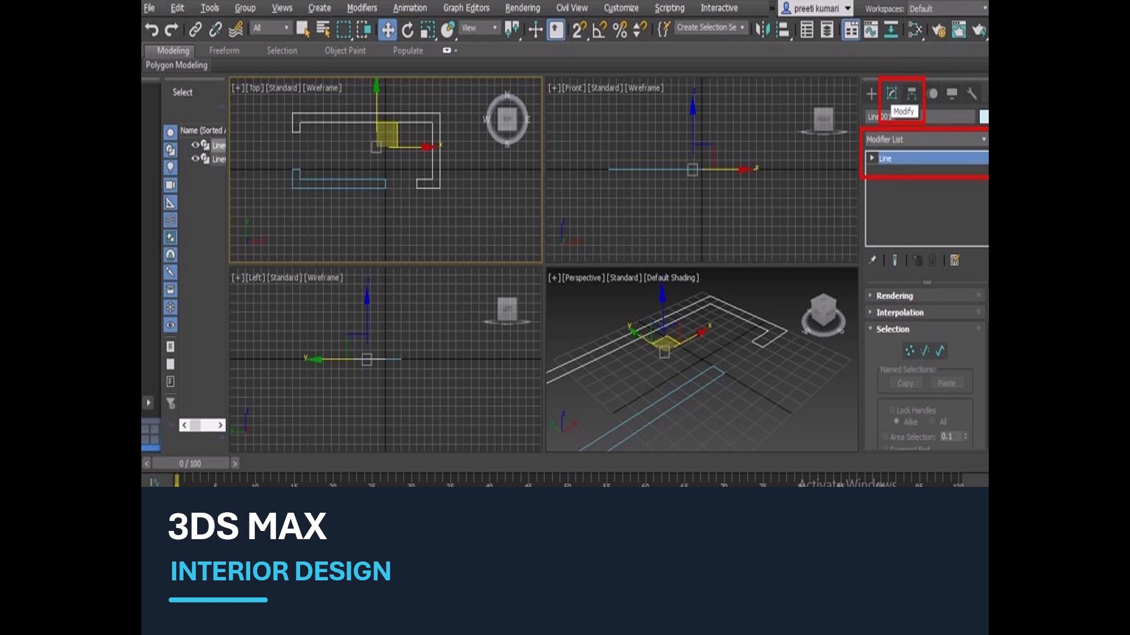
Exit the slide show and open slide 15, 3DS Max User Interface, in the editable presentation.
{"action": "key", "text": "Escape"}
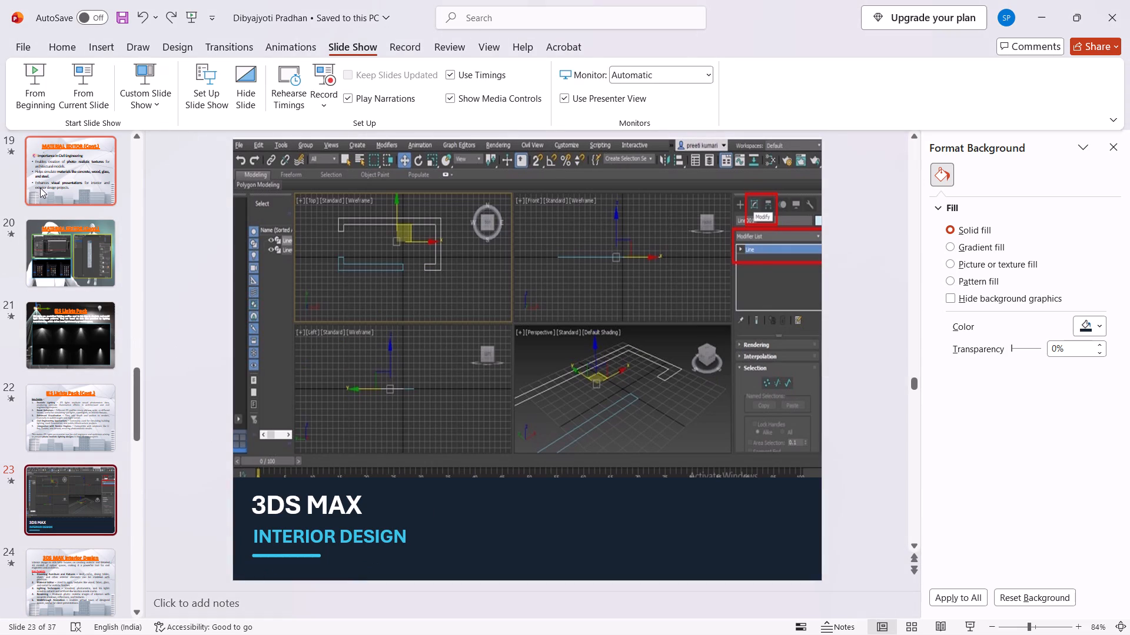
{"action": "scroll", "coordinate": [52, 205], "scroll_direction": "up", "scroll_amount": 14}
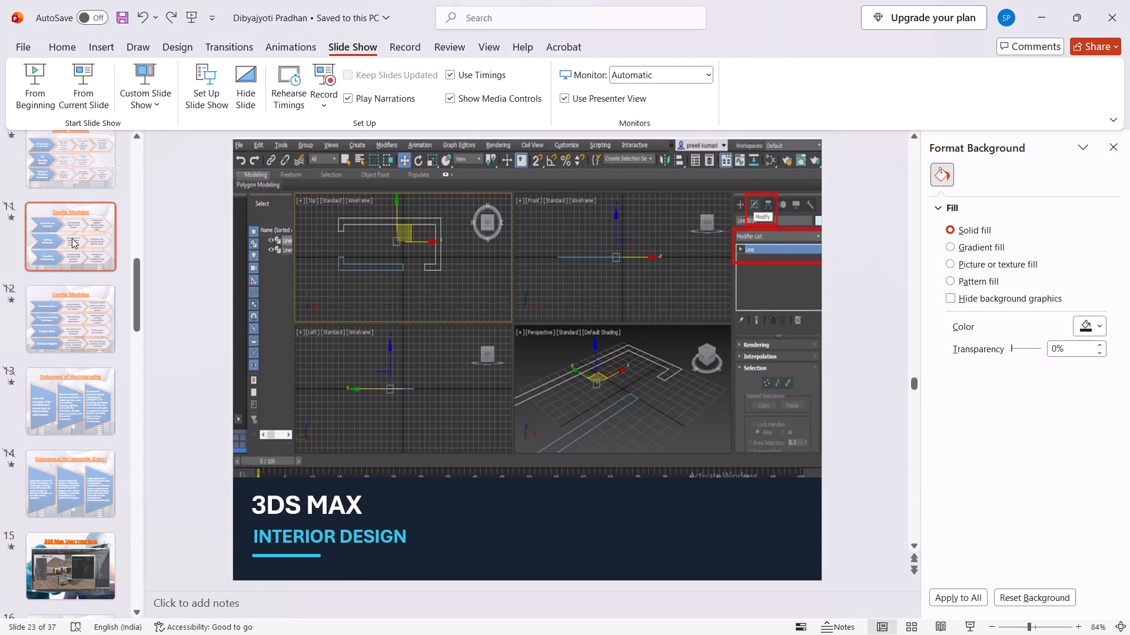
{"action": "scroll", "coordinate": [72, 238], "scroll_direction": "down", "scroll_amount": 12}
{"action": "scroll", "coordinate": [71, 249], "scroll_direction": "up", "scroll_amount": 5}
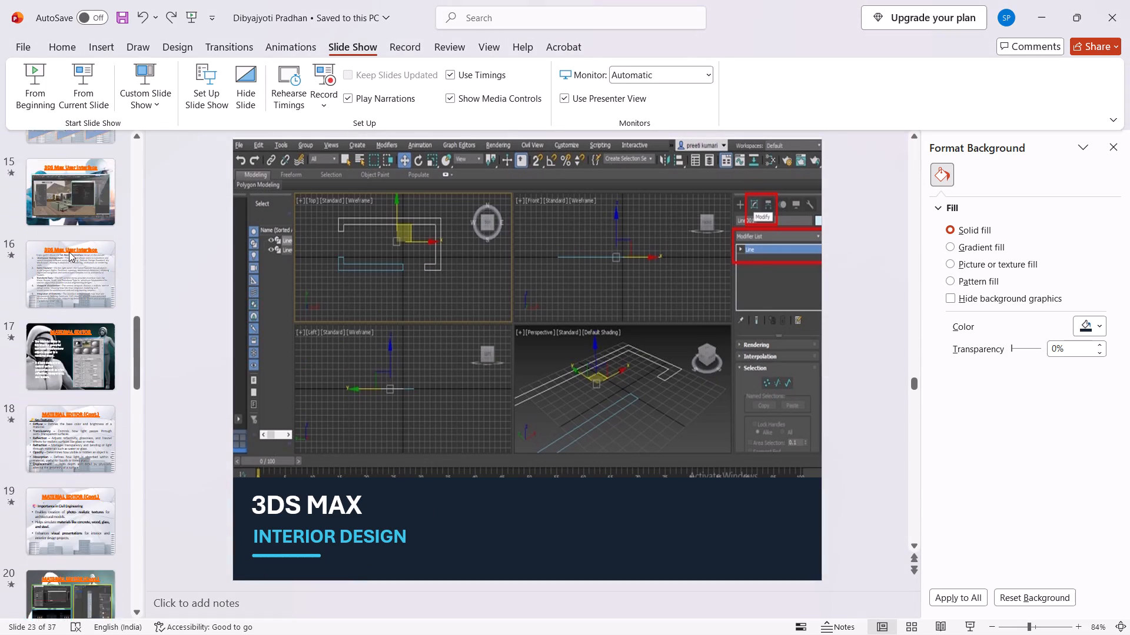
{"action": "scroll", "coordinate": [69, 252], "scroll_direction": "up", "scroll_amount": 4}
{"action": "left_click", "coordinate": [52, 400]}
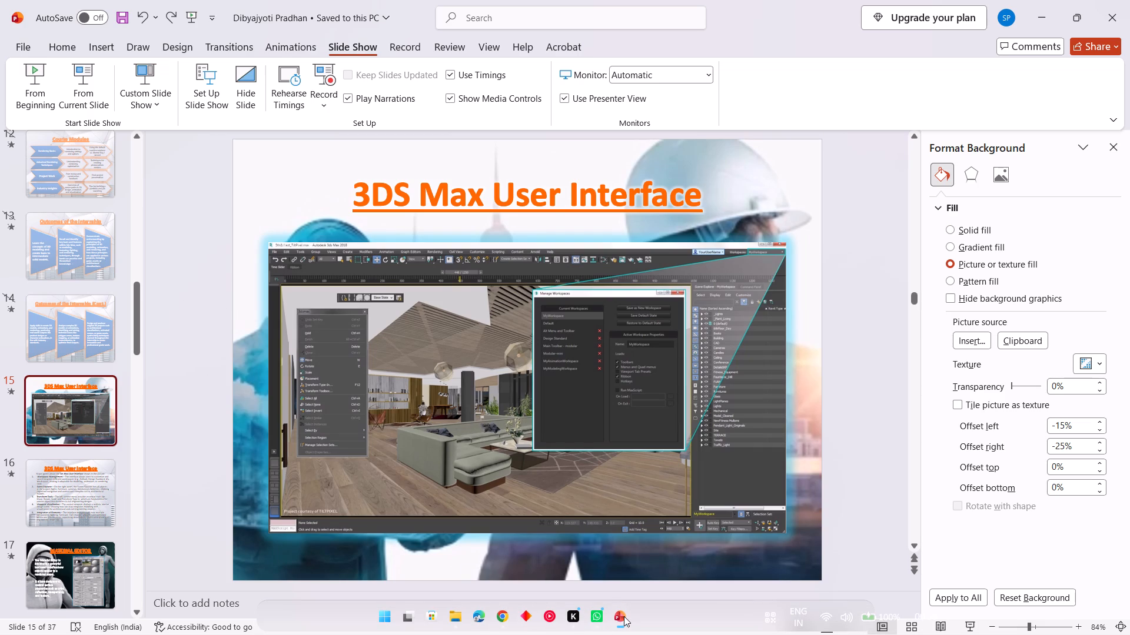
View slide 15, 3DS Max User Interface, in the professionally formatted presentation, and return to the editable one to compare them.
{"action": "left_click", "coordinate": [662, 561]}
{"action": "scroll", "coordinate": [9, 374], "scroll_direction": "down", "scroll_amount": 3}
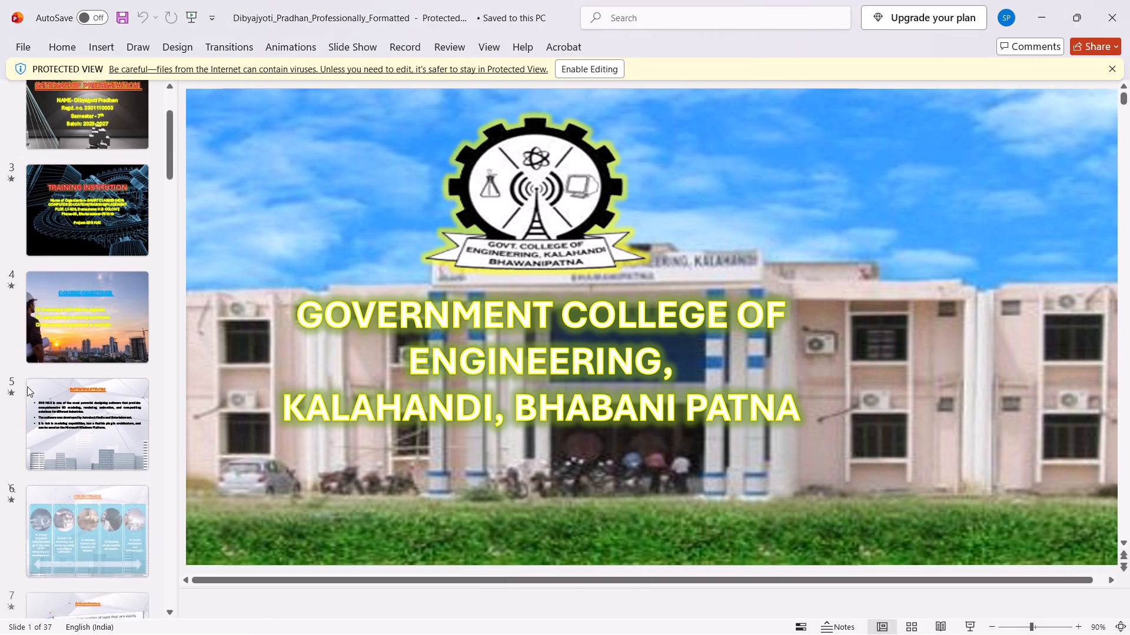
{"action": "scroll", "coordinate": [27, 386], "scroll_direction": "down", "scroll_amount": 5}
{"action": "scroll", "coordinate": [95, 461], "scroll_direction": "down", "scroll_amount": 2}
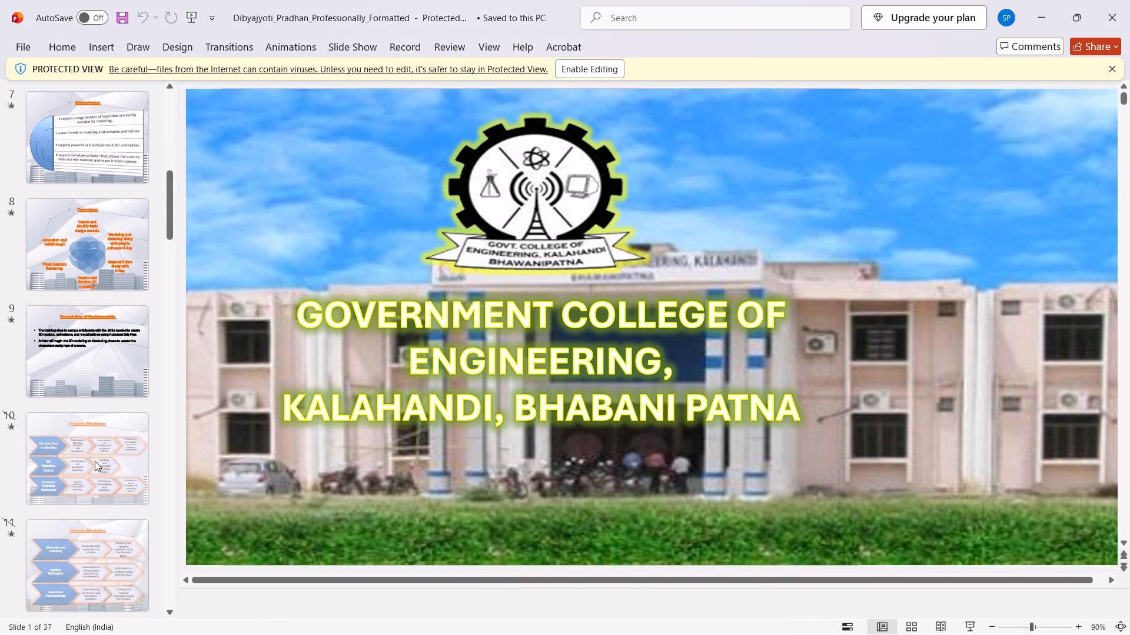
{"action": "scroll", "coordinate": [95, 461], "scroll_direction": "down", "scroll_amount": 9}
{"action": "left_click", "coordinate": [82, 298]}
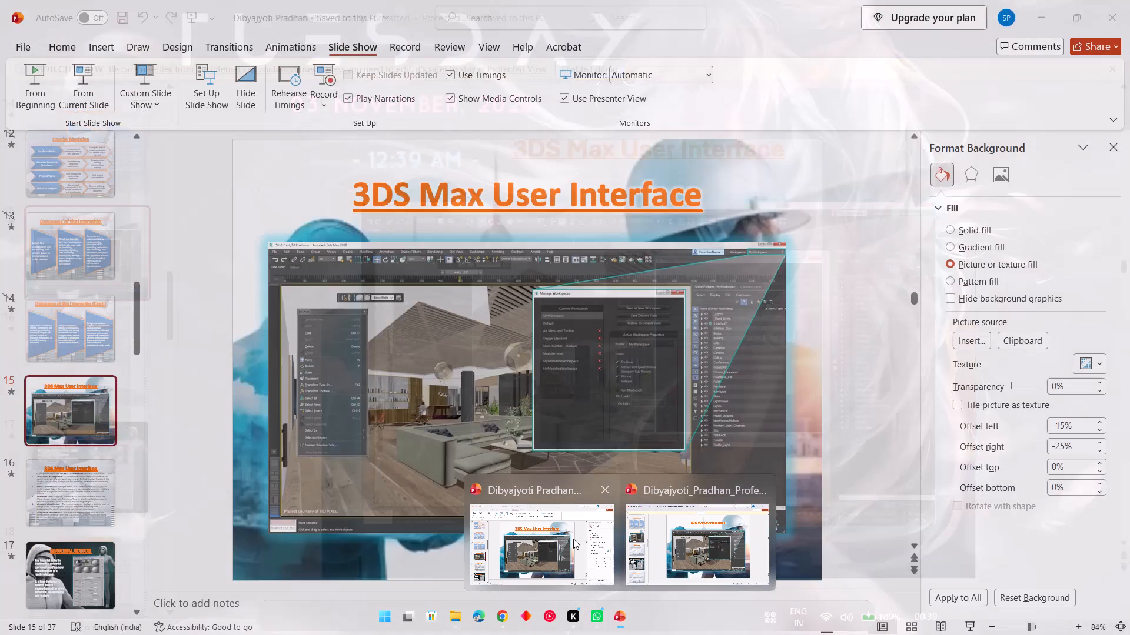
{"action": "left_click", "coordinate": [573, 539]}
Close the Format Background pane in the editable presentation and close the professionally formatted presentation.
{"action": "left_click", "coordinate": [1109, 150]}
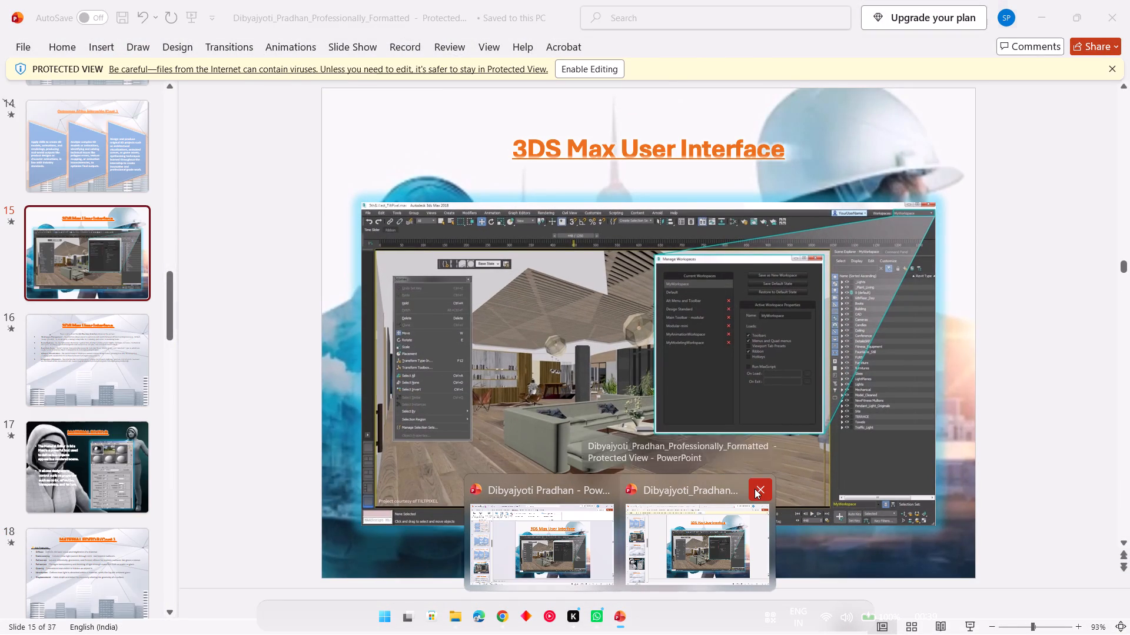
{"action": "left_click", "coordinate": [755, 489]}
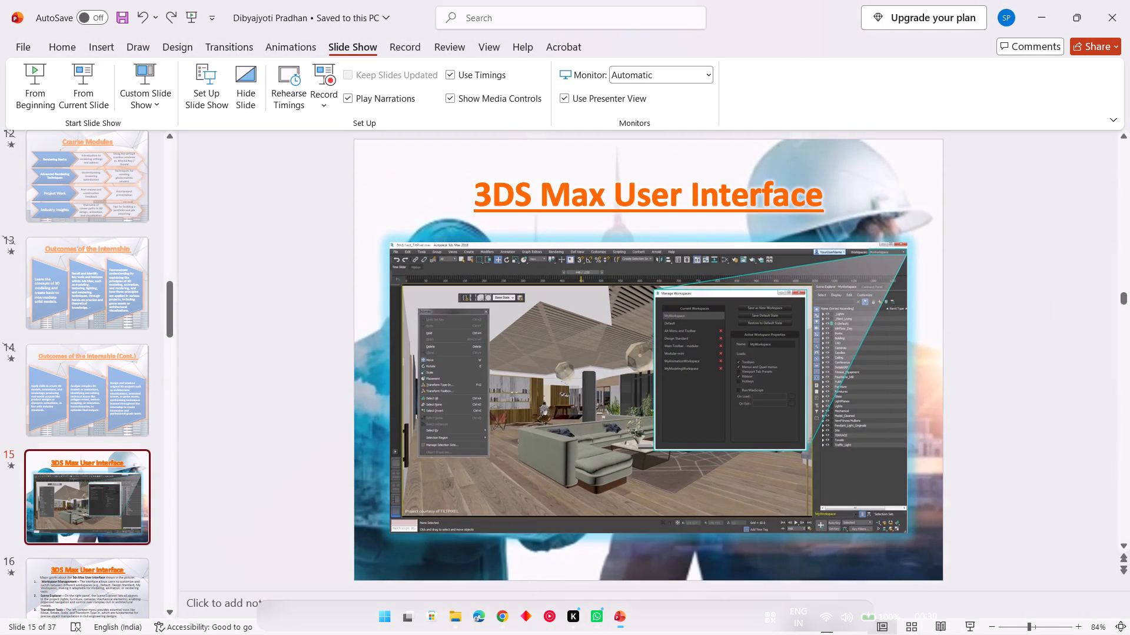
On slide 21, IES Lights Pack, select the whole description paragraph and set its text fill to white.
{"action": "scroll", "coordinate": [39, 436], "scroll_direction": "down", "scroll_amount": 6}
{"action": "scroll", "coordinate": [89, 429], "scroll_direction": "down", "scroll_amount": 5}
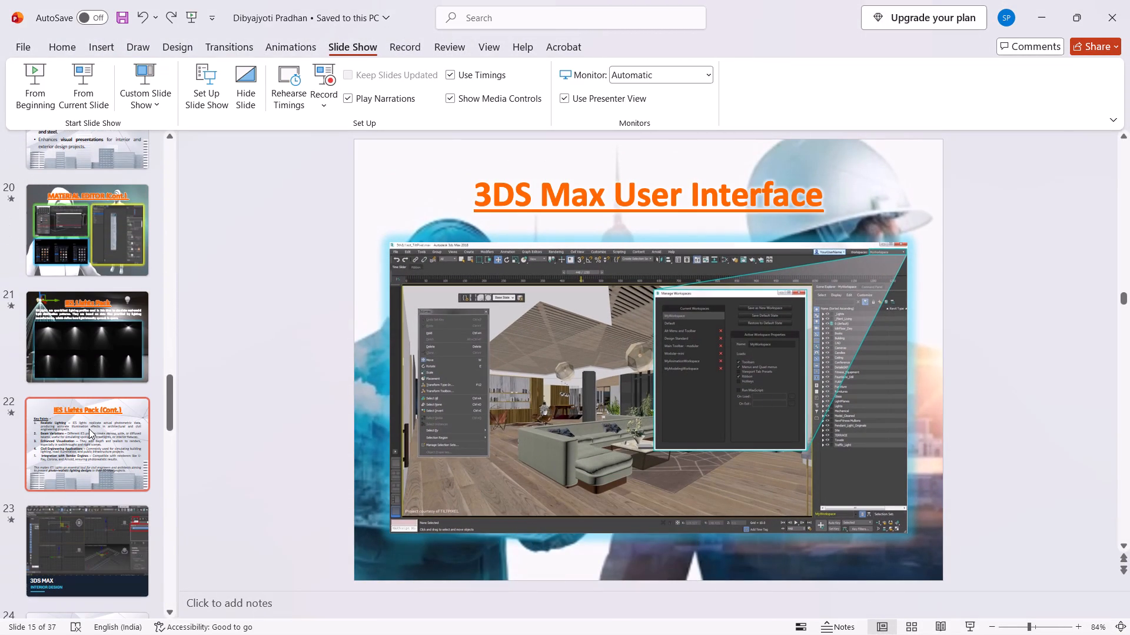
{"action": "left_click", "coordinate": [93, 350]}
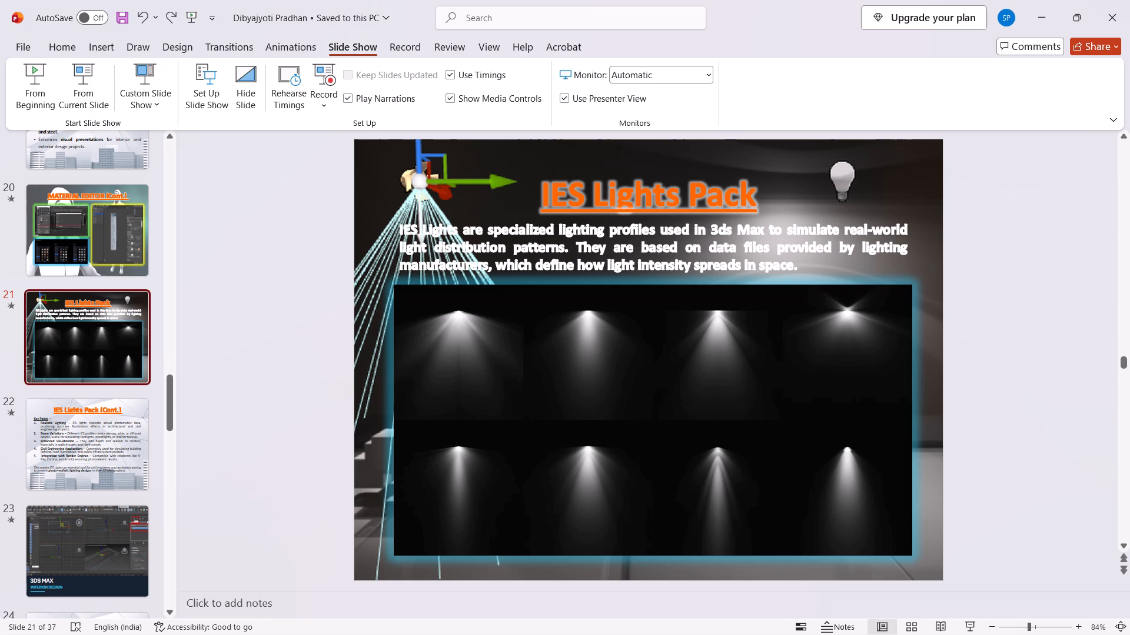
{"action": "left_click", "coordinate": [398, 230]}
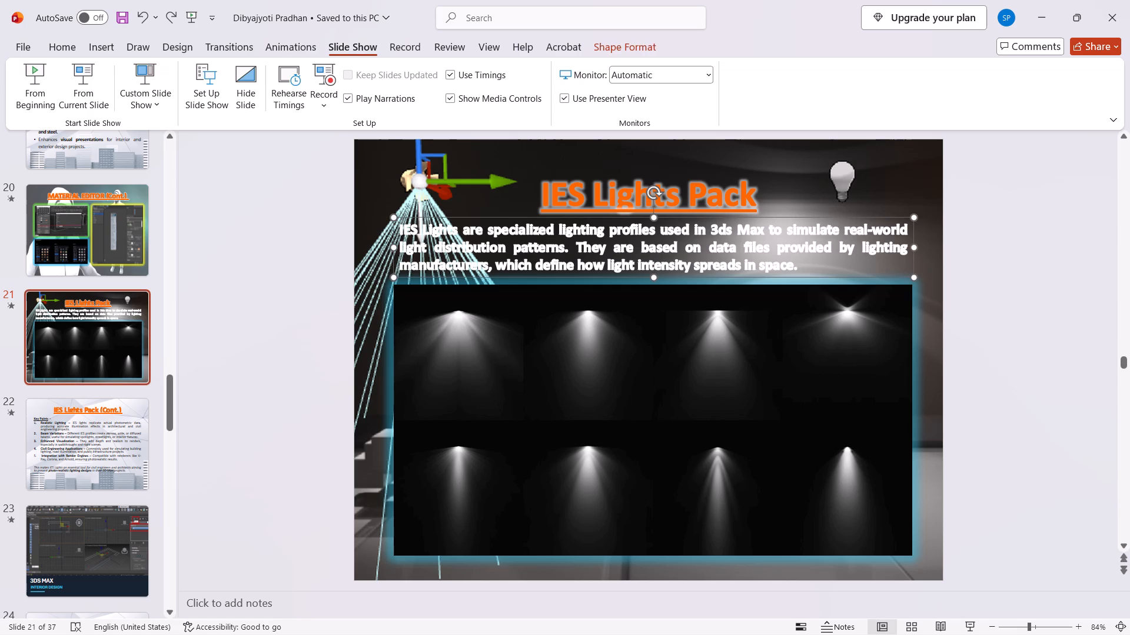
{"action": "left_click", "coordinate": [529, 279]}
{"action": "left_click", "coordinate": [833, 270]}
{"action": "key", "text": "ctrl+a"}
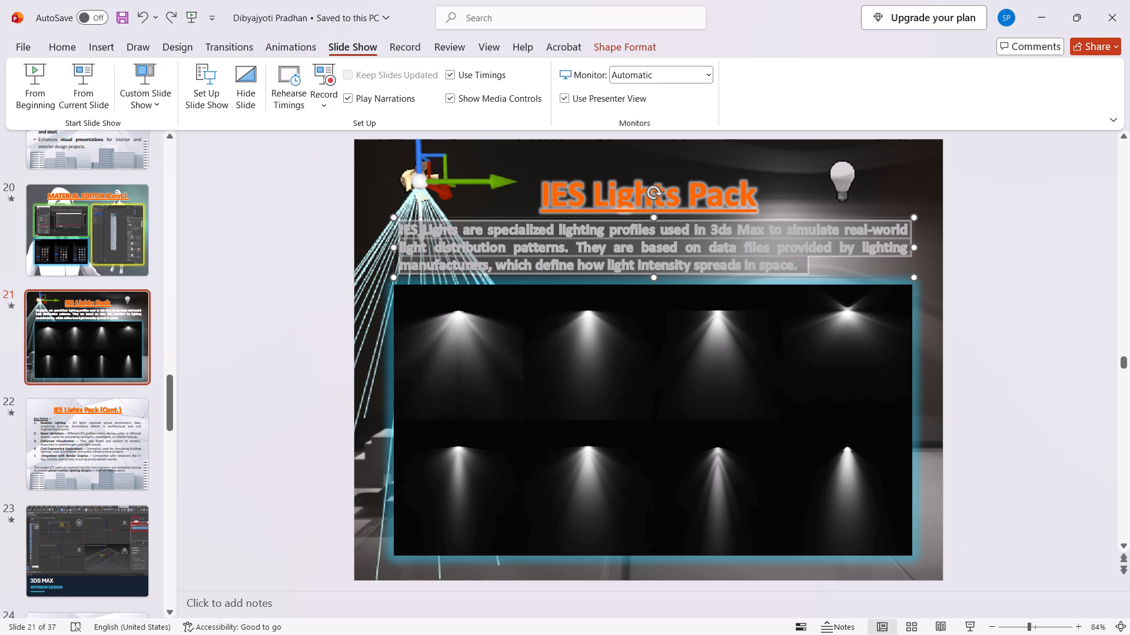
{"action": "left_click", "coordinate": [605, 48]}
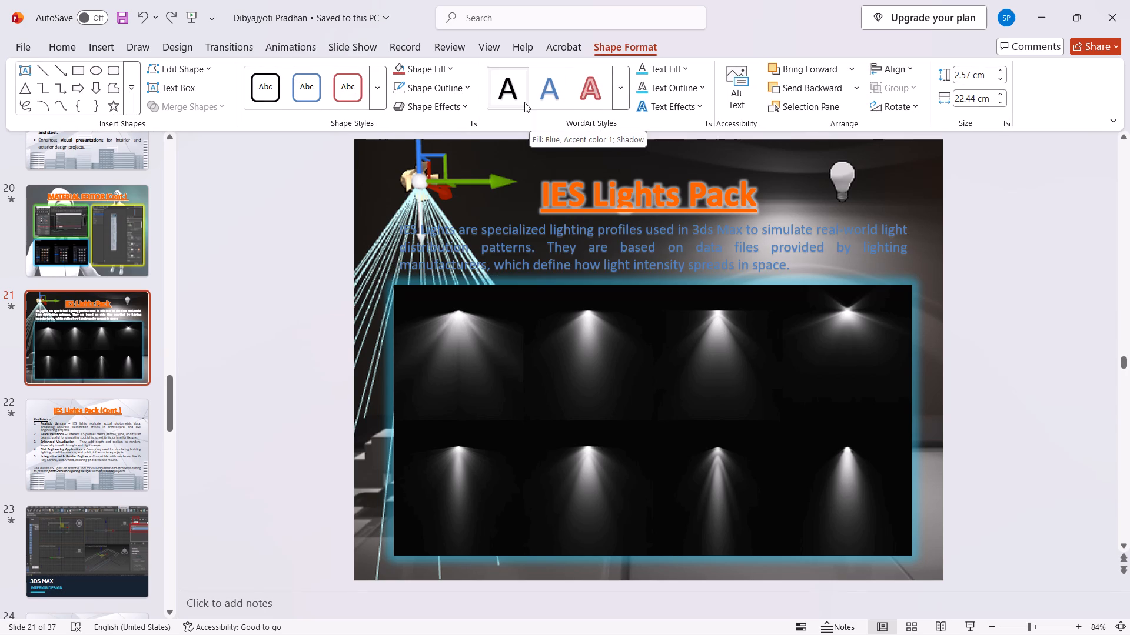
{"action": "left_click", "coordinate": [686, 68]}
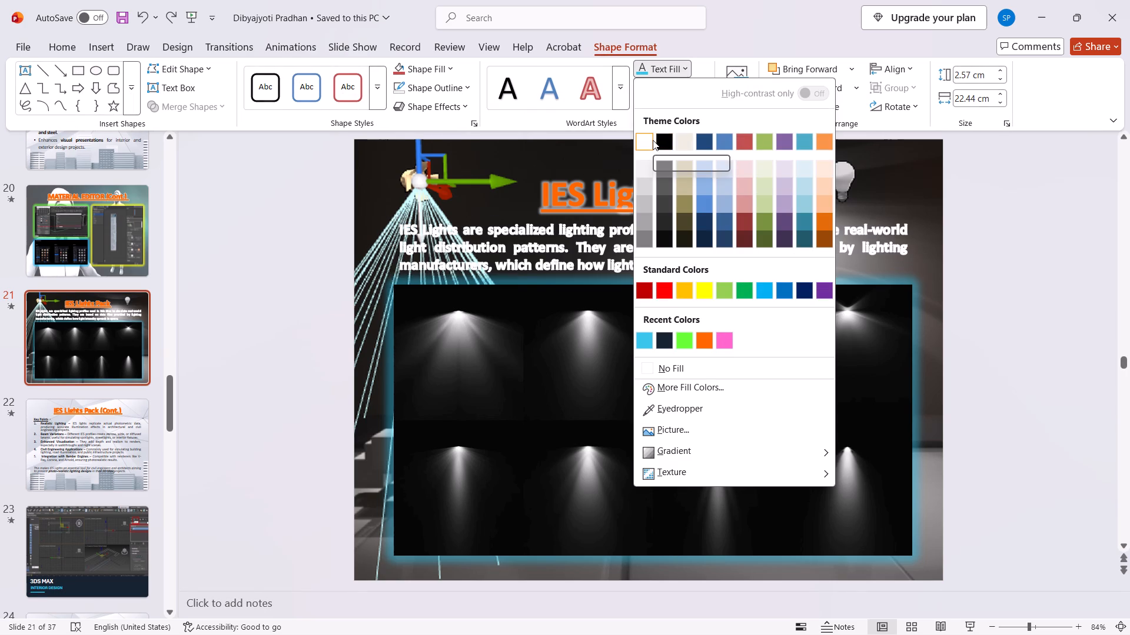
{"action": "left_click", "coordinate": [650, 70]}
{"action": "left_click", "coordinate": [698, 86]}
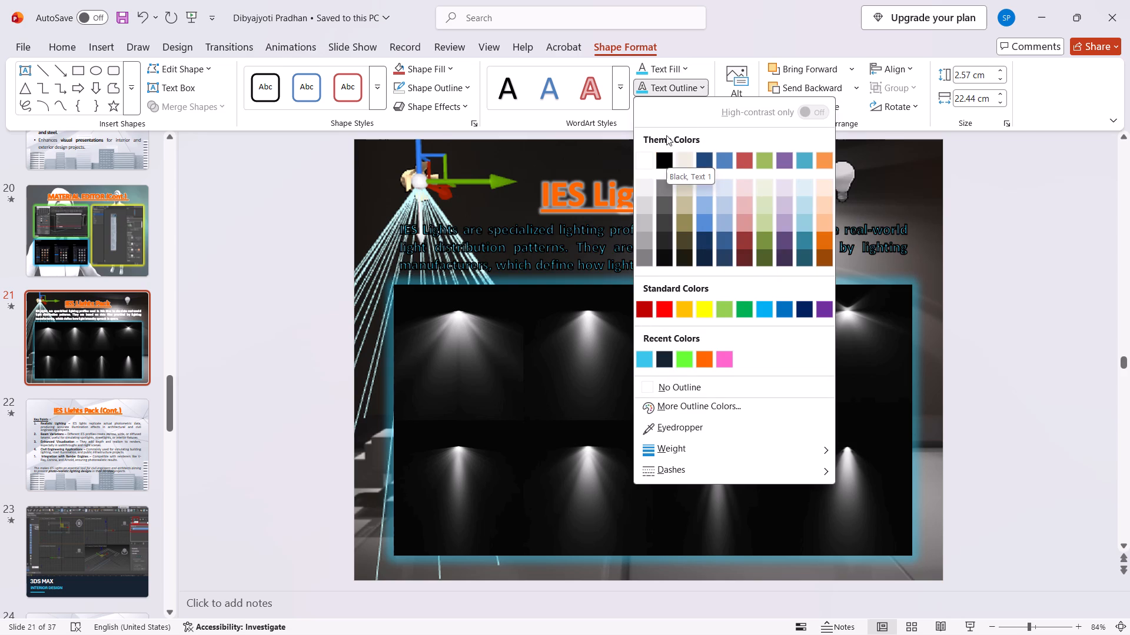
{"action": "left_click", "coordinate": [679, 67]}
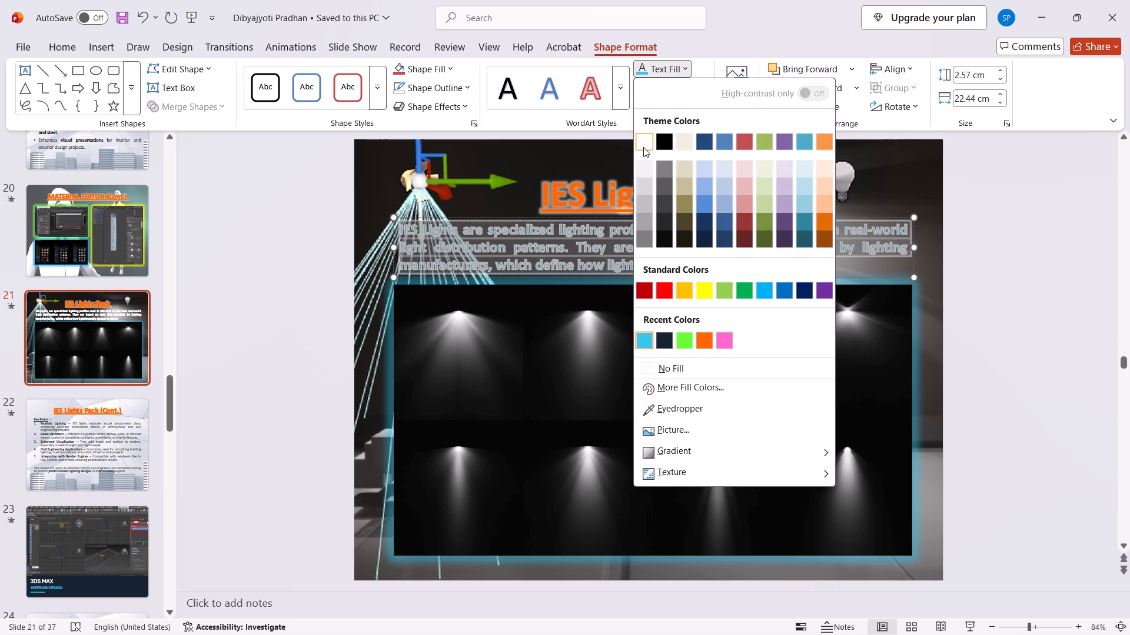
{"action": "left_click", "coordinate": [643, 144]}
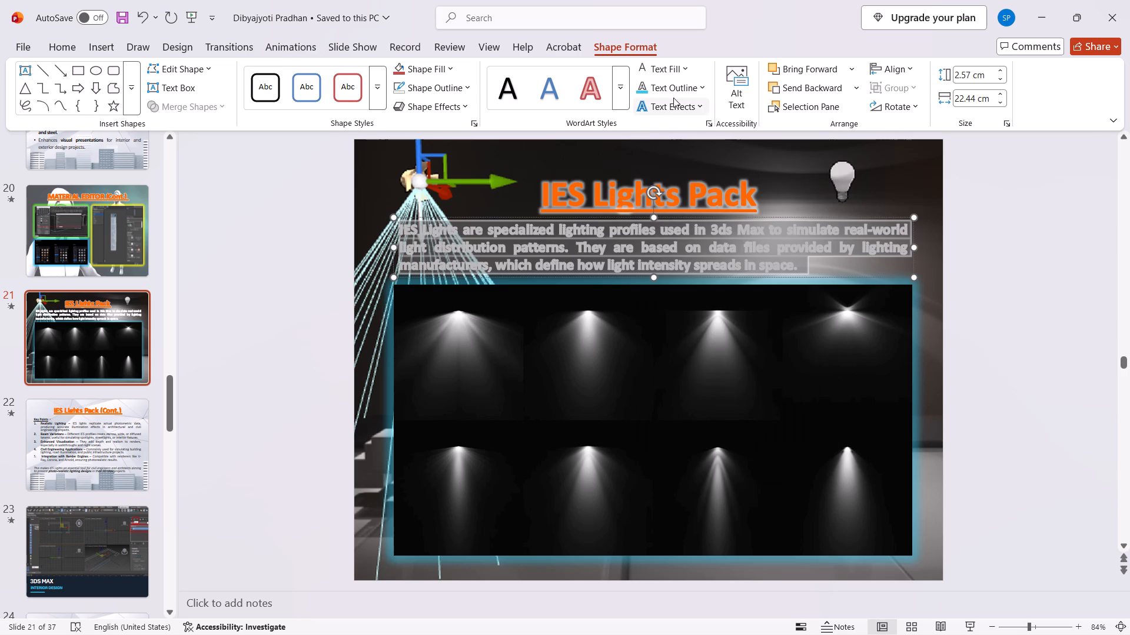
Give the description paragraph a ¼ pt text outline in a light grey shade of the white theme colour.
{"action": "left_click", "coordinate": [702, 90]}
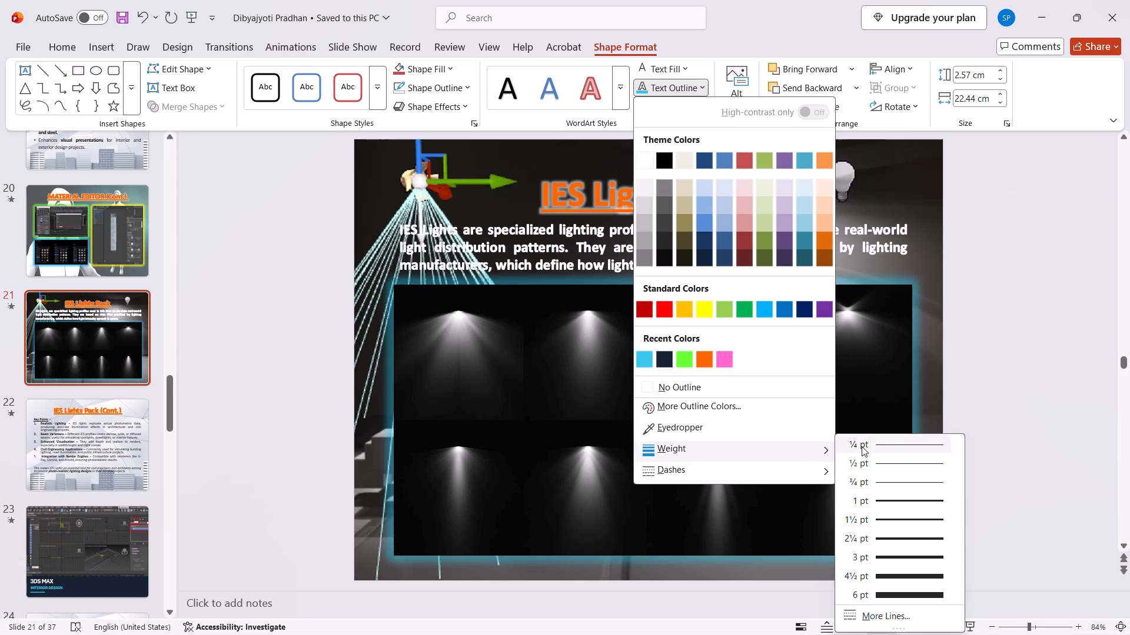
{"action": "left_click", "coordinate": [862, 446]}
{"action": "left_click", "coordinate": [665, 86]}
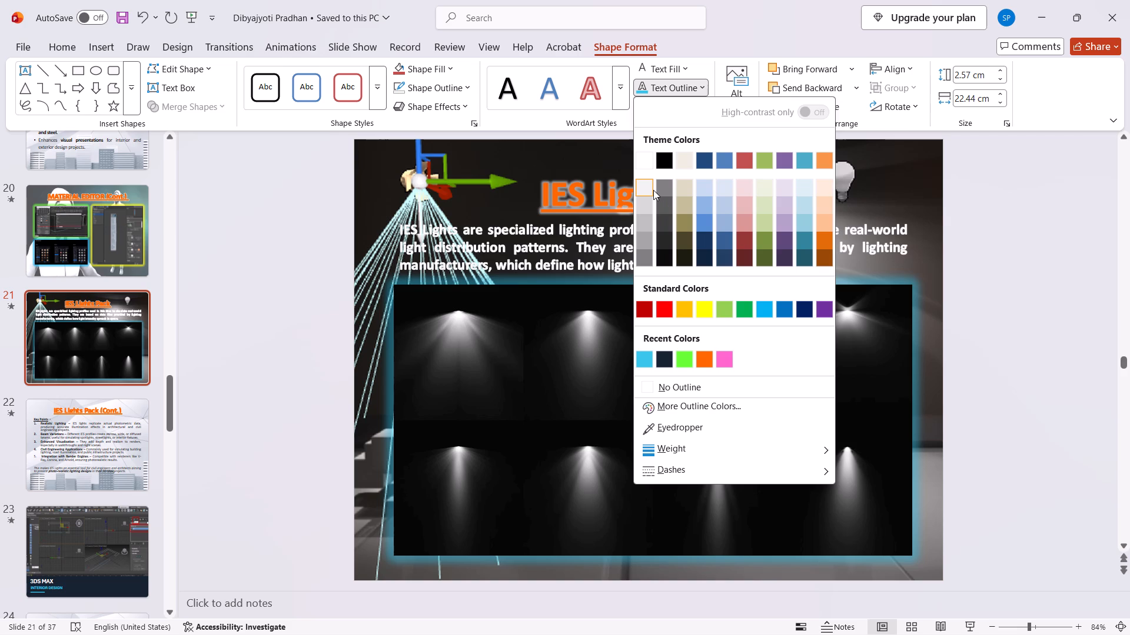
{"action": "left_click", "coordinate": [650, 209]}
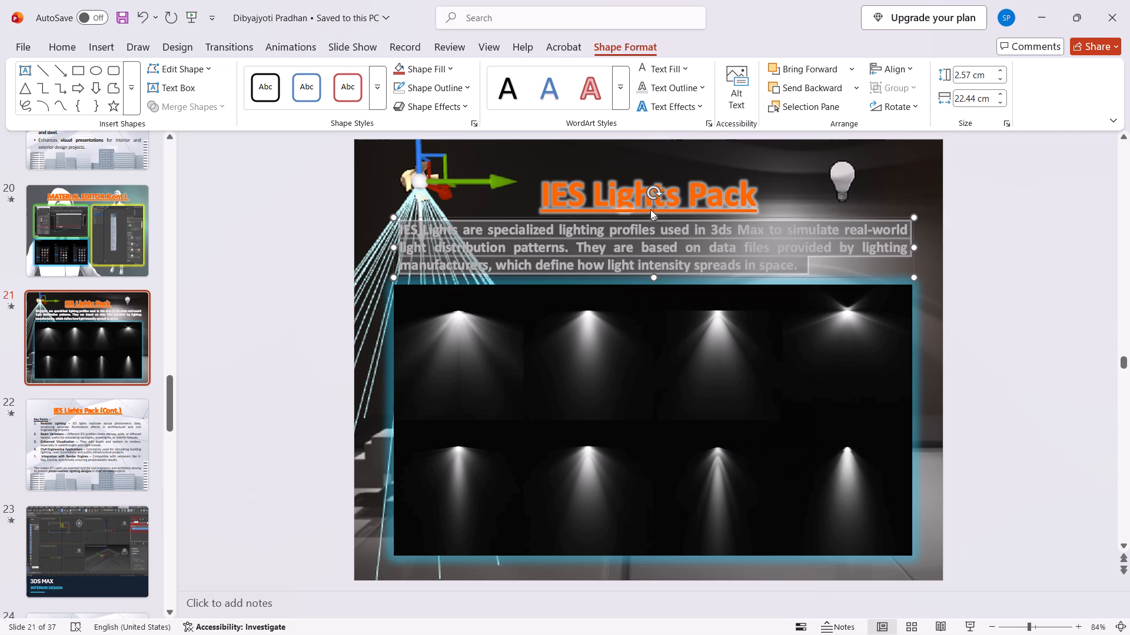
{"action": "left_click", "coordinate": [1019, 252]}
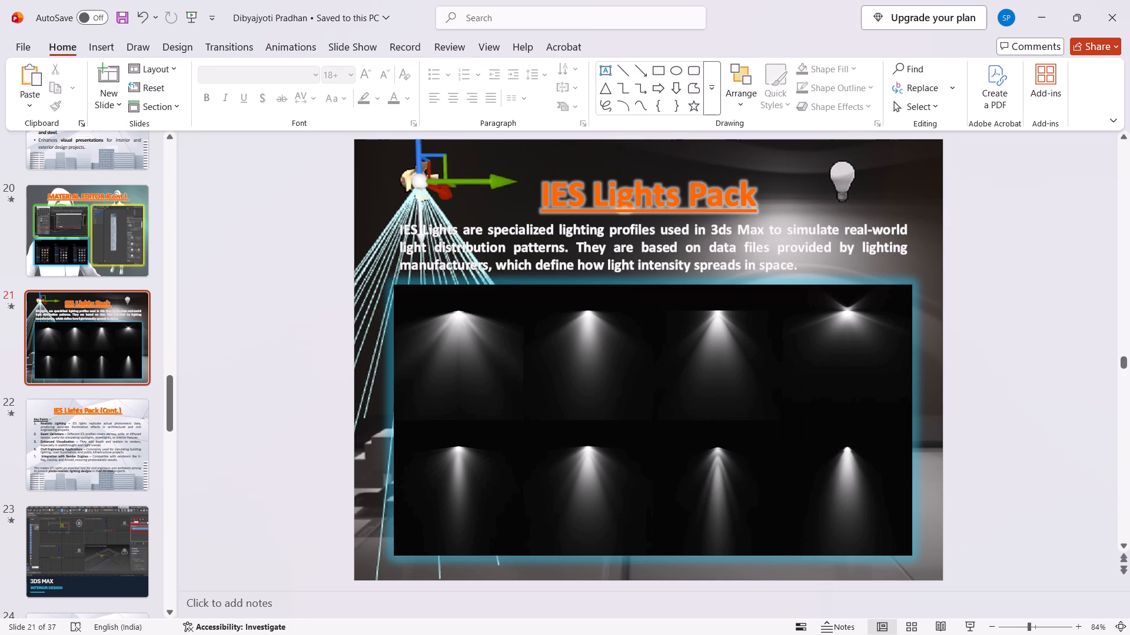
Examine the restyled description paragraph on the IES Lights Pack slide, both with its text box active and deselected.
{"action": "left_click", "coordinate": [736, 233]}
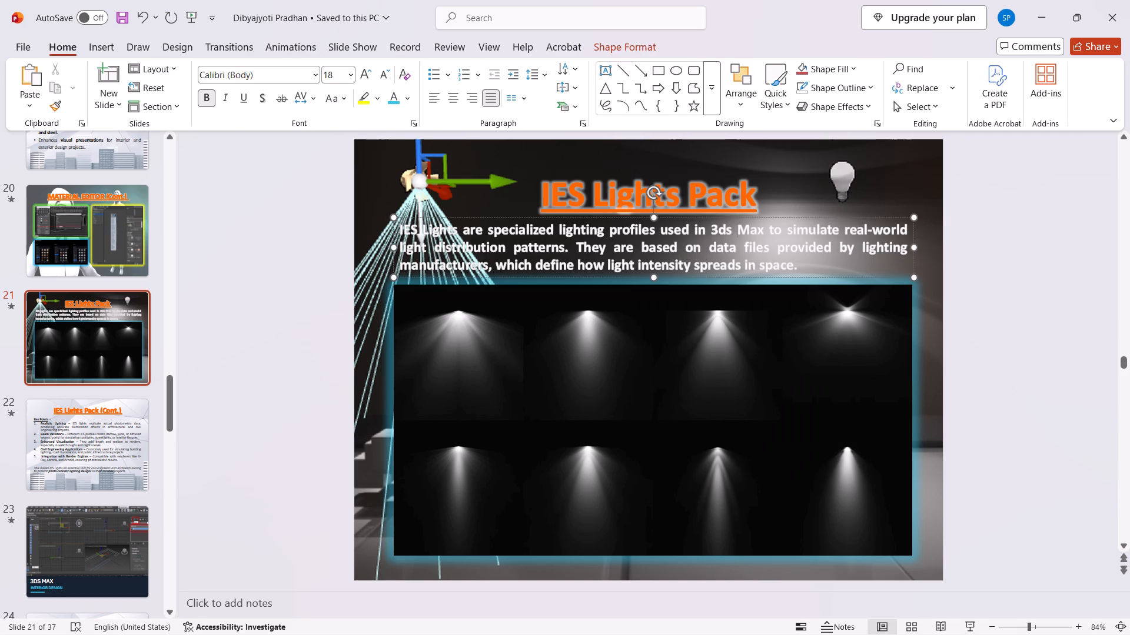
{"action": "left_click", "coordinate": [762, 229]}
{"action": "left_click_drag", "start_coordinate": [765, 230], "coordinate": [723, 235]}
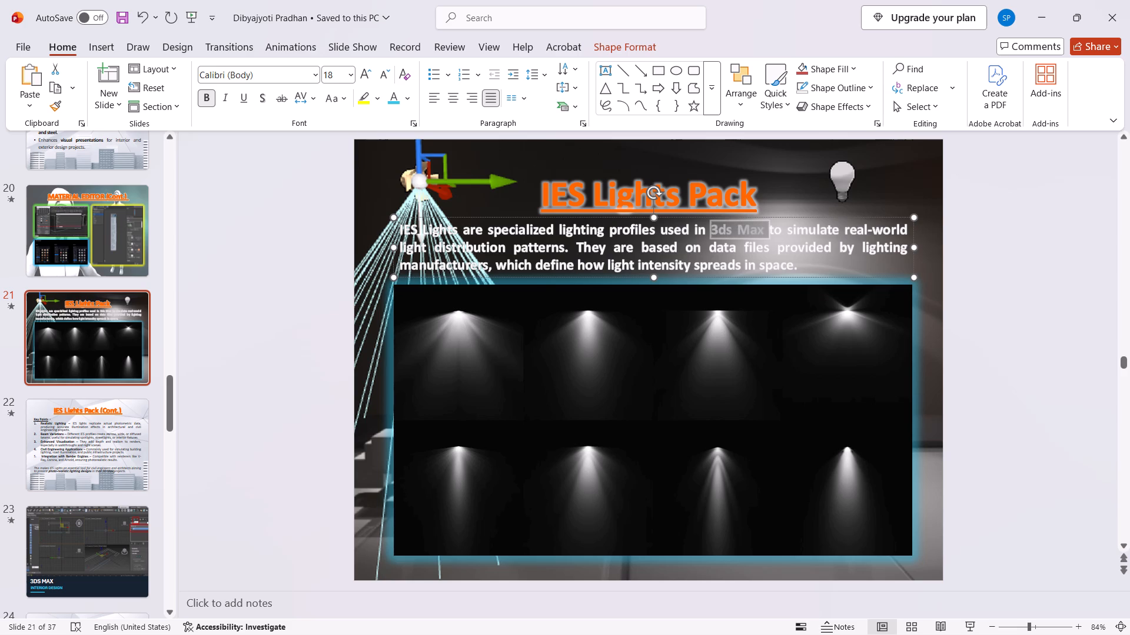
{"action": "left_click_drag", "start_coordinate": [723, 235], "coordinate": [722, 236]}
{"action": "left_click", "coordinate": [733, 252]}
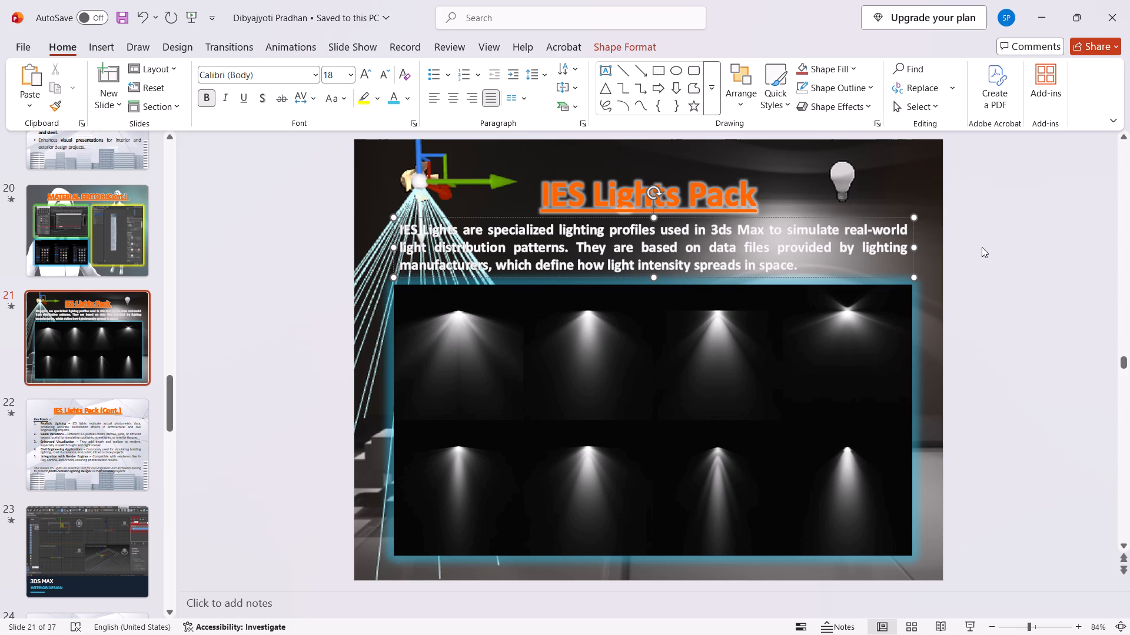
{"action": "left_click", "coordinate": [995, 242]}
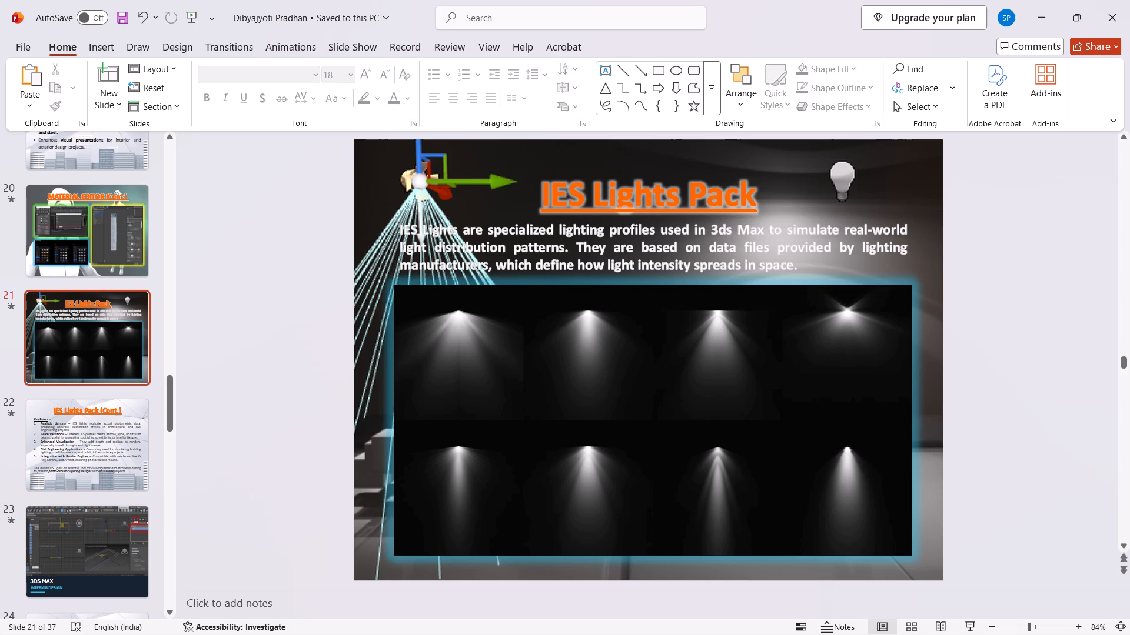
{"action": "left_click", "coordinate": [813, 265]}
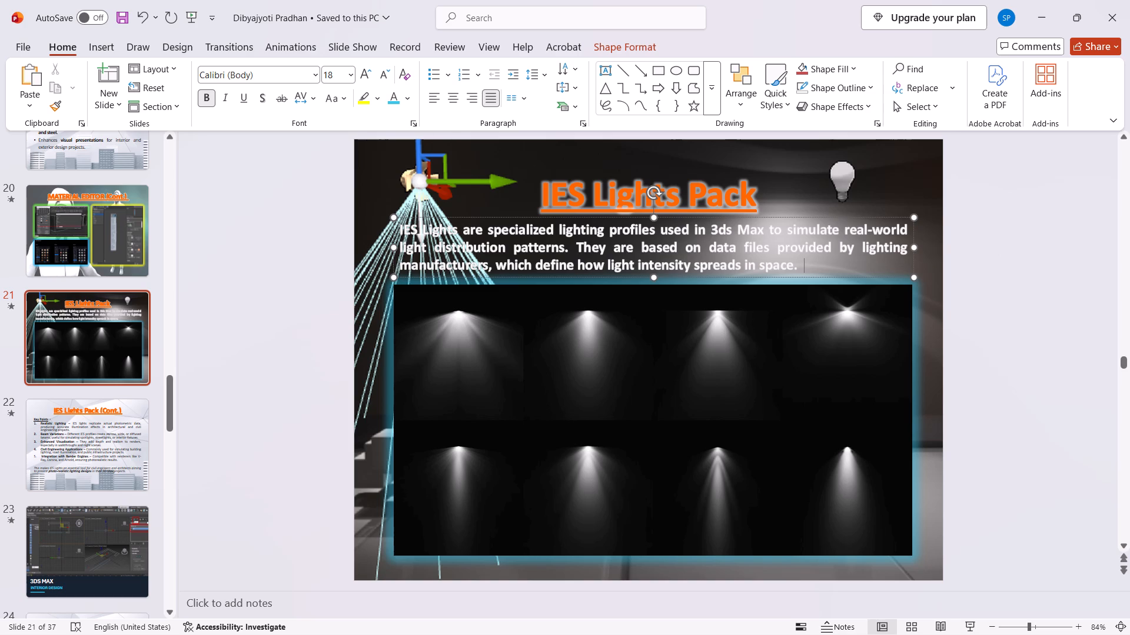
{"action": "left_click", "coordinate": [813, 276]}
{"action": "left_click", "coordinate": [1051, 292]}
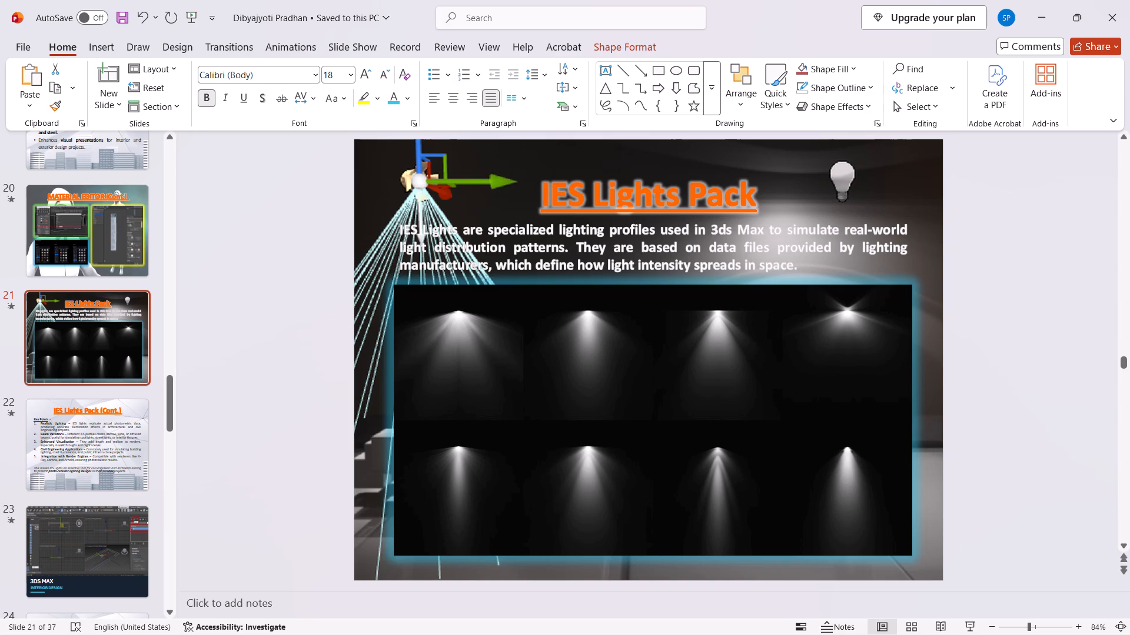
{"action": "left_click", "coordinate": [902, 271]}
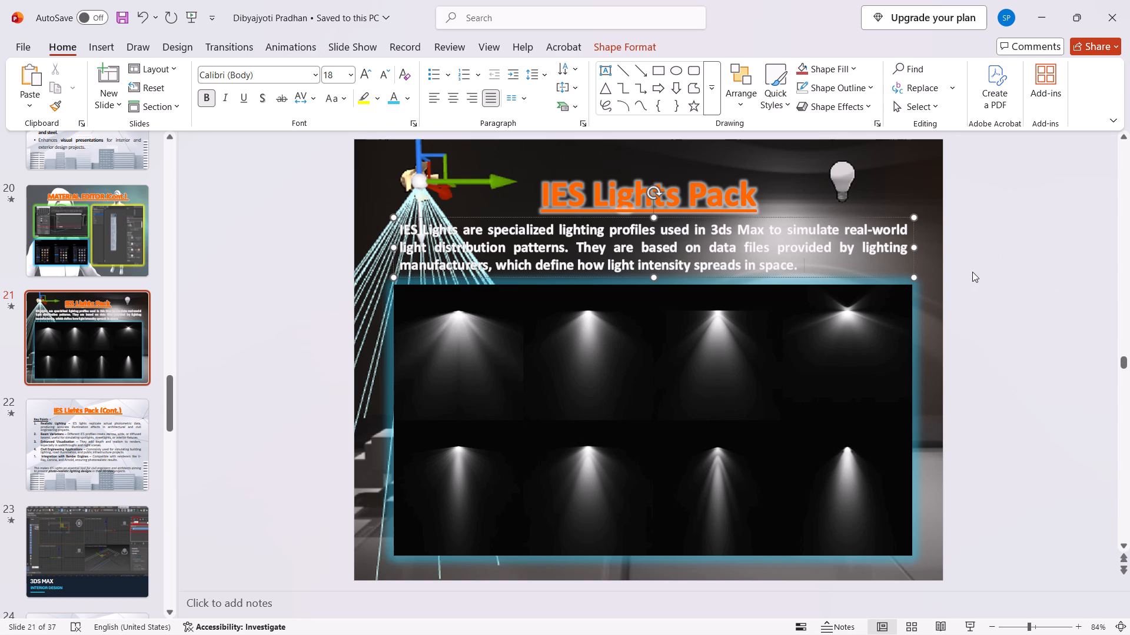
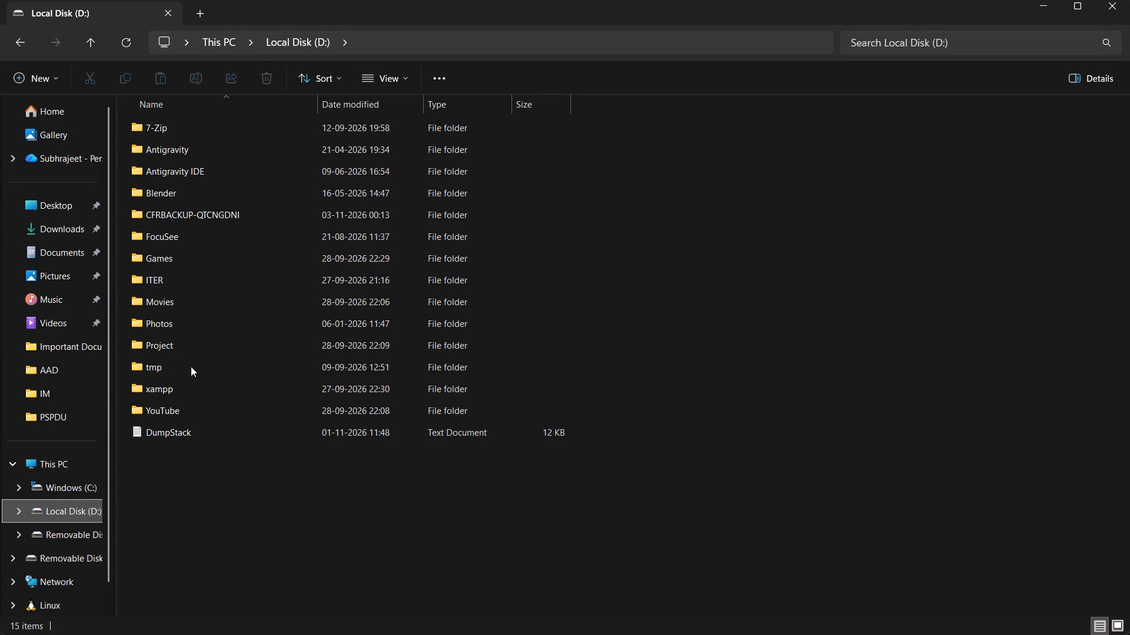
{"action": "double_click", "coordinate": [189, 287]}
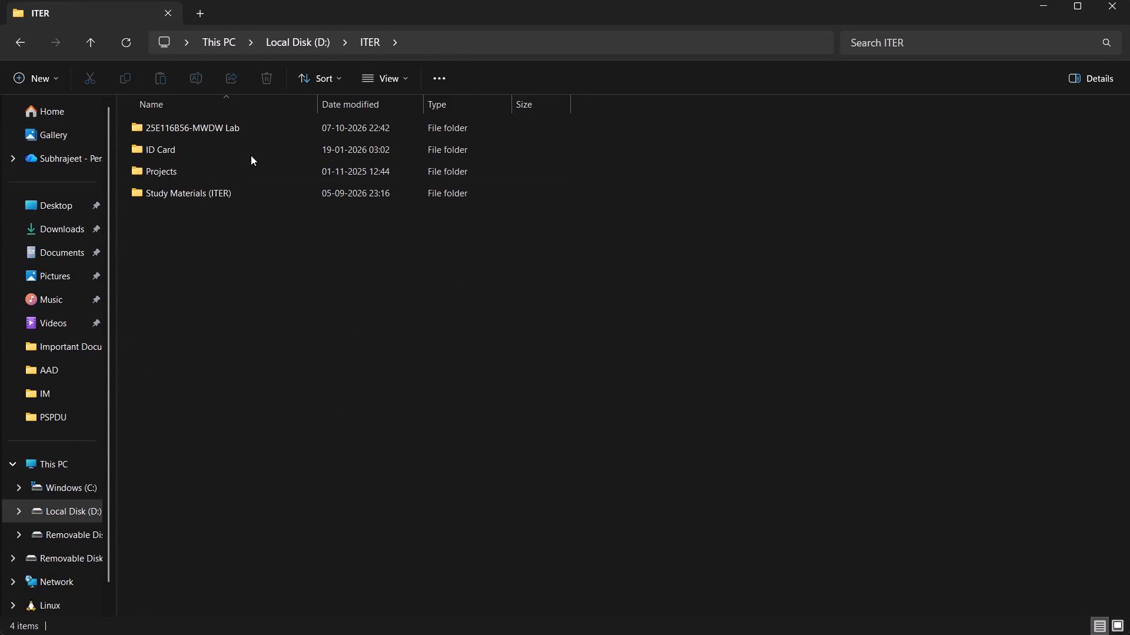
{"action": "double_click", "coordinate": [261, 133]}
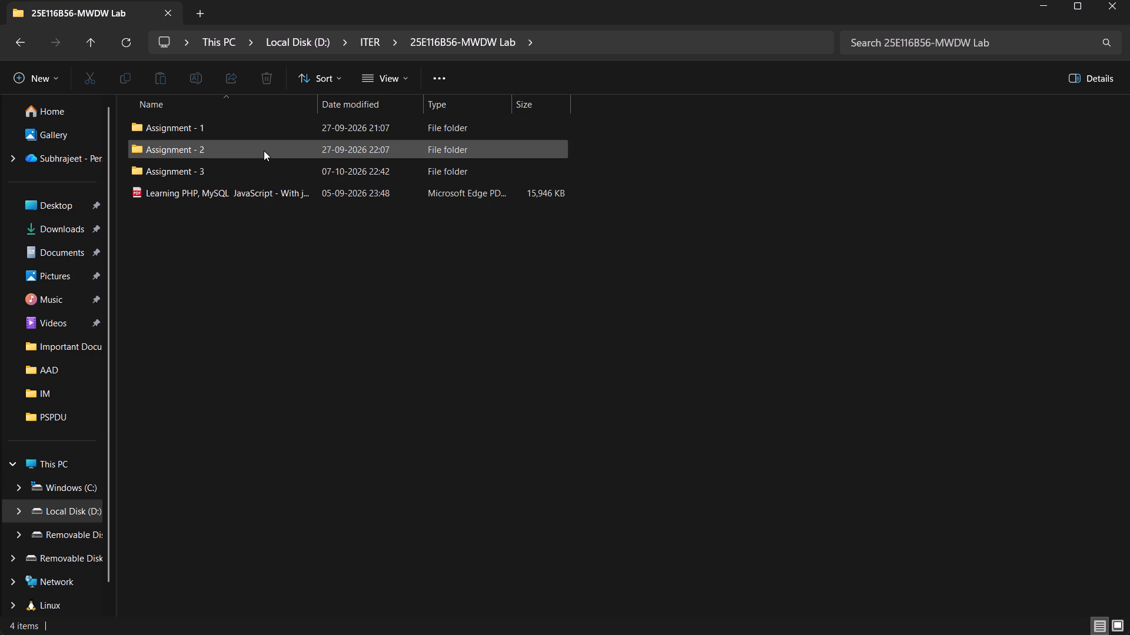
{"action": "double_click", "coordinate": [264, 128]}
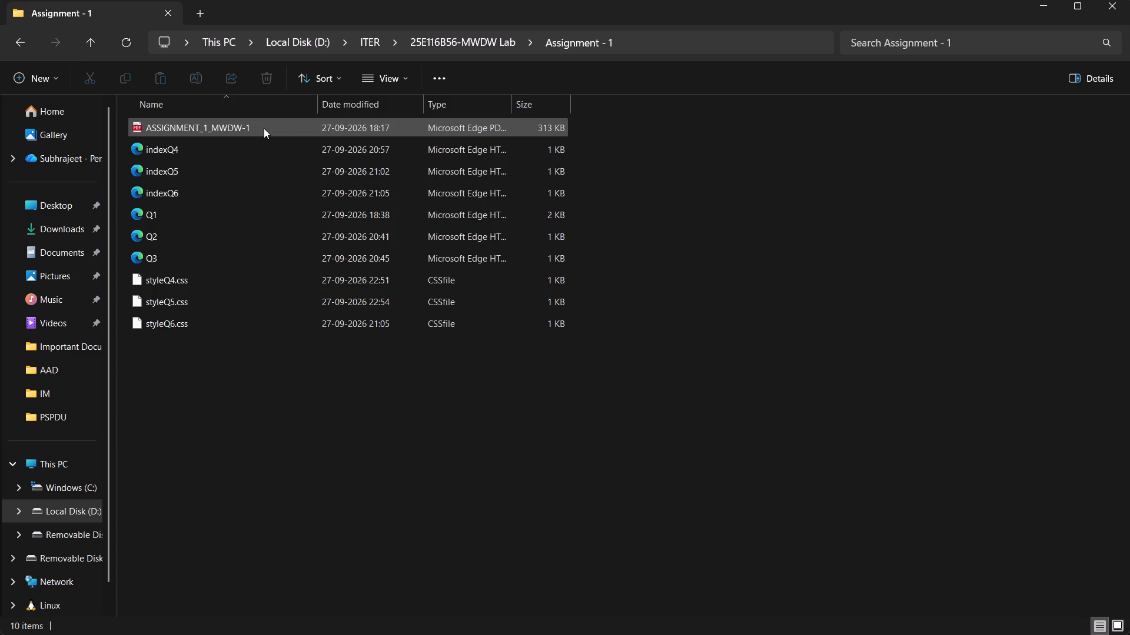